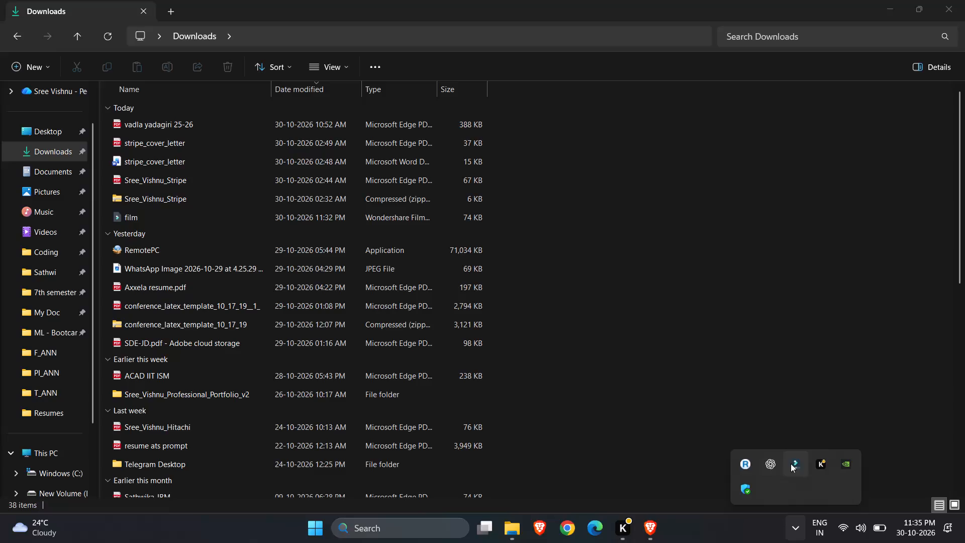
# Launch Wondershare Filmora and create a new 16:9 video project.
pyautogui.doubleClick(790, 464)
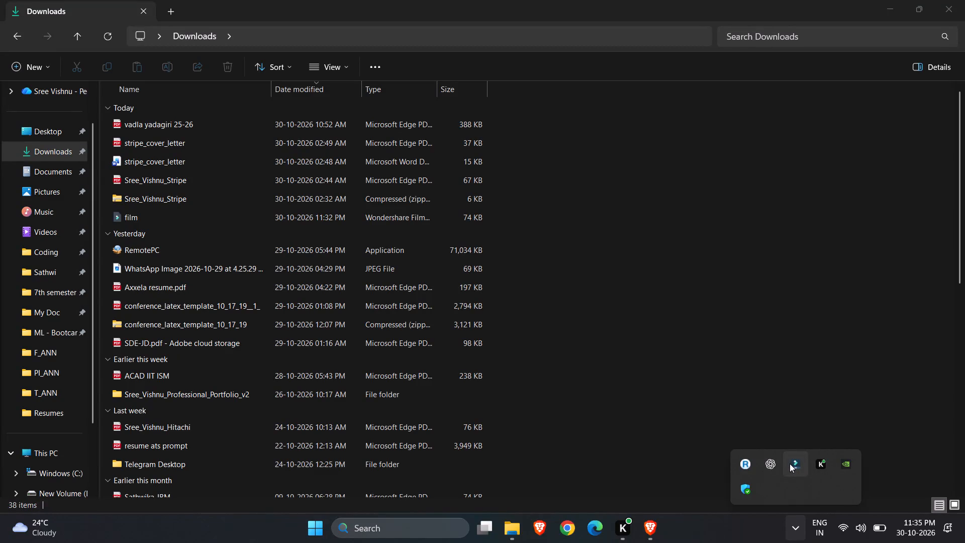
pyautogui.click(446, 271)
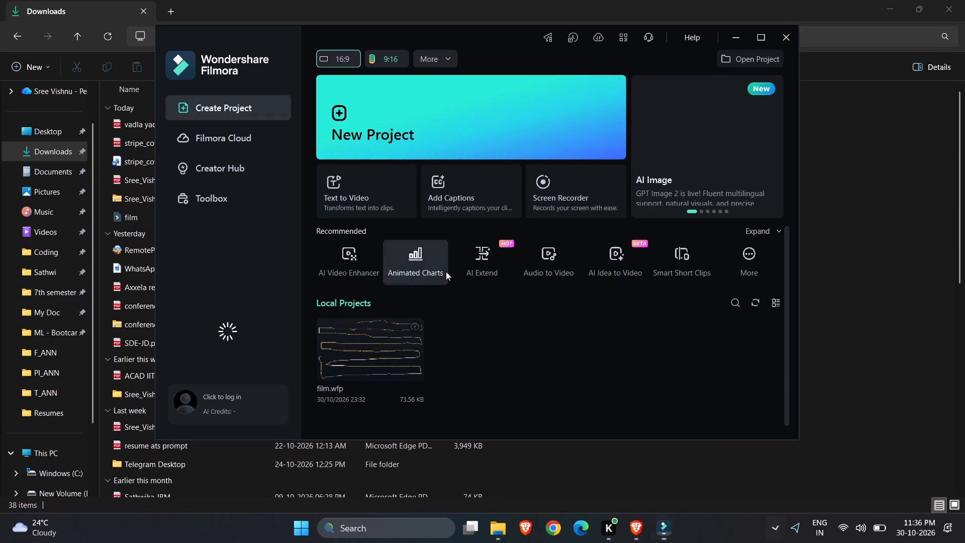
pyautogui.click(611, 162)
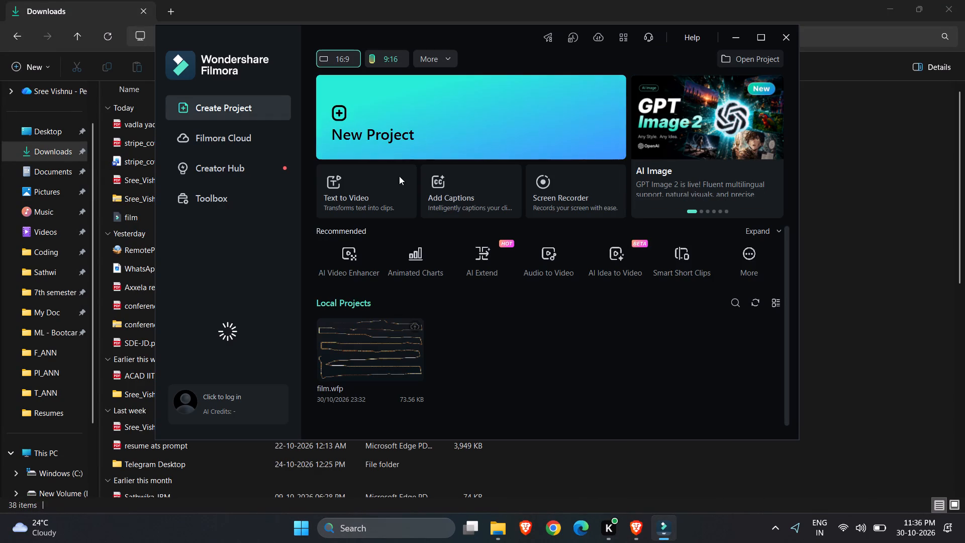
pyautogui.click(426, 115)
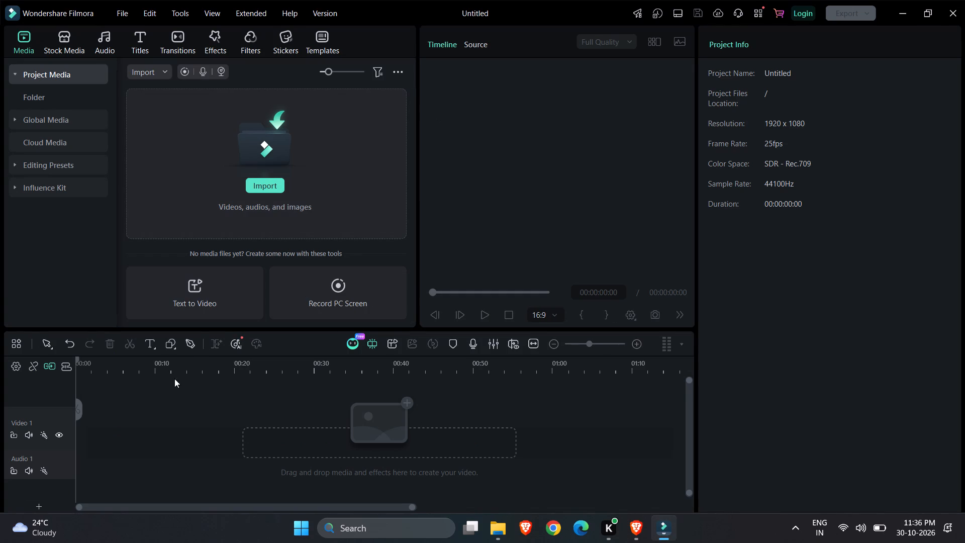
# Draw a horizontal pen path of eight closely spaced points from the preview frame's upper-left corner along its upper edge.
pyautogui.click(187, 345)
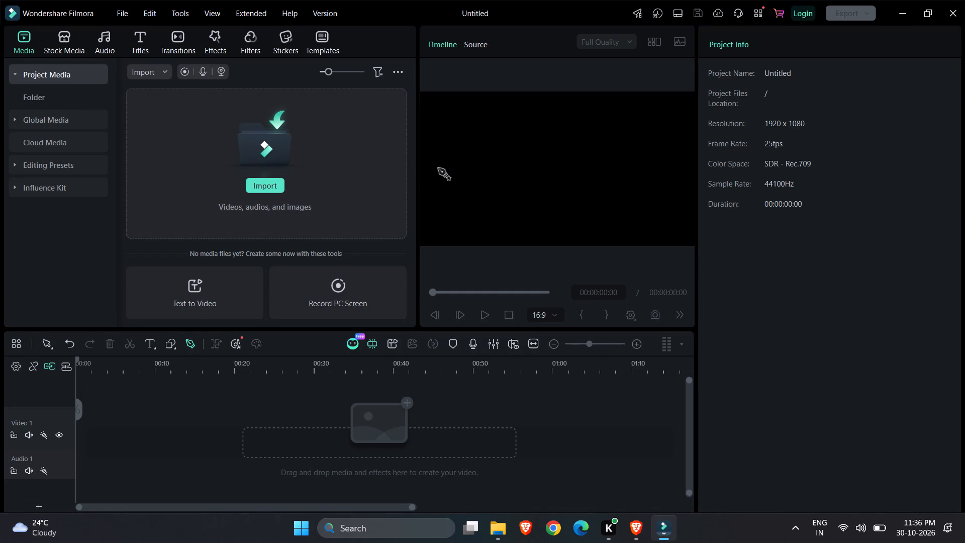
pyautogui.click(426, 103)
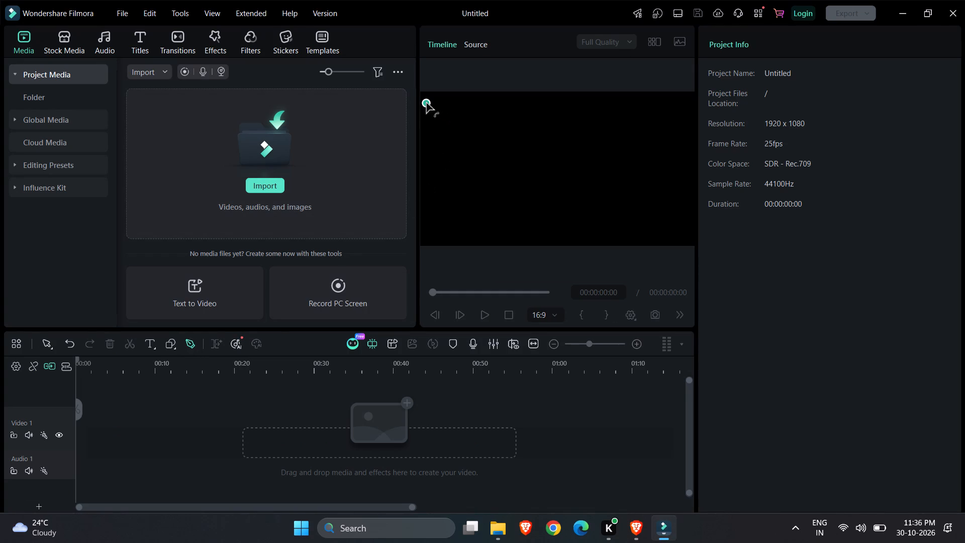
pyautogui.click(437, 103)
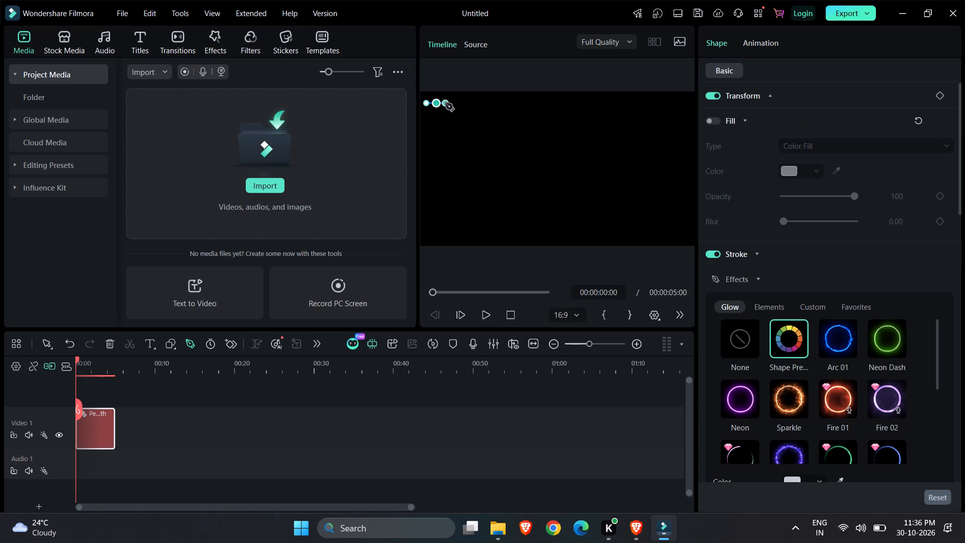
pyautogui.click(445, 103)
pyautogui.click(454, 103)
pyautogui.click(462, 103)
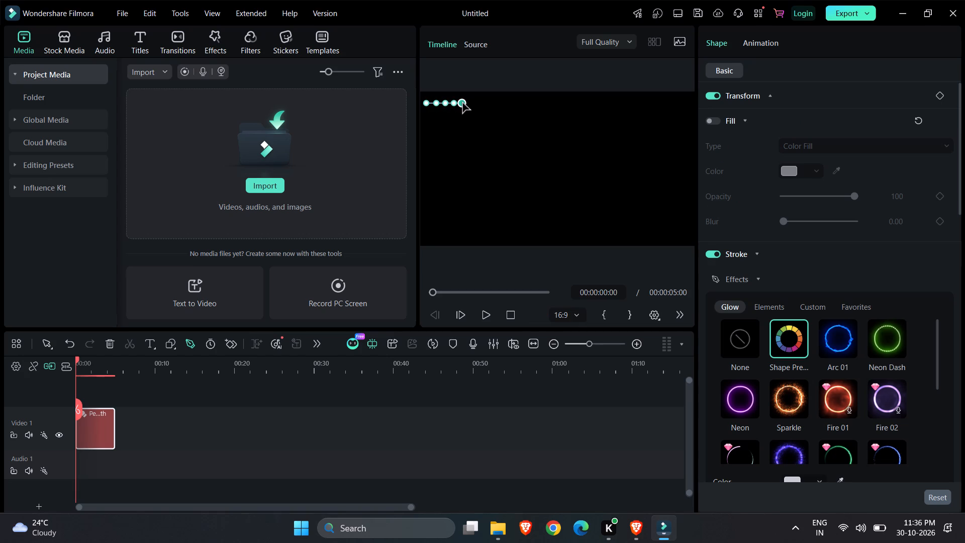
pyautogui.click(471, 103)
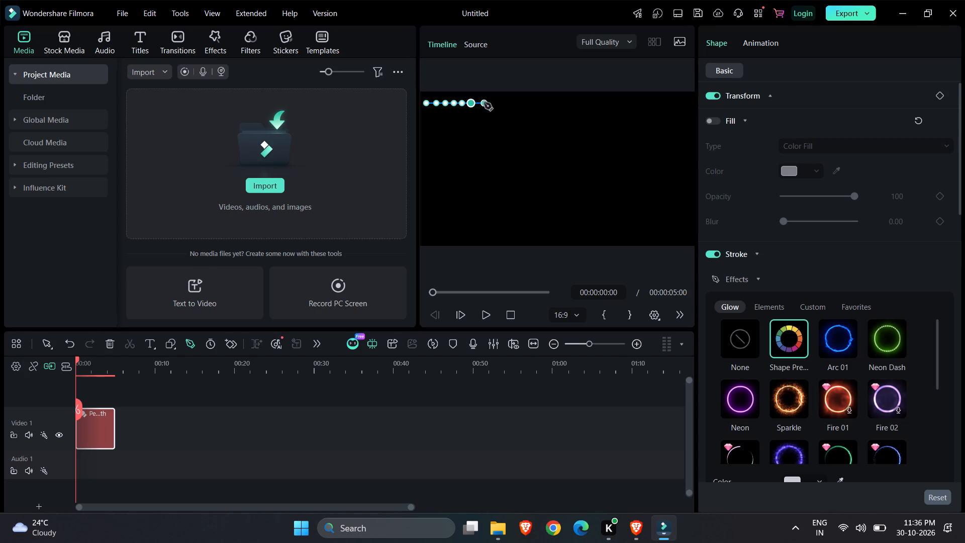
pyautogui.click(484, 103)
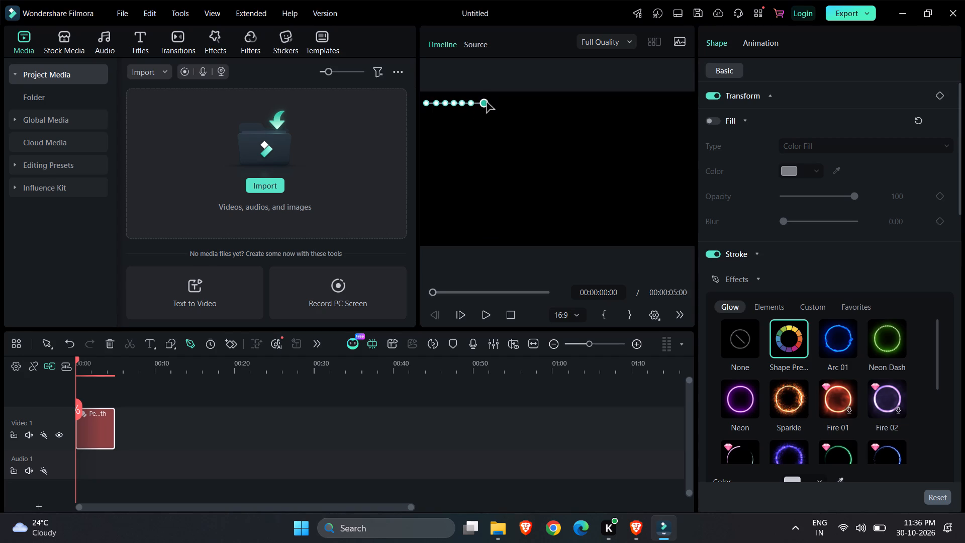
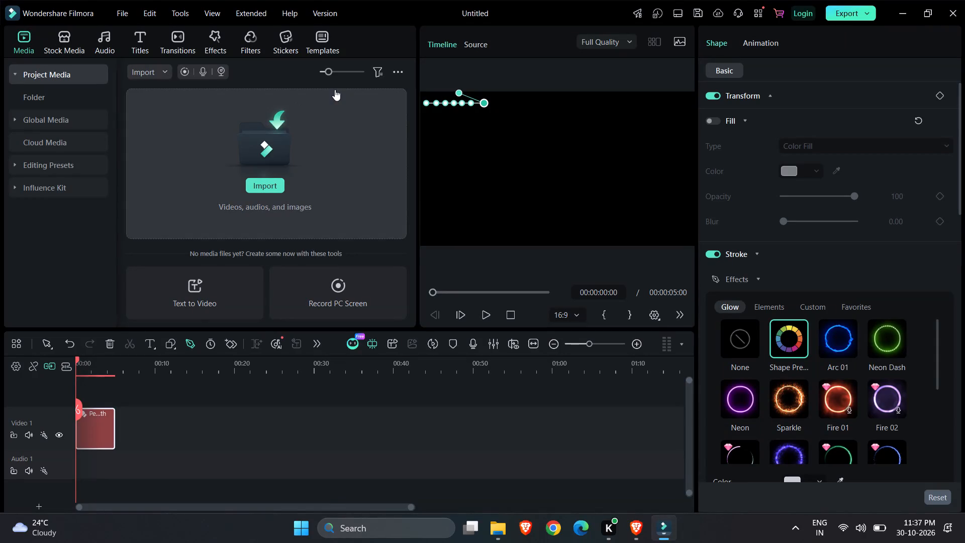
# Extend the pen path with six more points along the preview frame's upper edge to the frame's horizontal middle.
pyautogui.click(501, 99)
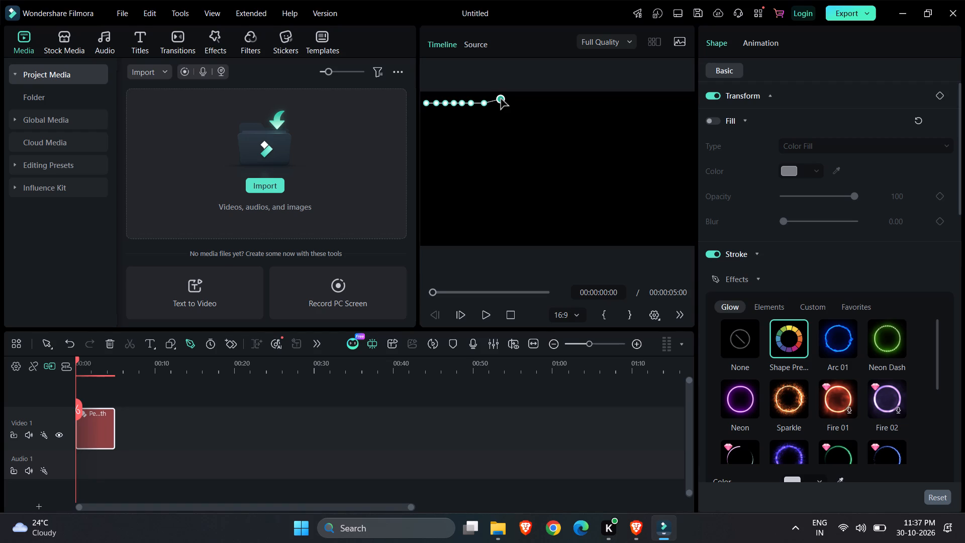
pyautogui.click(510, 101)
pyautogui.click(523, 100)
pyautogui.click(535, 100)
pyautogui.click(551, 99)
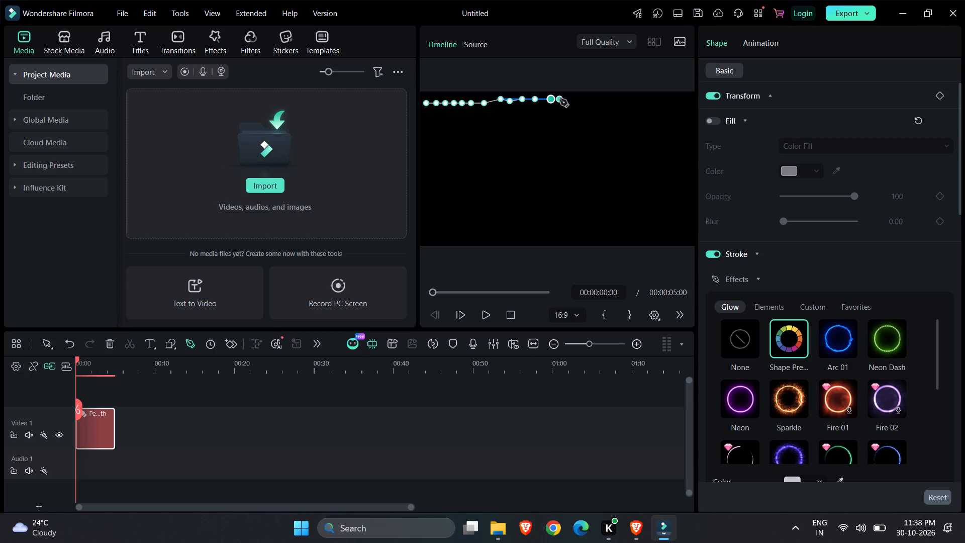
pyautogui.click(561, 99)
# Continue the path with thirteen closely spaced points along the upper edge to the frame's upper-right corner.
pyautogui.click(577, 98)
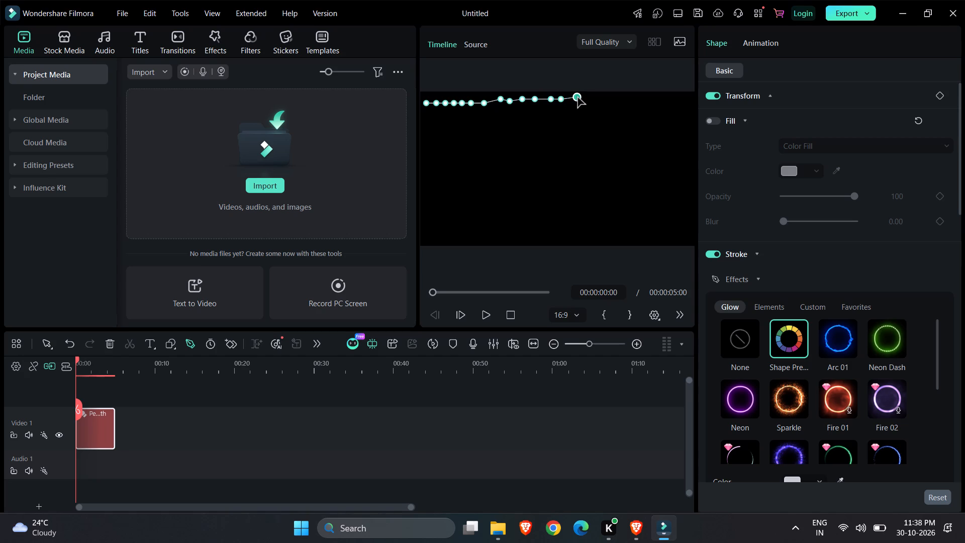
pyautogui.click(587, 98)
pyautogui.click(596, 97)
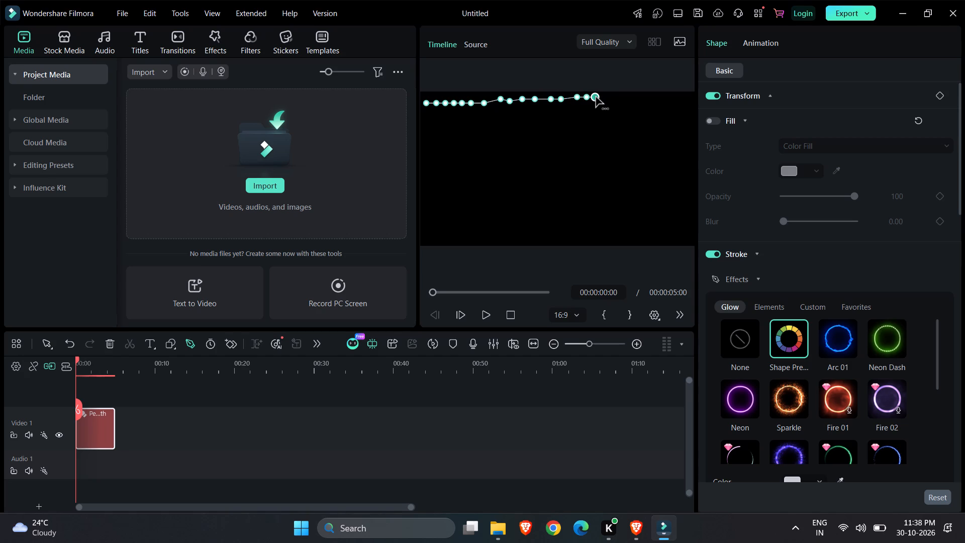
pyautogui.click(604, 97)
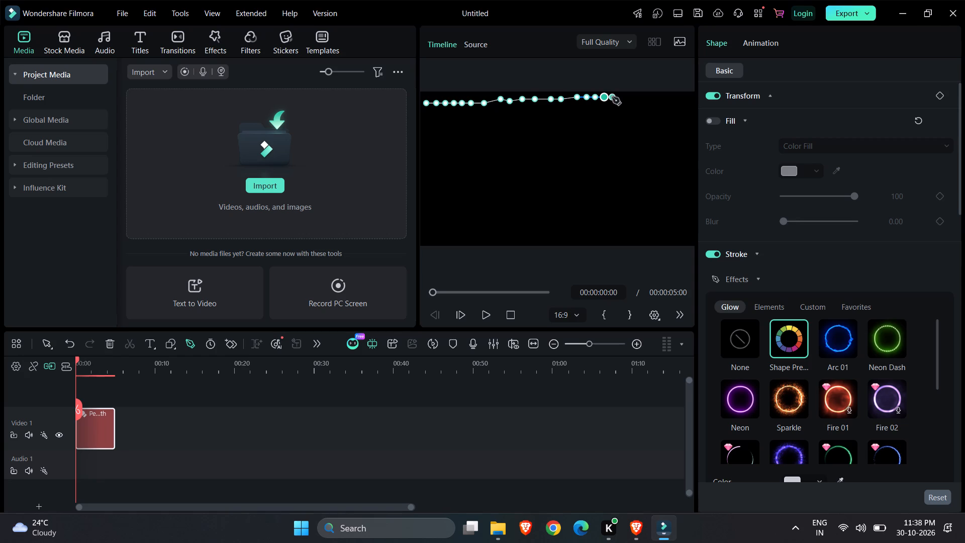
pyautogui.click(612, 97)
pyautogui.click(622, 98)
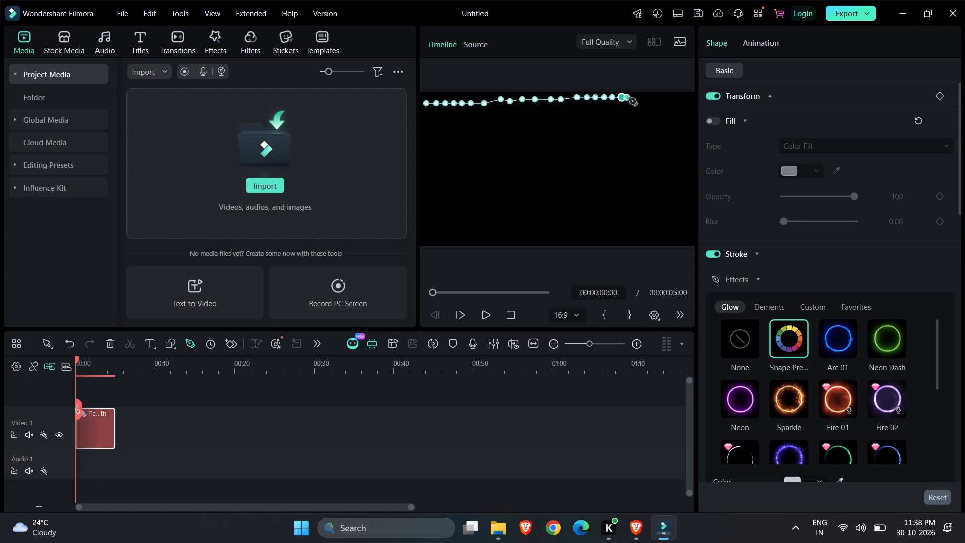
pyautogui.click(633, 98)
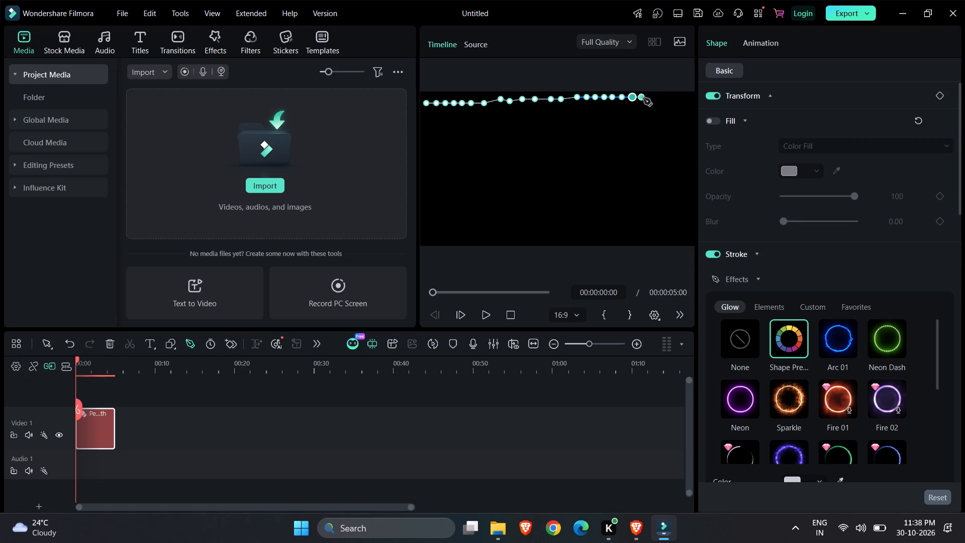
pyautogui.click(646, 99)
pyautogui.click(654, 99)
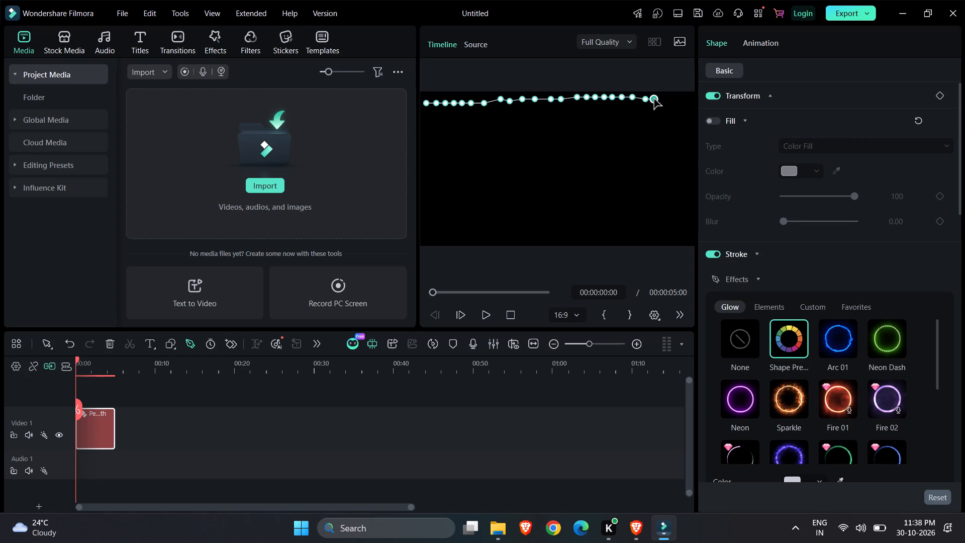
pyautogui.click(663, 99)
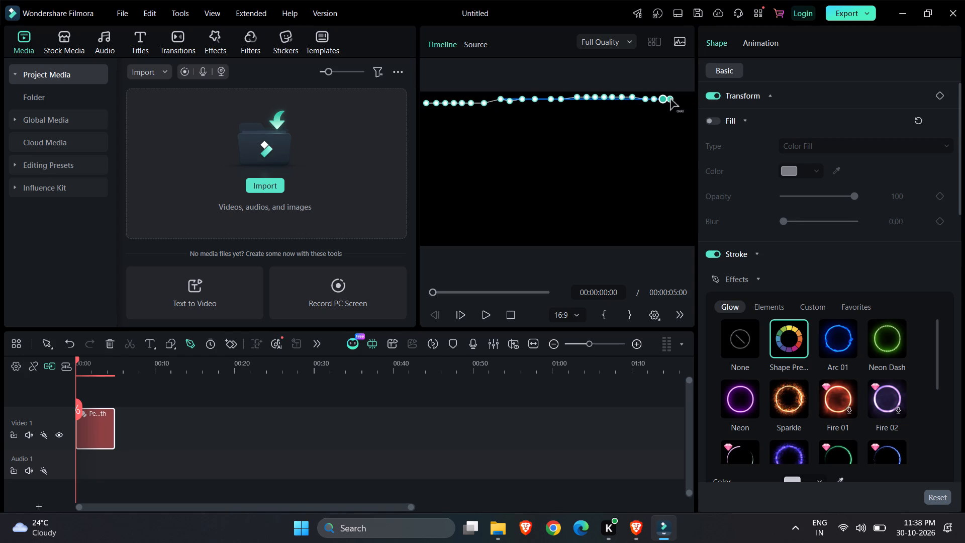
pyautogui.click(670, 100)
pyautogui.click(679, 101)
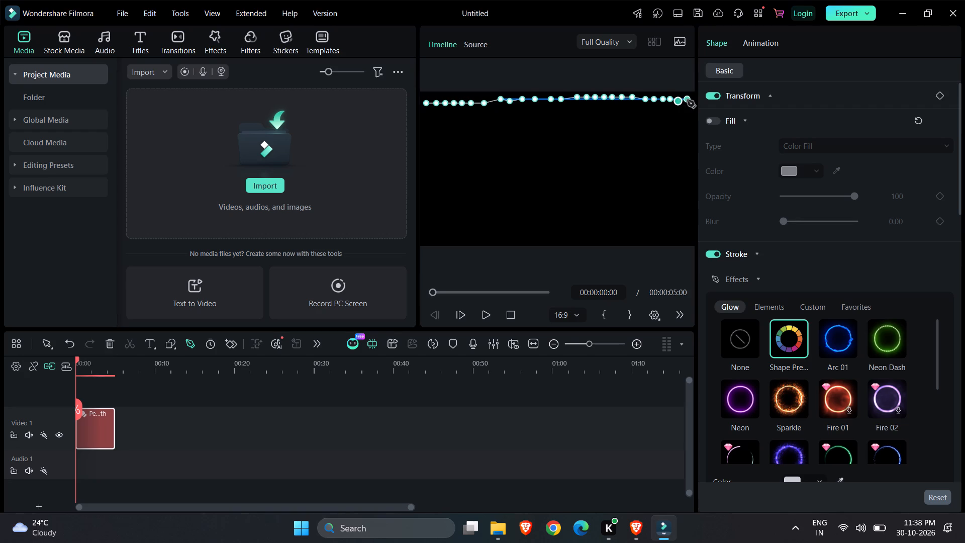
pyautogui.click(687, 100)
# Turn the path down at the frame's right edge, run one long segment back to the left edge, and drop slightly below it.
pyautogui.click(689, 111)
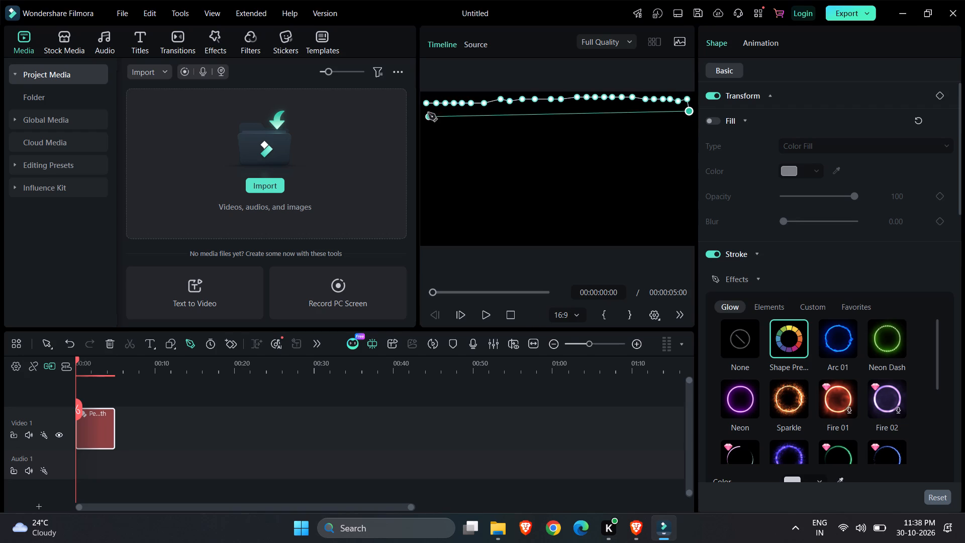
pyautogui.click(427, 111)
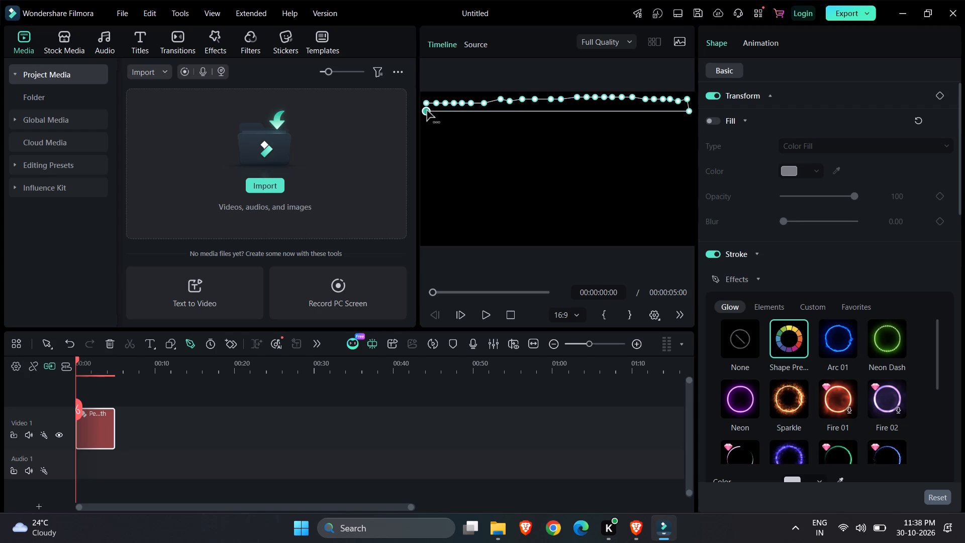
pyautogui.click(426, 122)
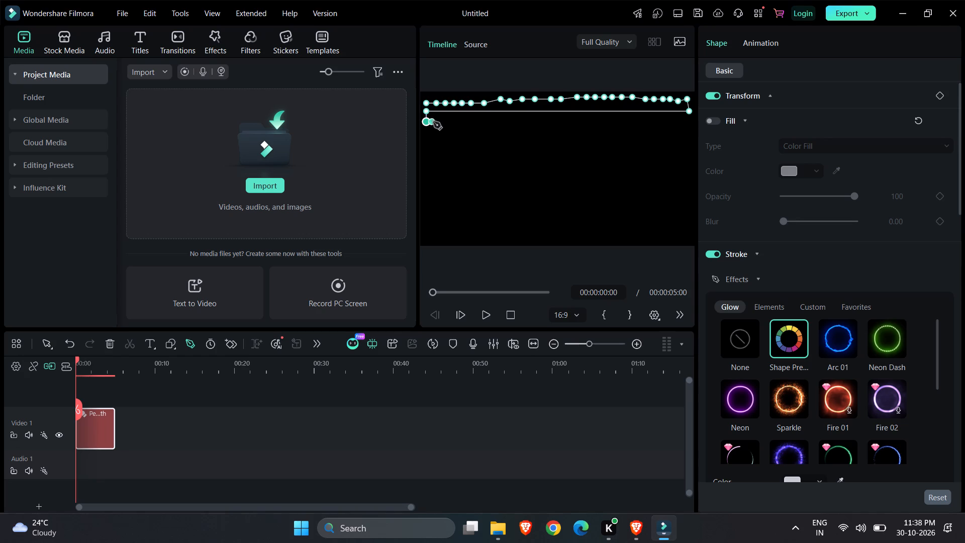
# Start a second row of the path with ten closely spaced points from the left edge to about a third of the frame's width.
pyautogui.click(436, 122)
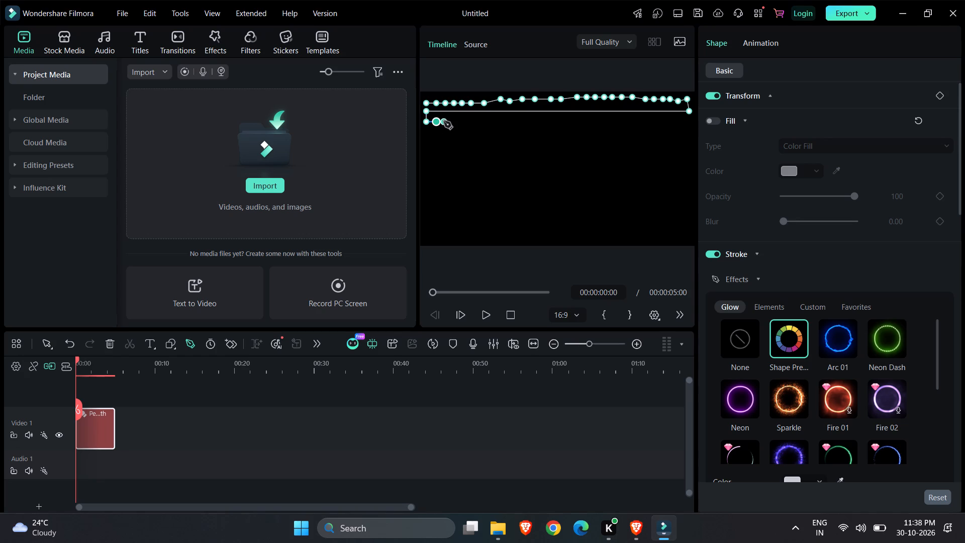
pyautogui.click(447, 121)
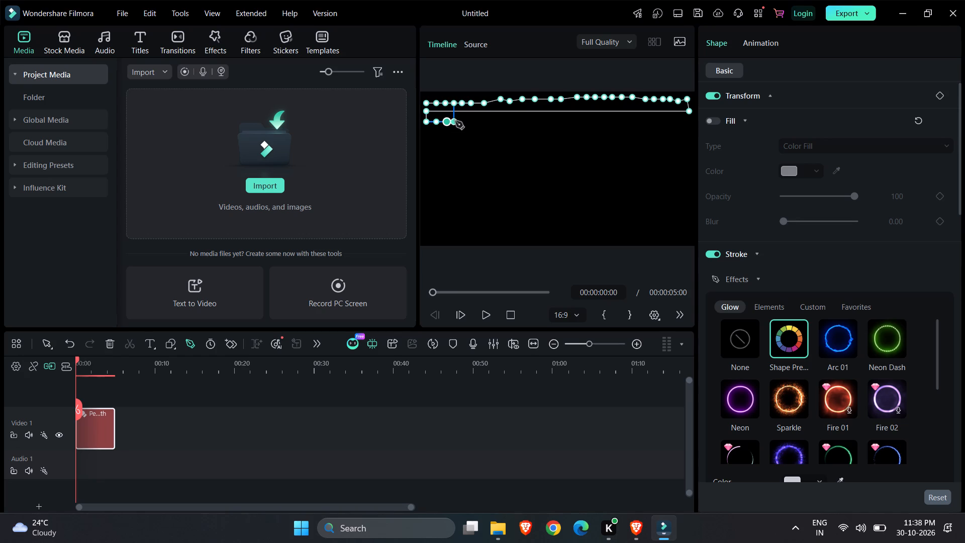
pyautogui.click(457, 121)
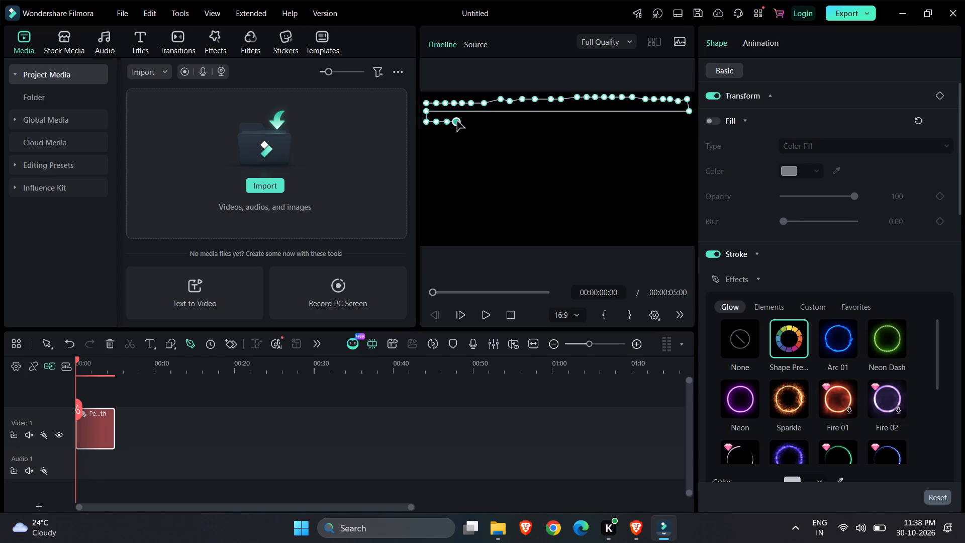
pyautogui.click(465, 121)
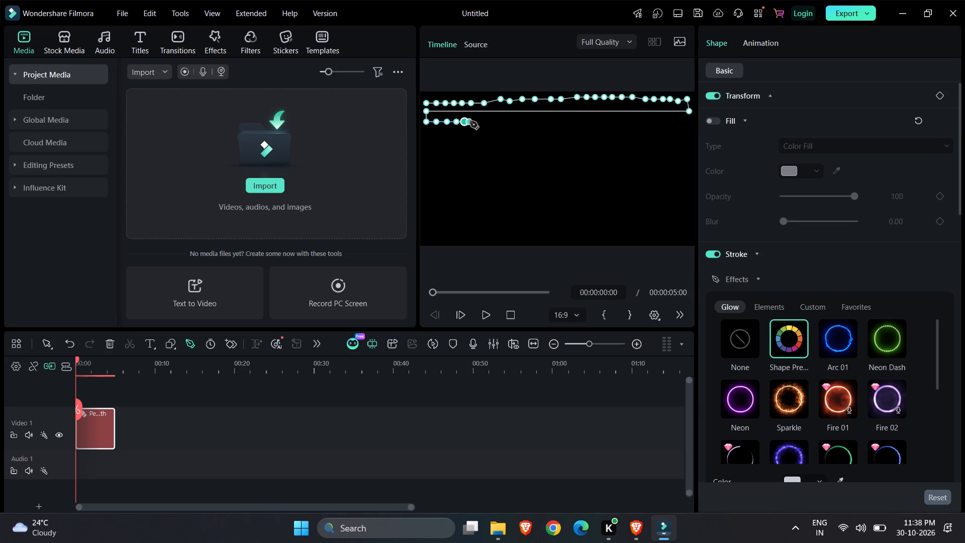
pyautogui.click(470, 121)
pyautogui.click(475, 121)
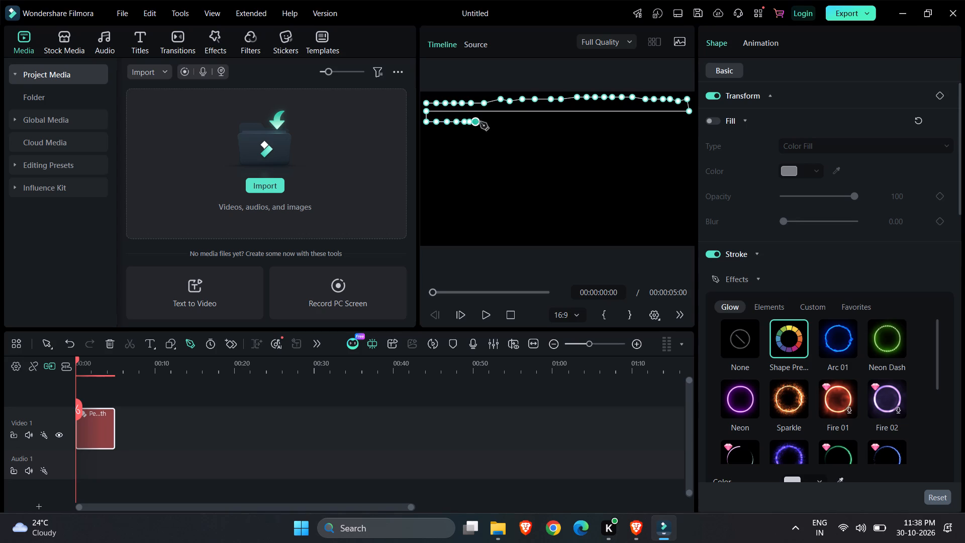
pyautogui.click(484, 123)
pyautogui.click(492, 123)
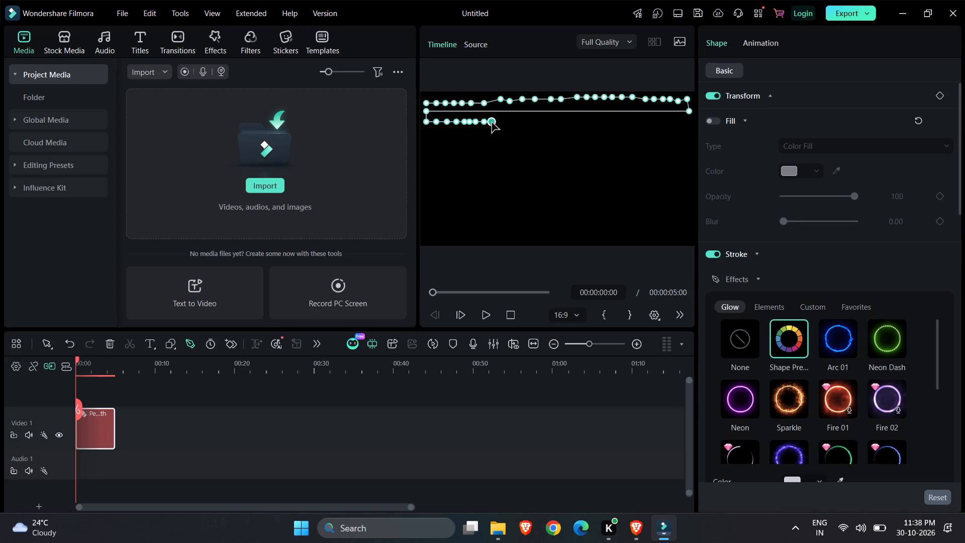
pyautogui.click(499, 123)
pyautogui.click(507, 123)
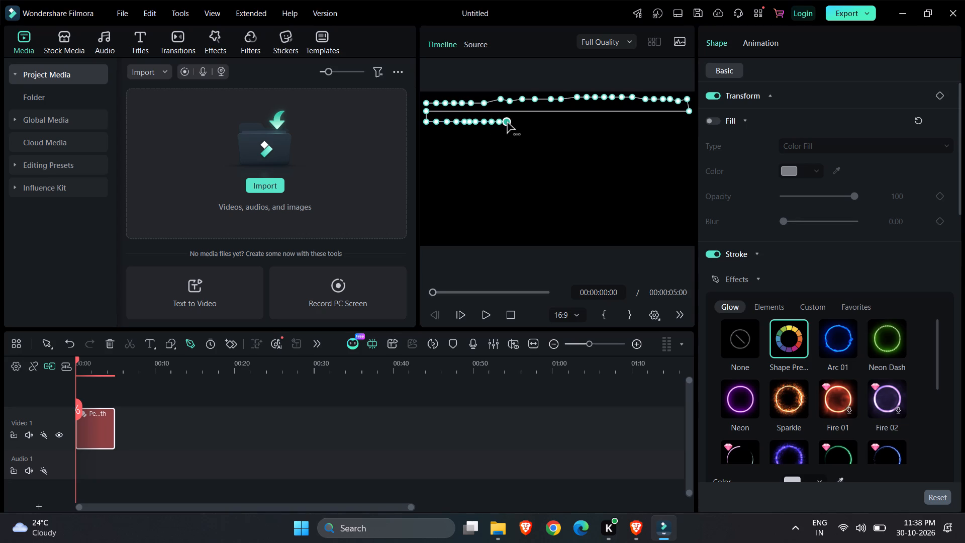
# Extend the second row with seven closely spaced points to the frame's horizontal middle.
pyautogui.click(515, 123)
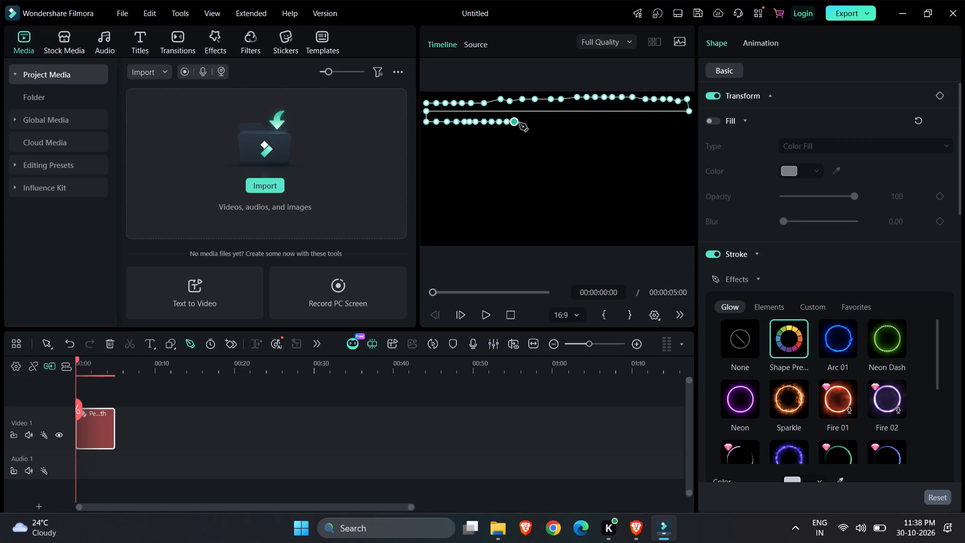
pyautogui.click(522, 123)
pyautogui.click(528, 123)
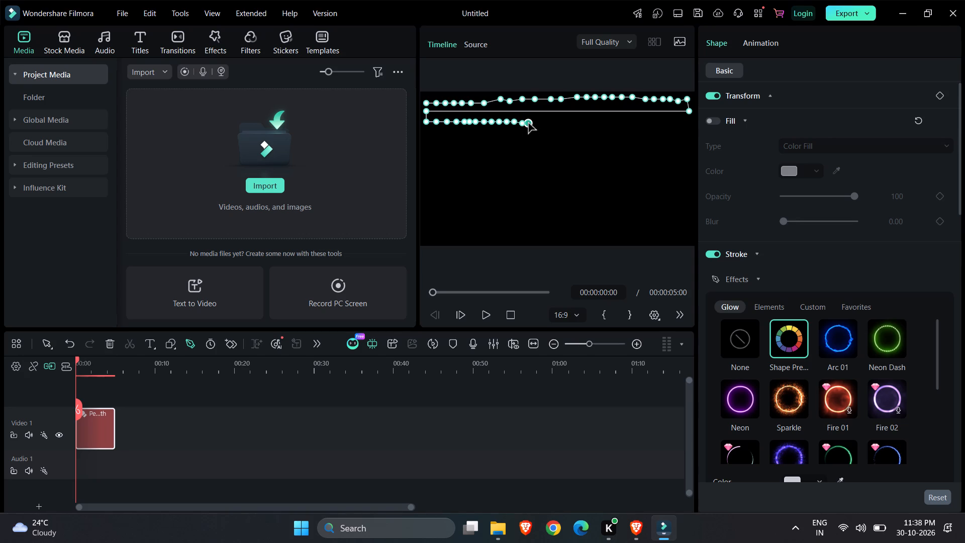
pyautogui.click(538, 123)
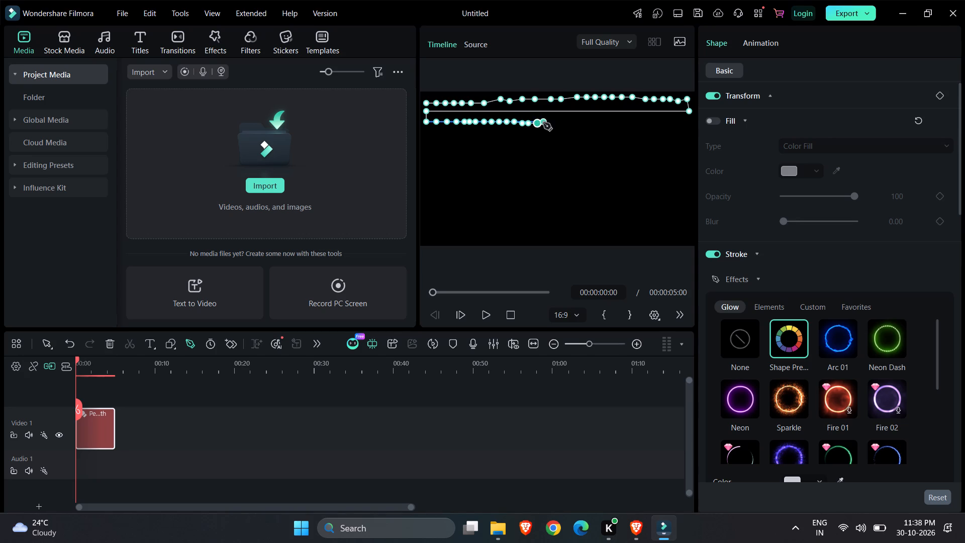
pyautogui.click(543, 123)
pyautogui.click(549, 123)
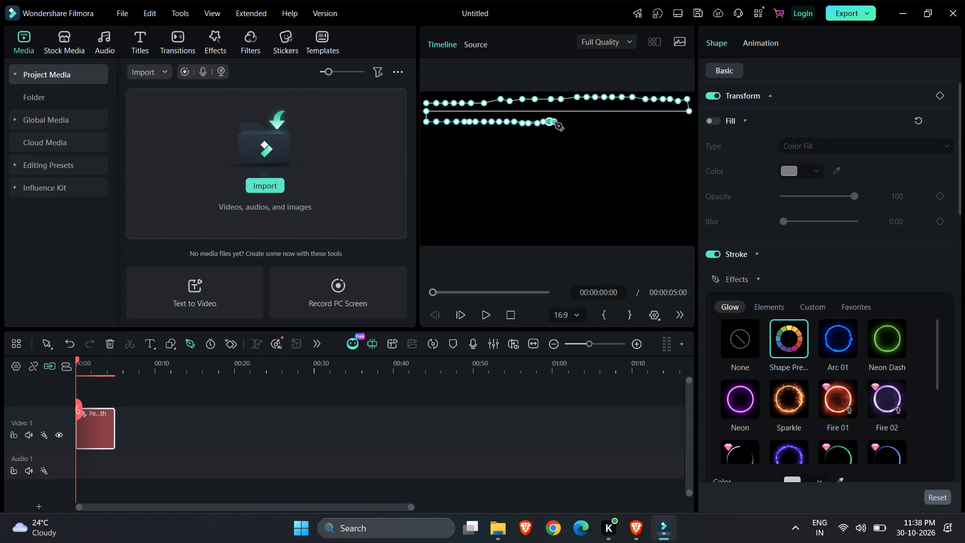
pyautogui.click(555, 123)
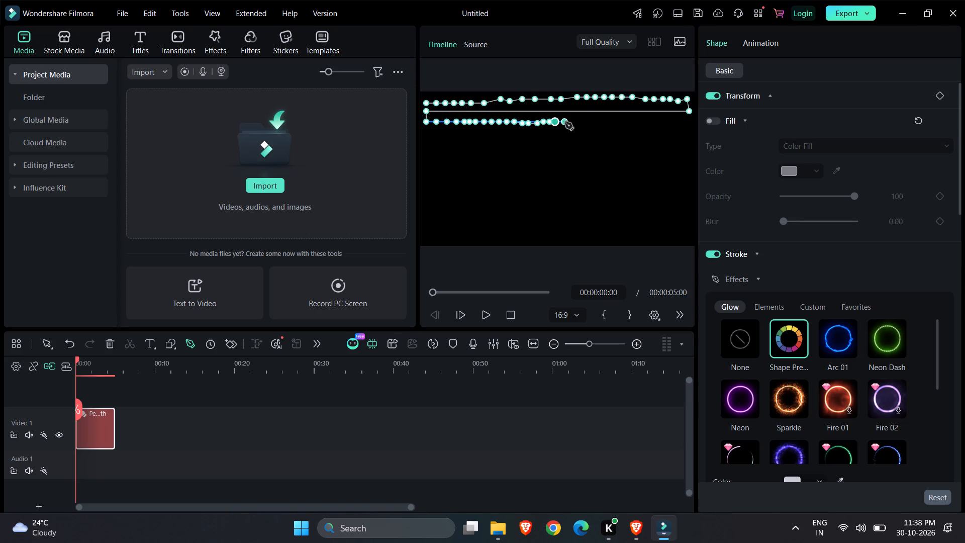
# Extend the second row of the path with nine closely spaced points to about three quarters of the frame's width.
pyautogui.click(564, 123)
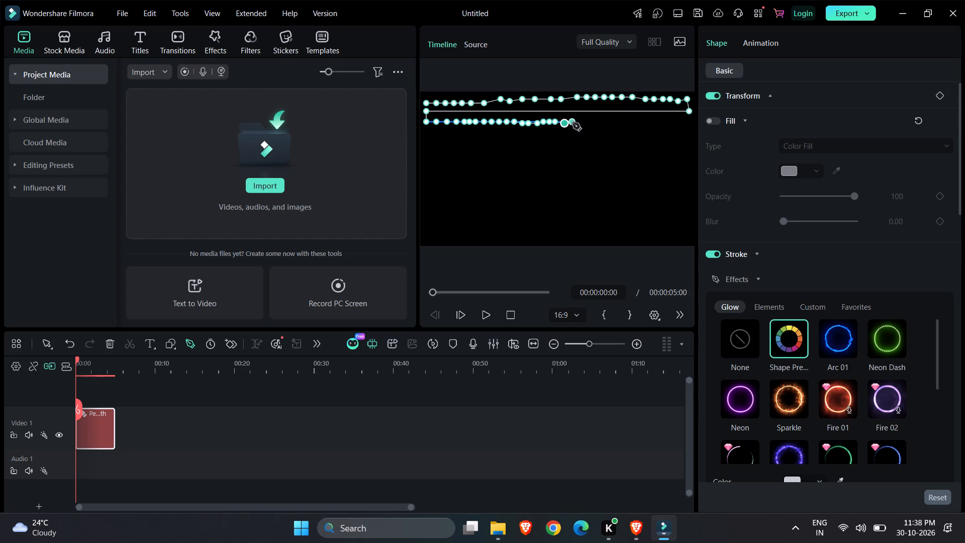
pyautogui.click(572, 123)
pyautogui.click(579, 123)
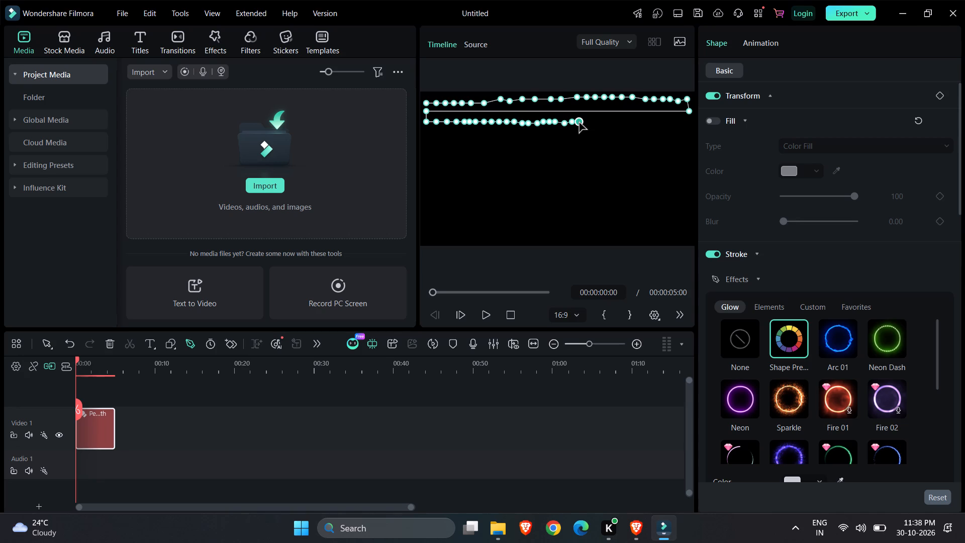
pyautogui.click(585, 122)
pyautogui.click(592, 122)
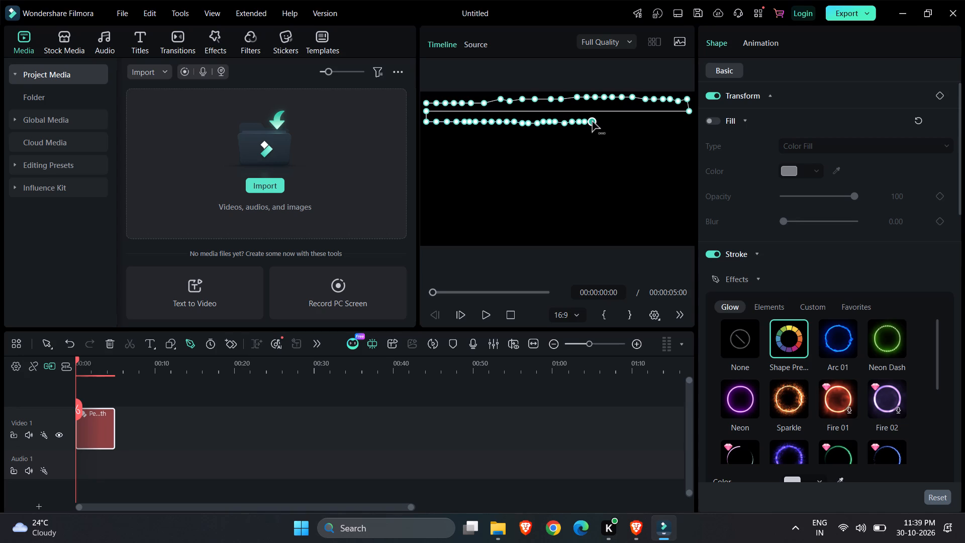
pyautogui.click(601, 121)
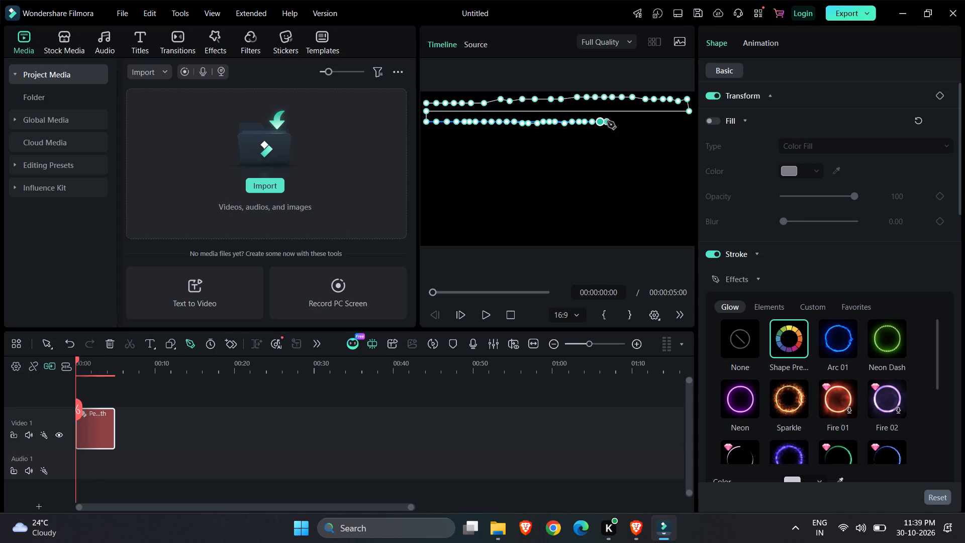
pyautogui.click(607, 121)
pyautogui.click(614, 121)
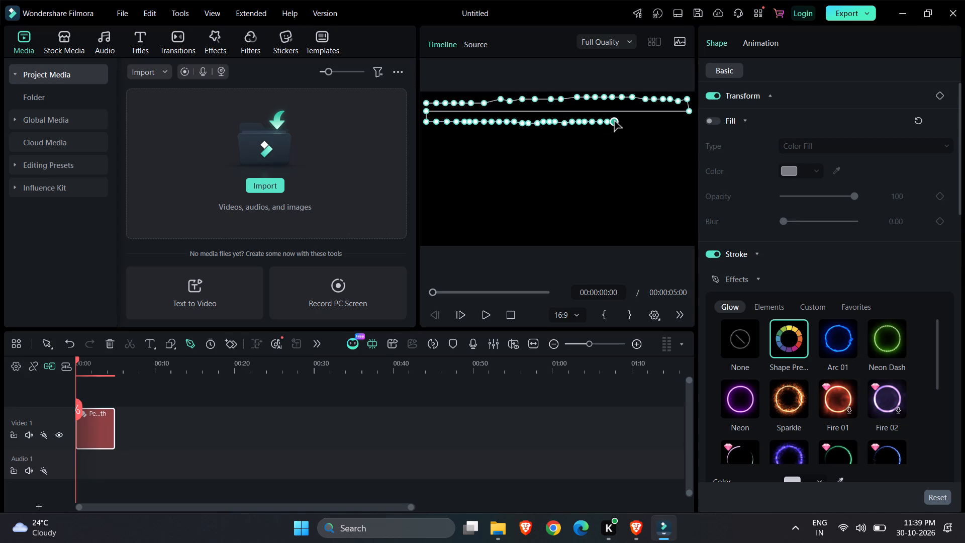
pyautogui.click(622, 121)
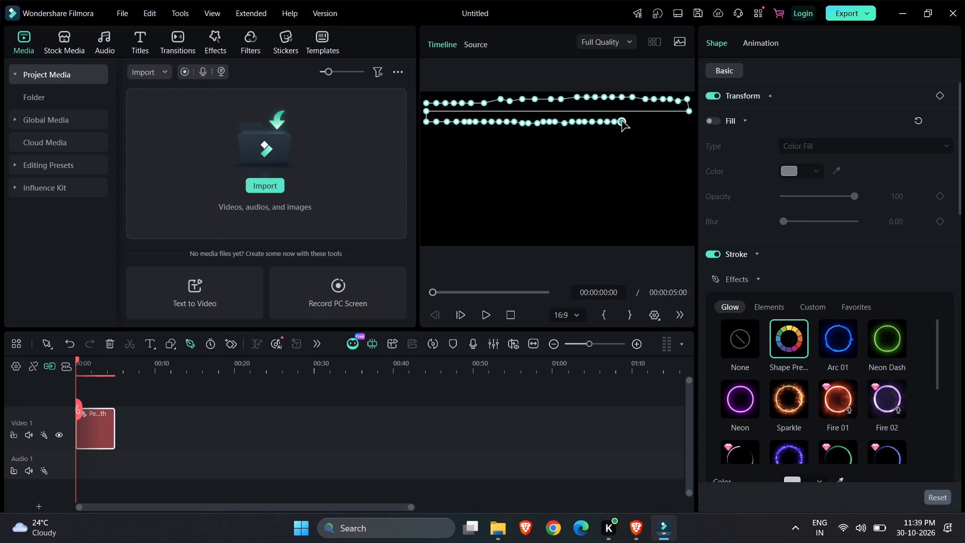
# Complete the second row with eight closely spaced points ending at the frame's right edge.
pyautogui.click(629, 122)
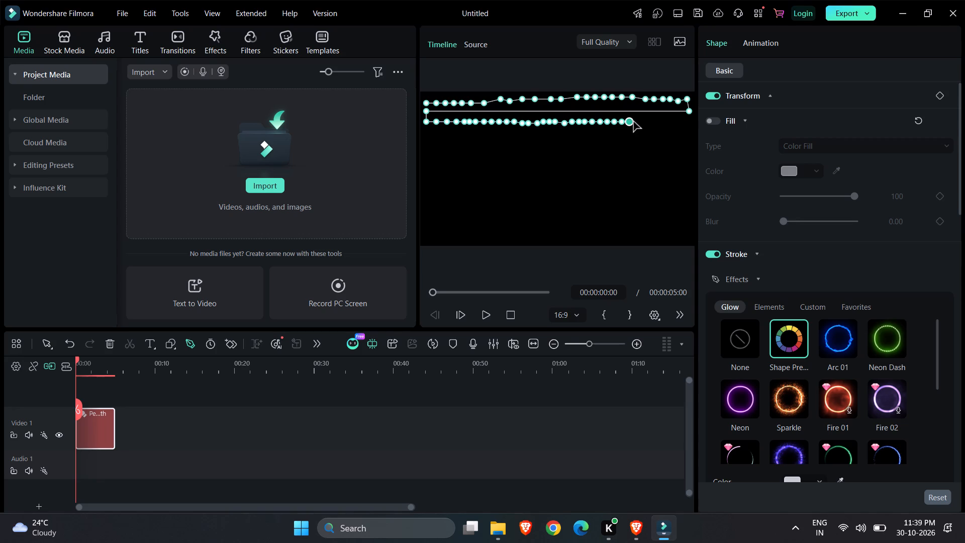
pyautogui.click(639, 122)
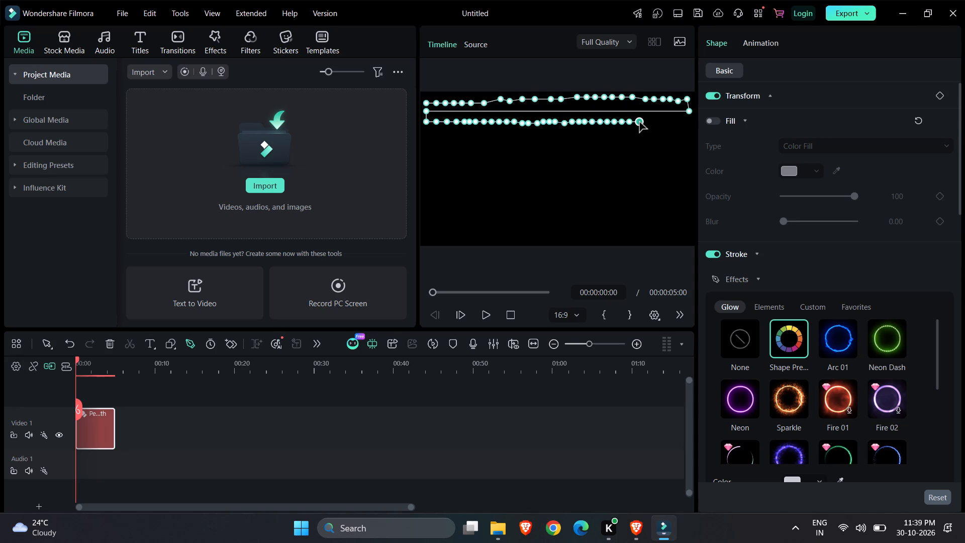
pyautogui.click(648, 122)
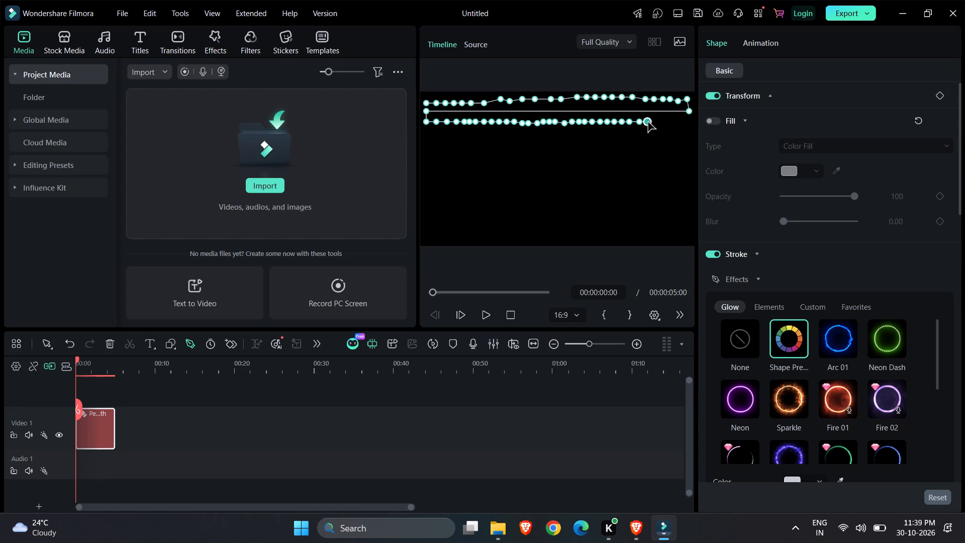
pyautogui.click(655, 122)
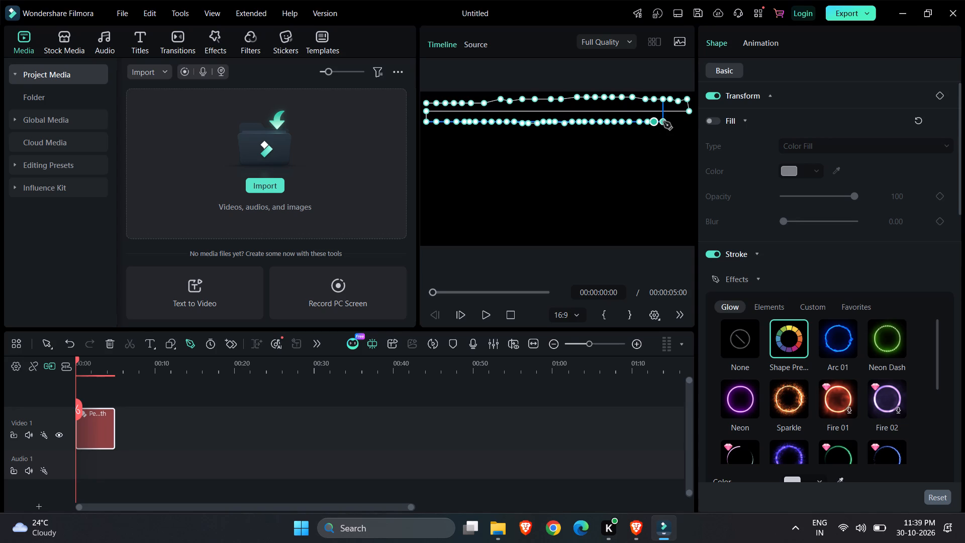
pyautogui.click(663, 122)
pyautogui.click(671, 121)
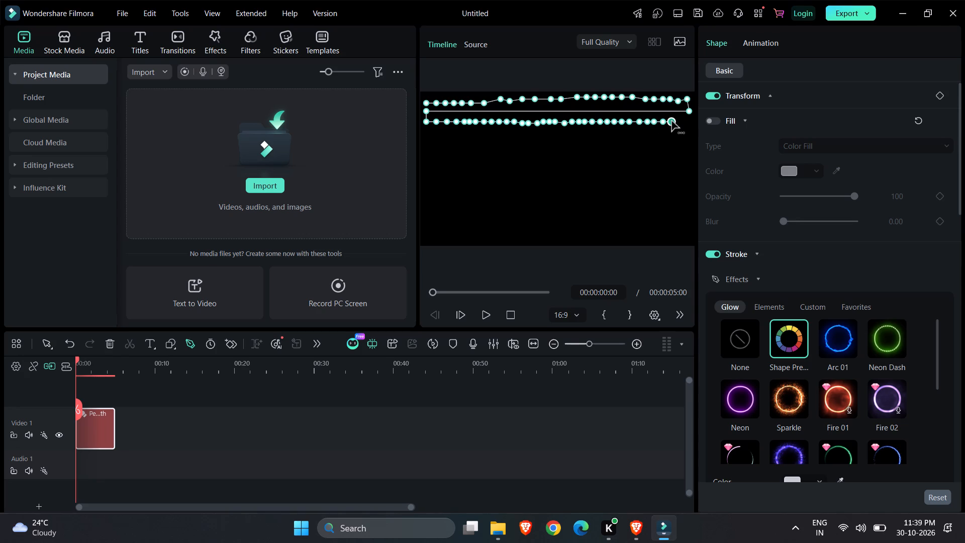
pyautogui.click(679, 121)
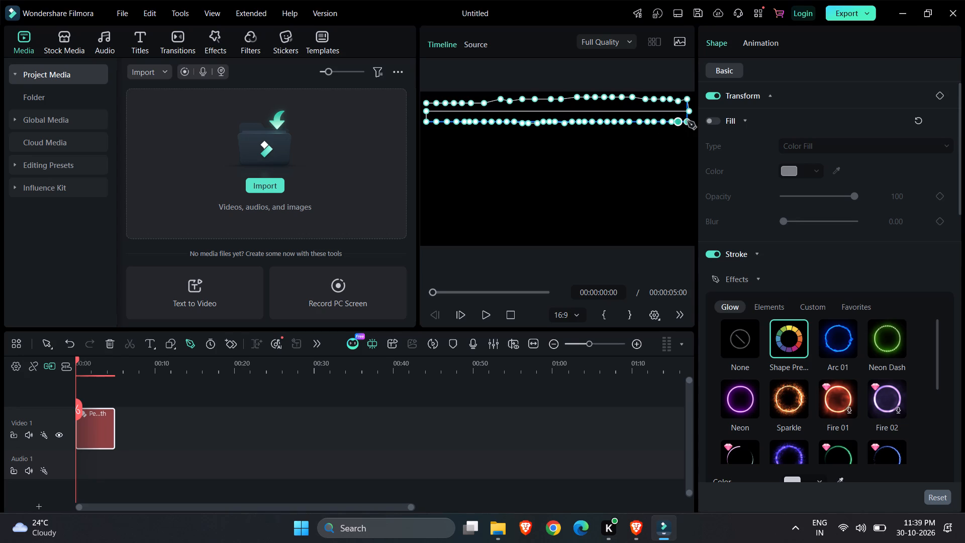
pyautogui.click(688, 121)
# Turn the path down at the right edge, run one long segment back to the left edge, and drop slightly below it.
pyautogui.click(689, 135)
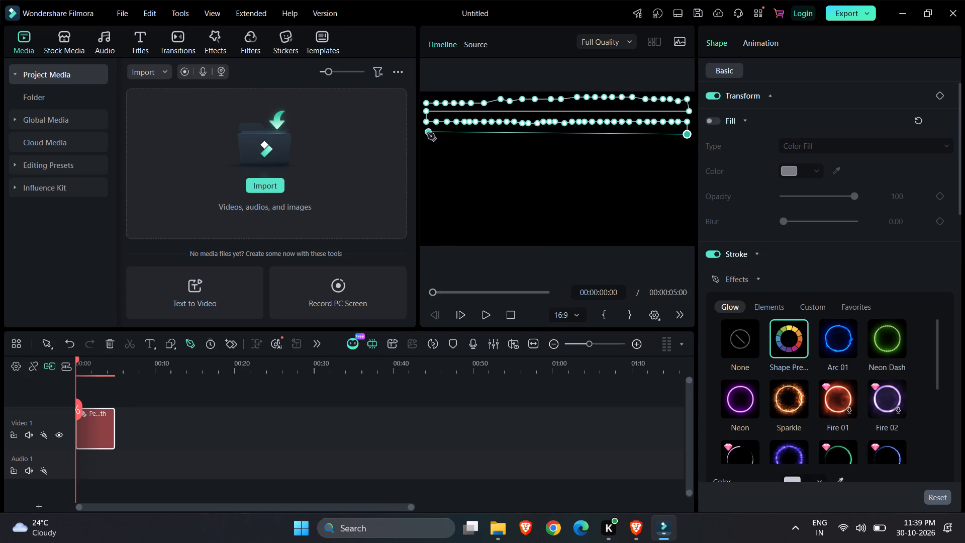
pyautogui.click(427, 133)
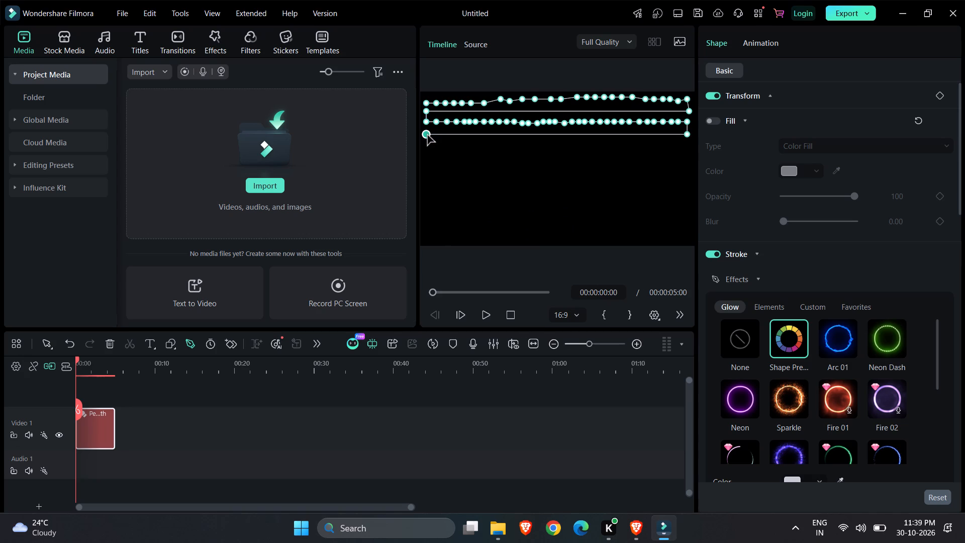
pyautogui.click(428, 146)
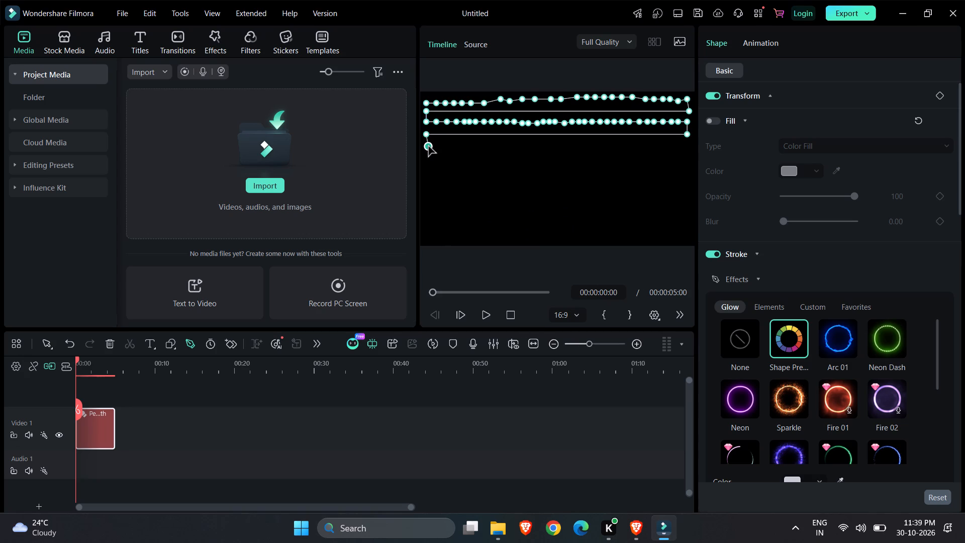
# Start a third row of the path with about ten closely spaced points from the left edge to a third of the frame's width.
pyautogui.click(437, 146)
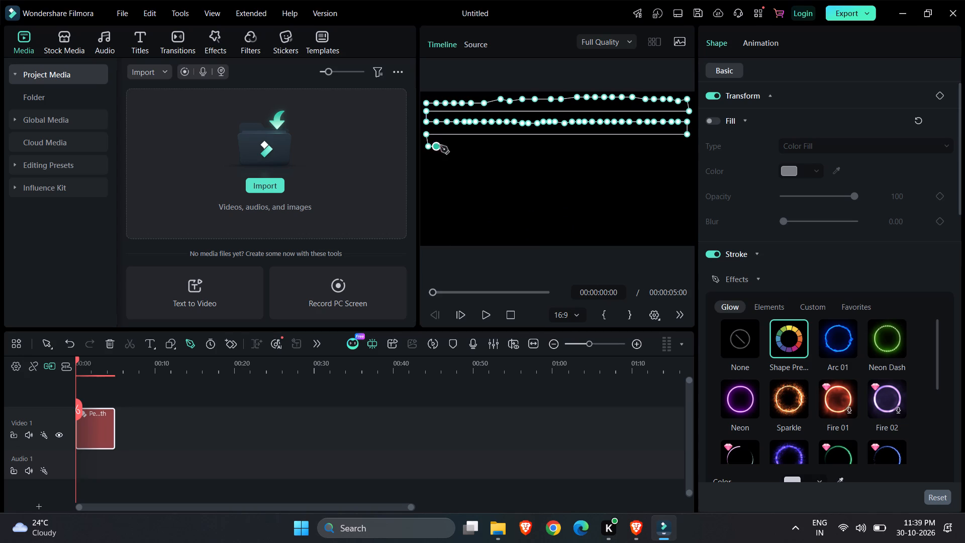
pyautogui.click(445, 146)
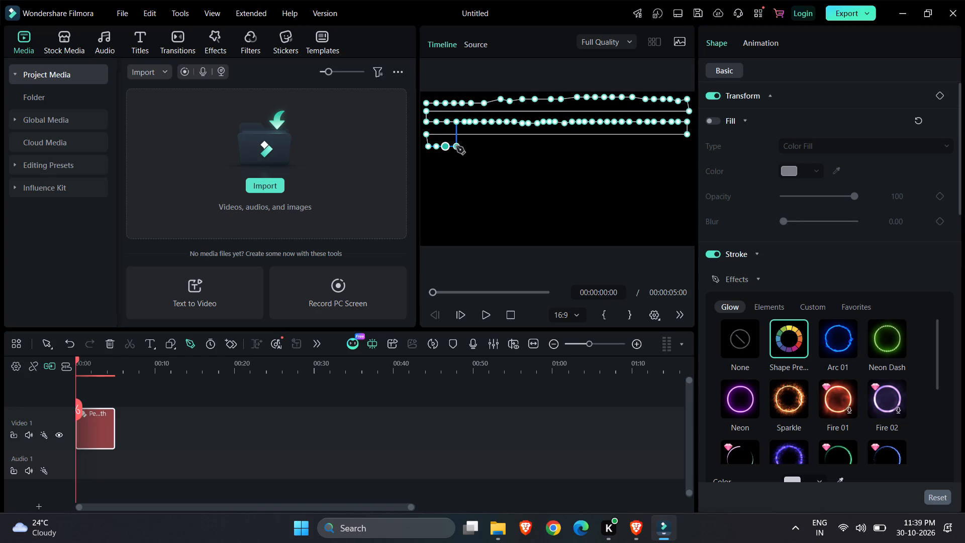
pyautogui.click(456, 146)
pyautogui.click(466, 145)
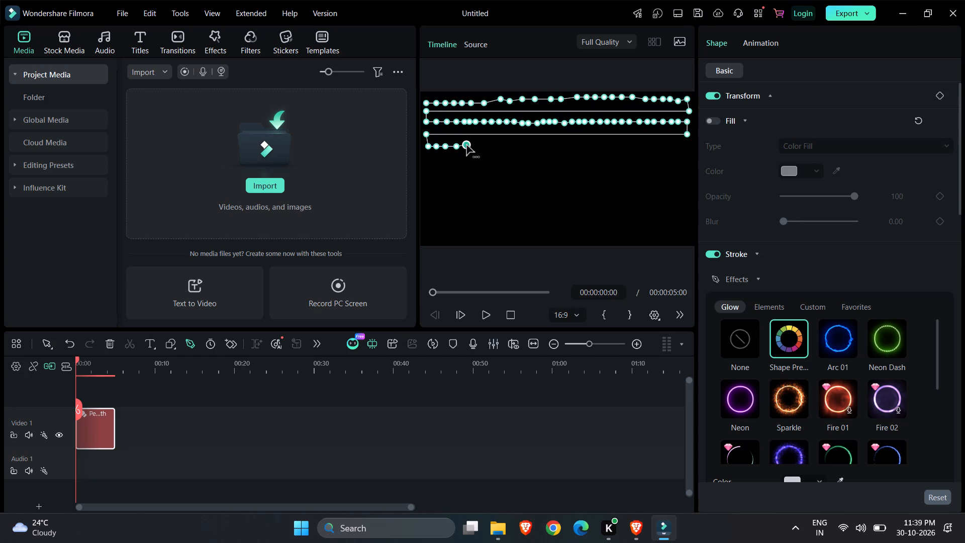
pyautogui.click(476, 144)
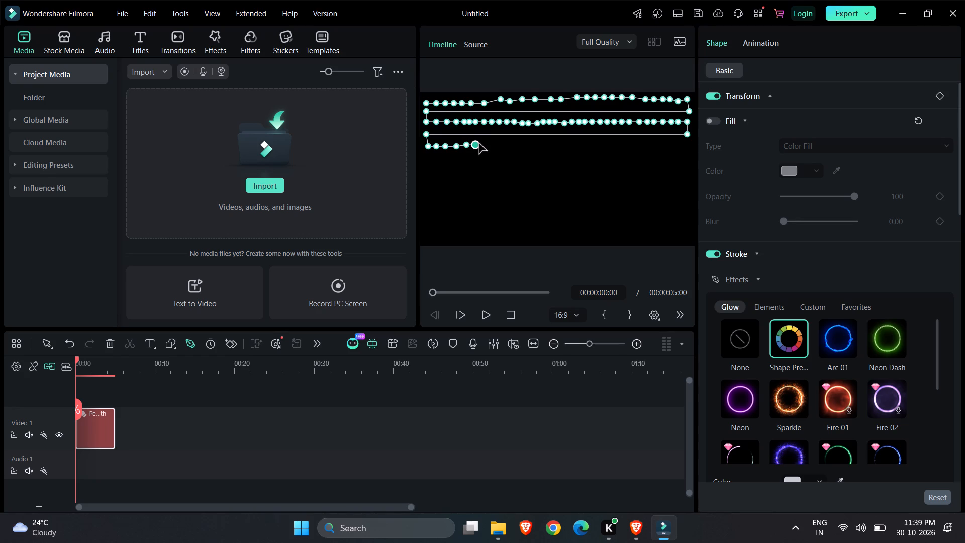
pyautogui.click(479, 144)
pyautogui.click(485, 144)
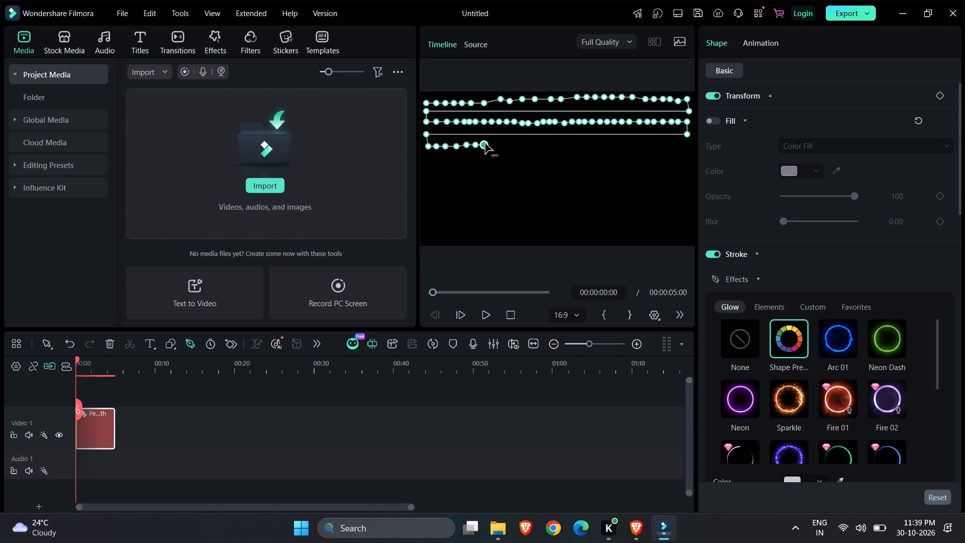
pyautogui.click(493, 144)
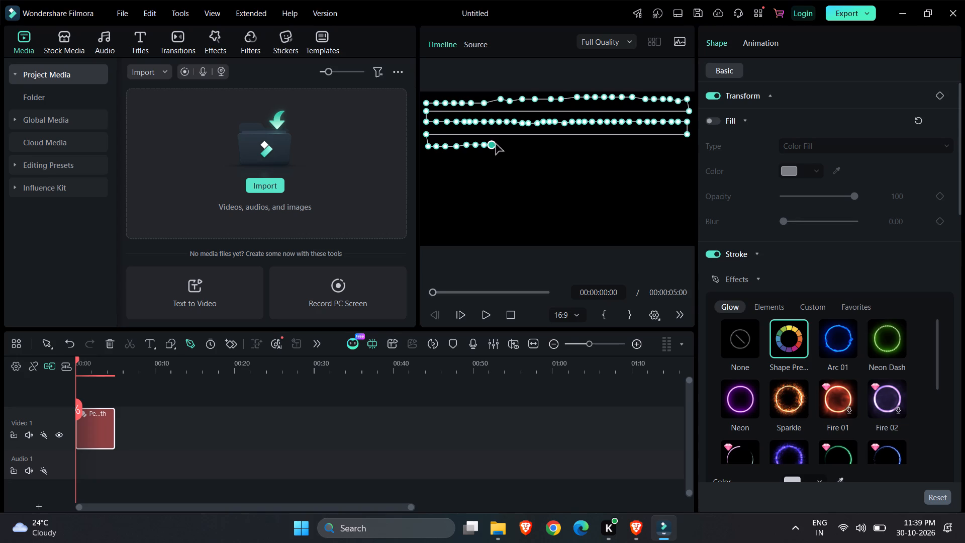
pyautogui.click(496, 144)
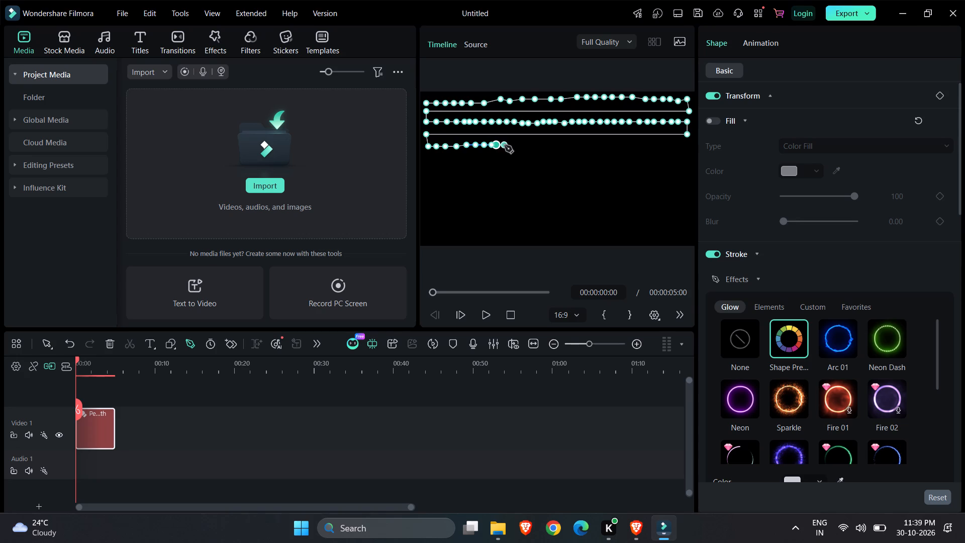
pyautogui.click(505, 145)
pyautogui.click(509, 145)
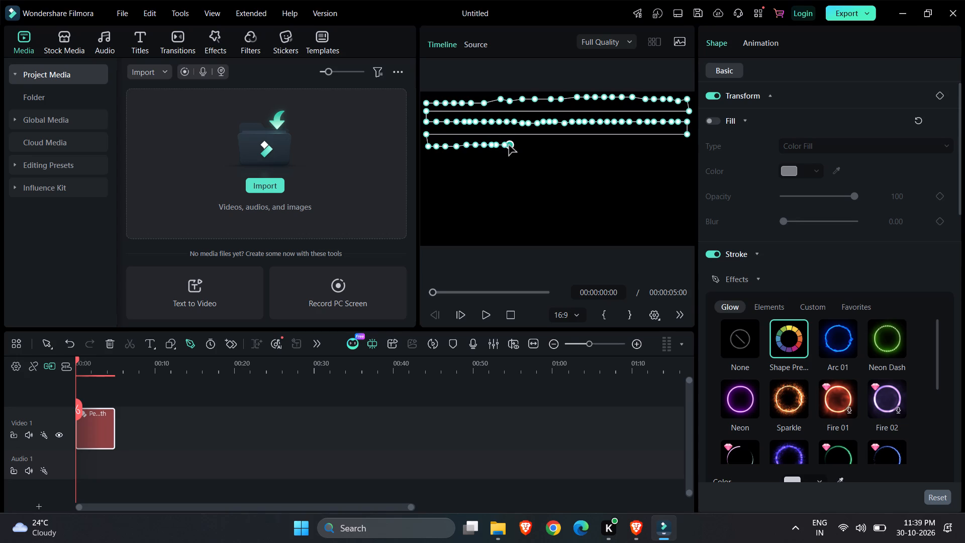
# Extend the third row with eight closely spaced points to just past the frame's horizontal middle.
pyautogui.click(519, 146)
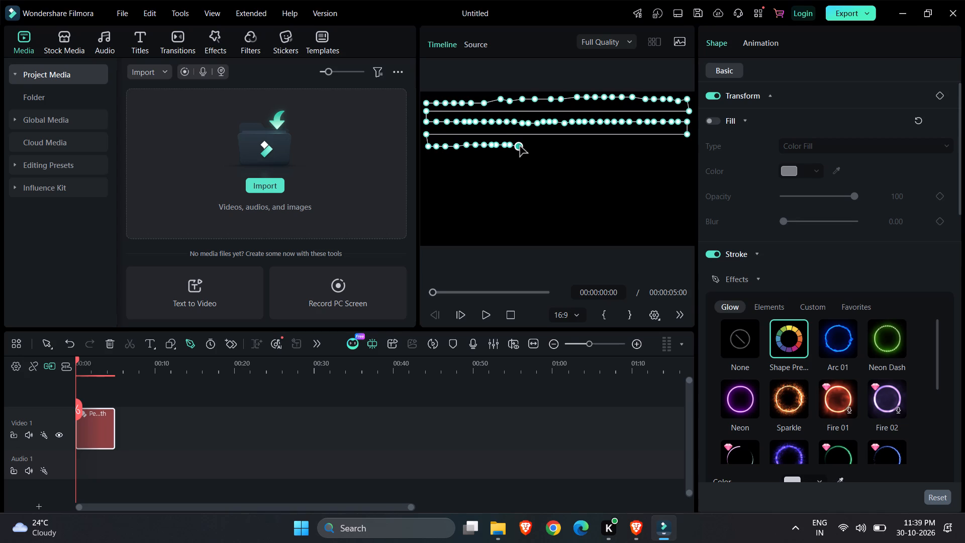
pyautogui.click(528, 147)
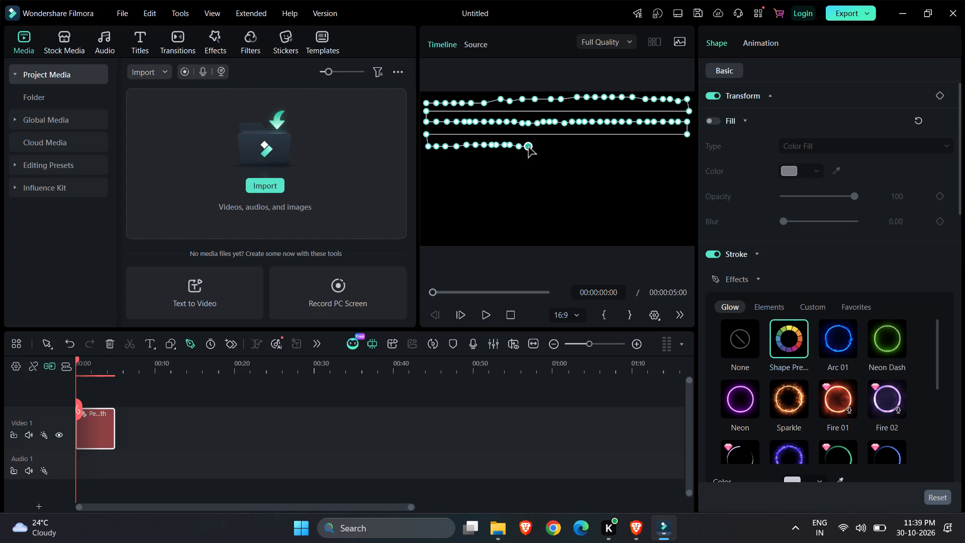
pyautogui.click(533, 147)
pyautogui.click(537, 147)
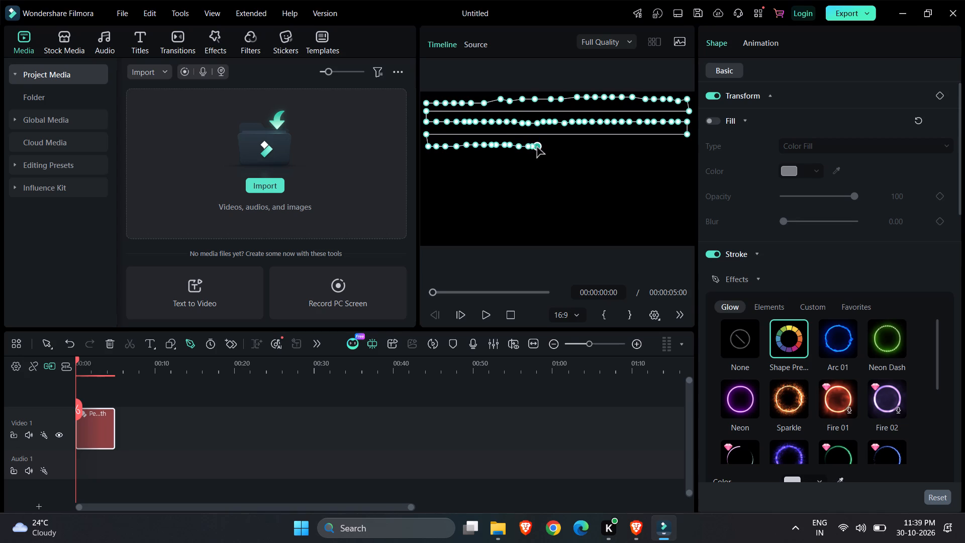
pyautogui.click(547, 146)
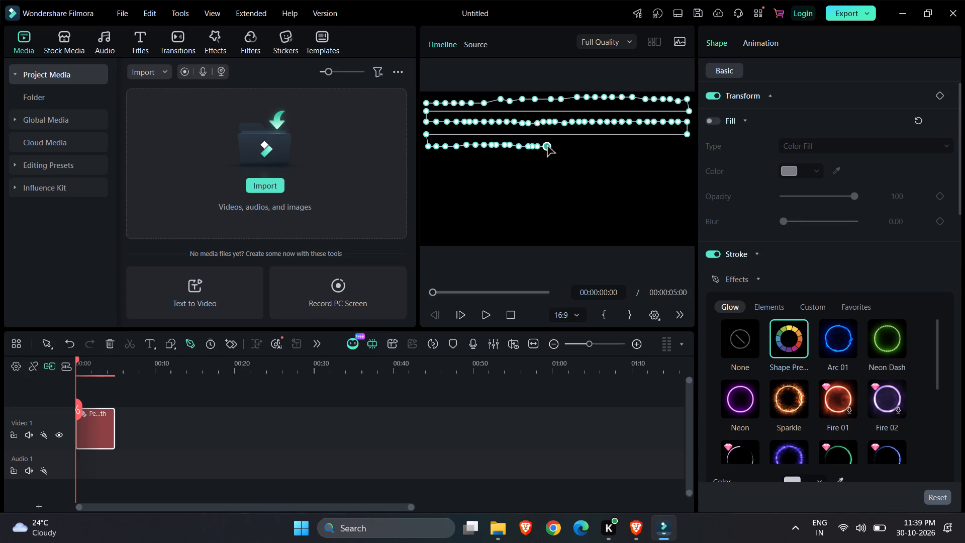
pyautogui.click(557, 146)
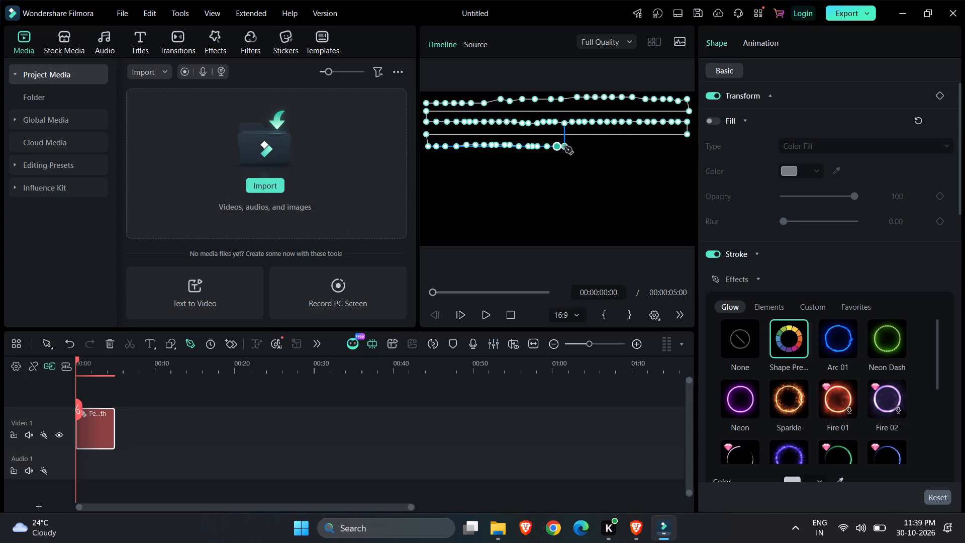
pyautogui.click(564, 146)
pyautogui.click(572, 146)
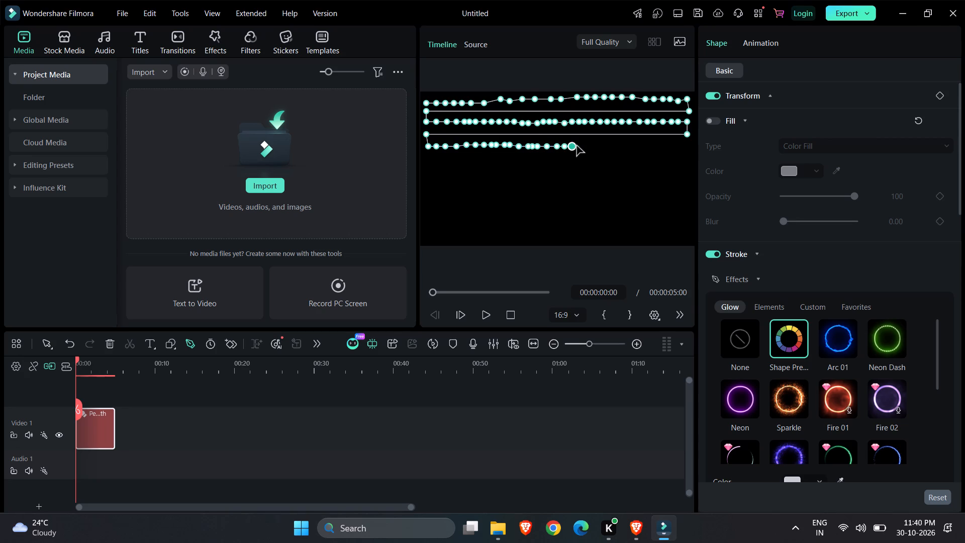
# Complete the third row of the path with fourteen closely spaced points ending at the frame's right edge.
pyautogui.click(582, 144)
pyautogui.click(589, 142)
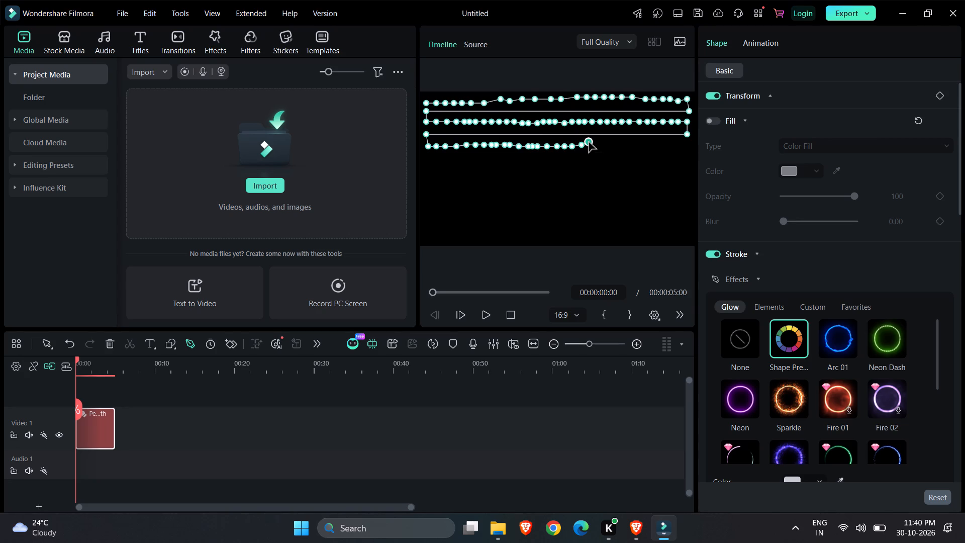
pyautogui.click(598, 142)
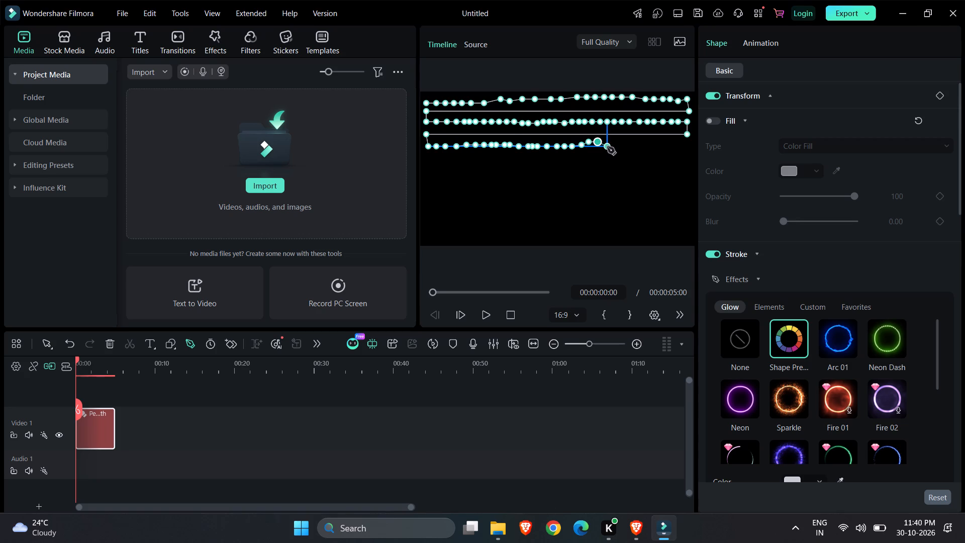
pyautogui.click(607, 147)
pyautogui.click(617, 147)
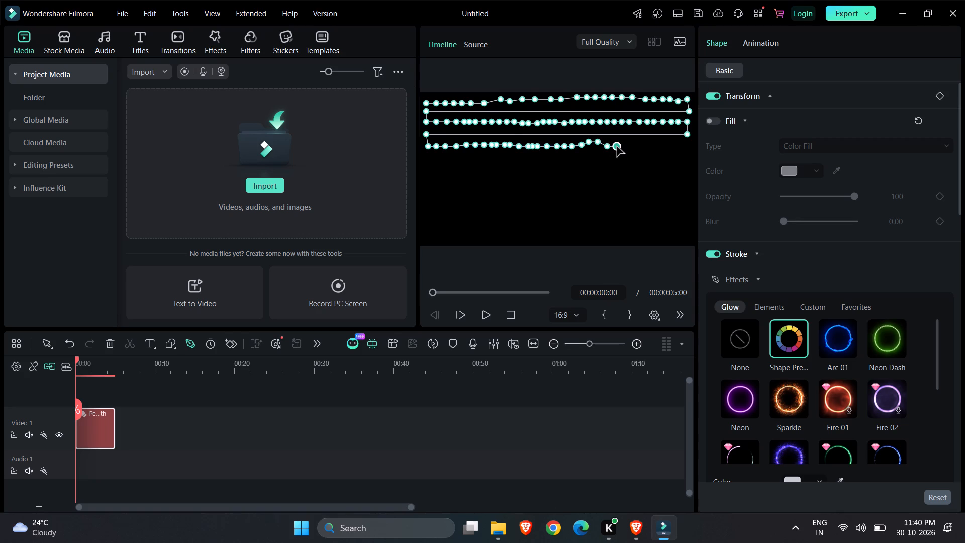
pyautogui.click(627, 145)
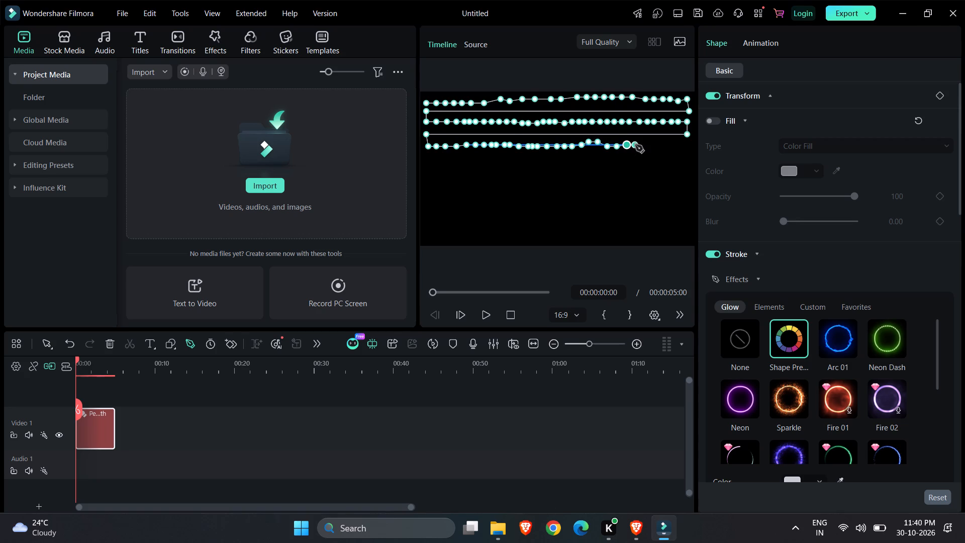
pyautogui.click(635, 145)
pyautogui.click(643, 145)
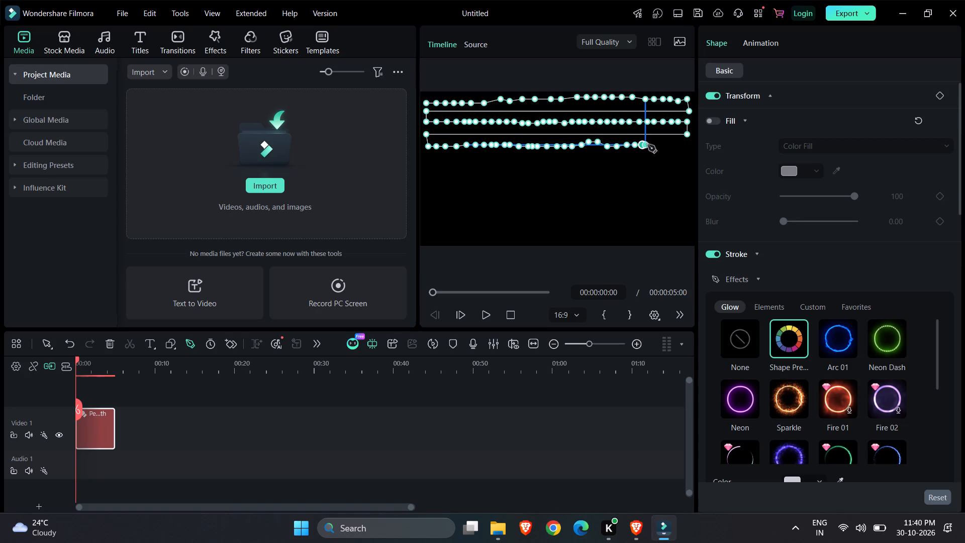
pyautogui.click(650, 145)
pyautogui.click(657, 145)
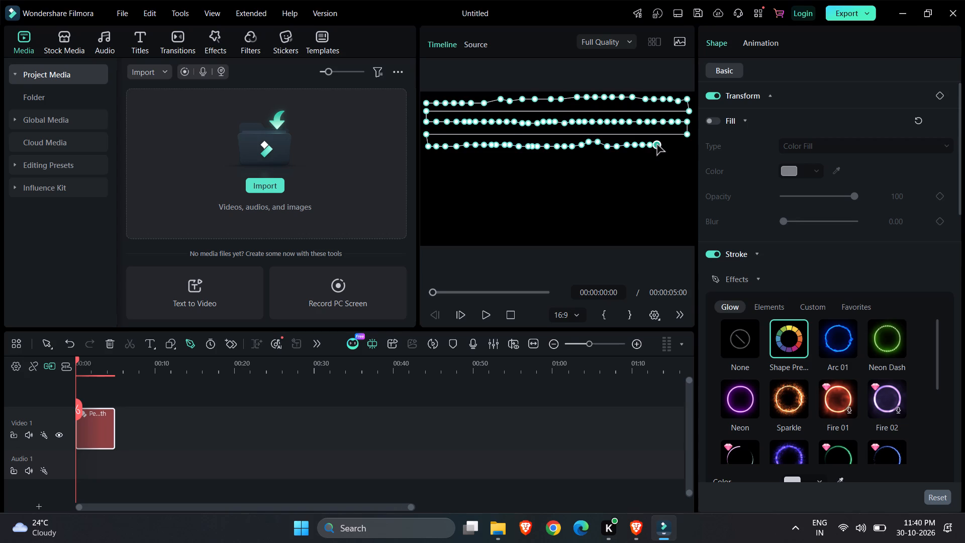
pyautogui.click(665, 146)
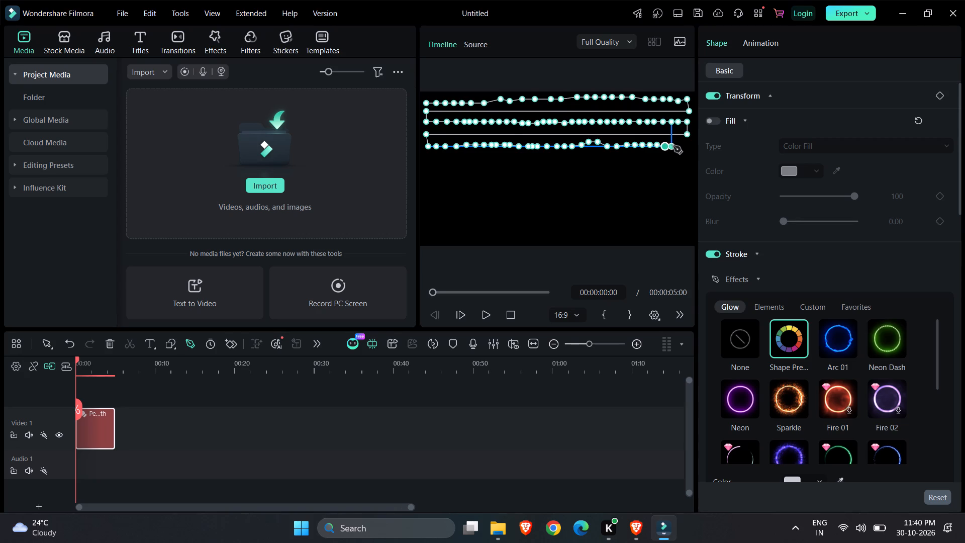
pyautogui.click(674, 146)
pyautogui.click(679, 146)
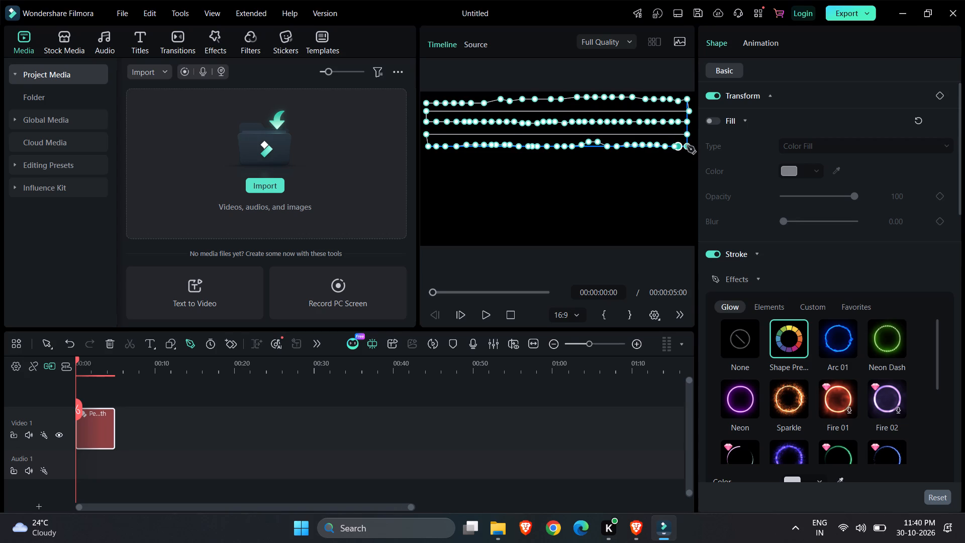
pyautogui.click(687, 146)
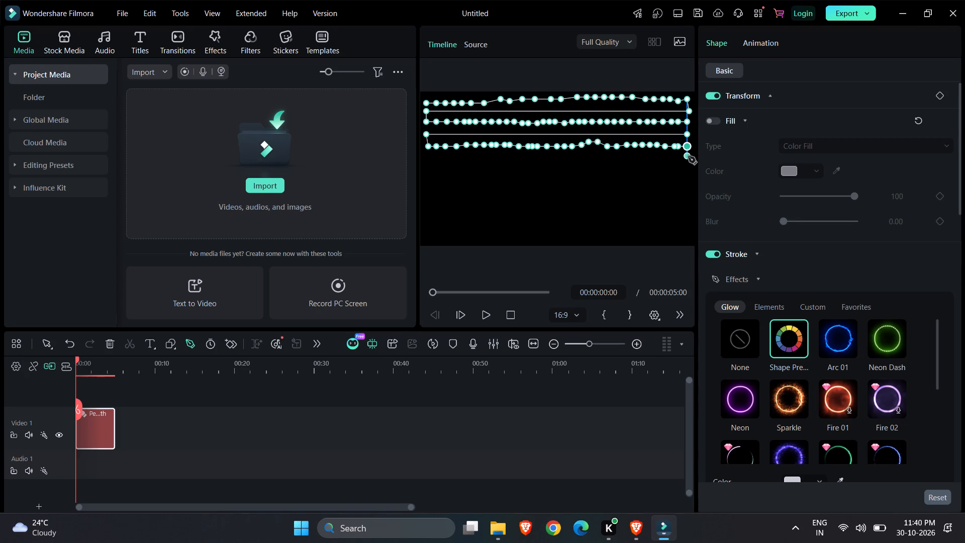
# Drop the path slightly at the right edge and run a fourth row of twelve evenly spaced points leftward to the frame's horizontal middle.
pyautogui.click(689, 159)
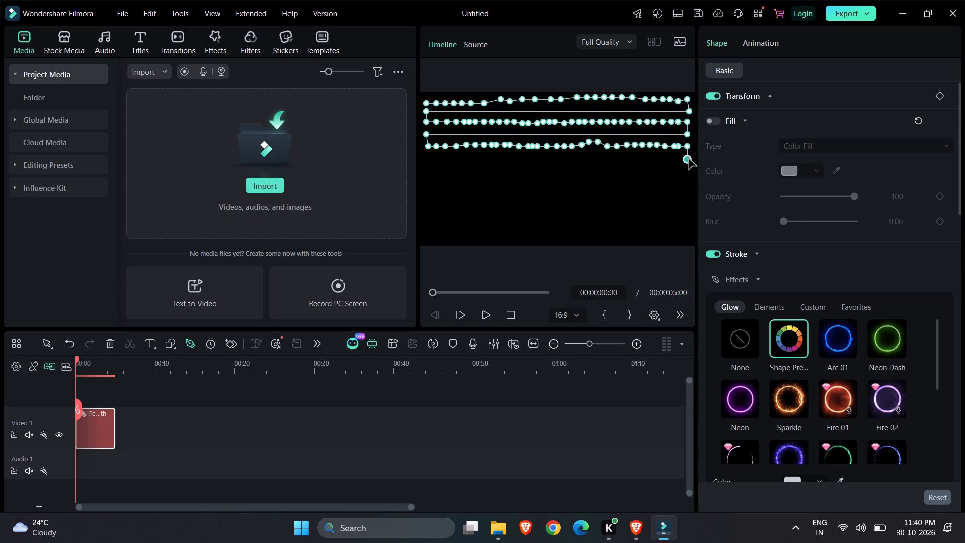
pyautogui.click(677, 159)
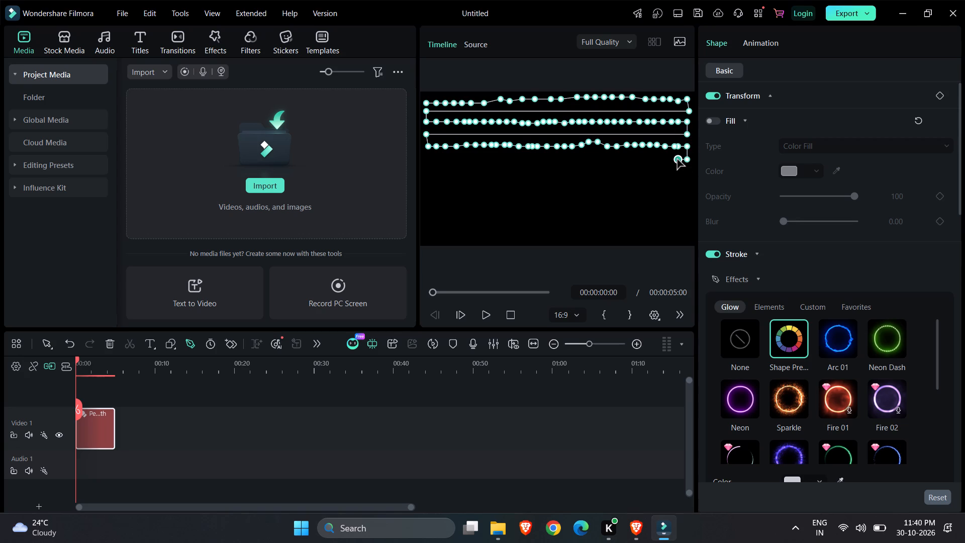
pyautogui.click(669, 160)
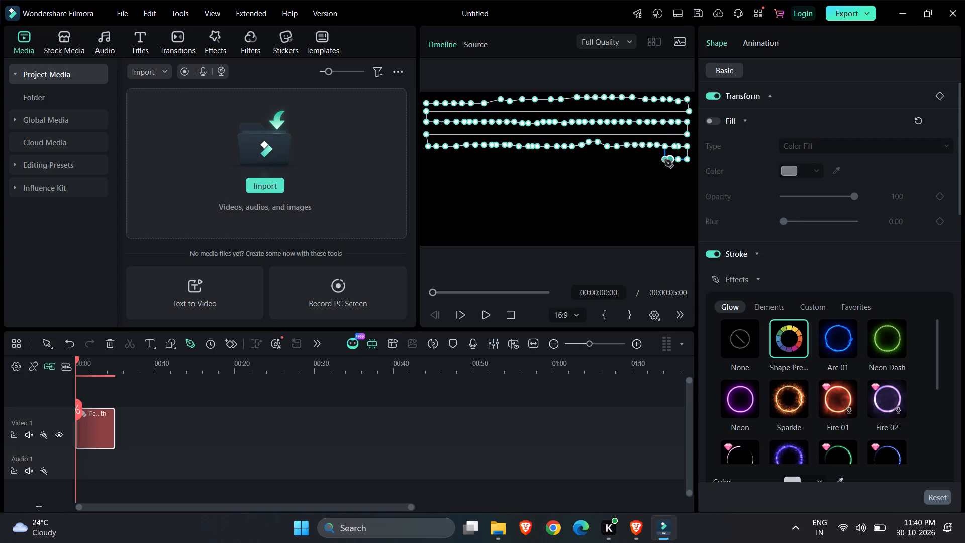
pyautogui.click(659, 160)
pyautogui.click(649, 160)
pyautogui.click(636, 160)
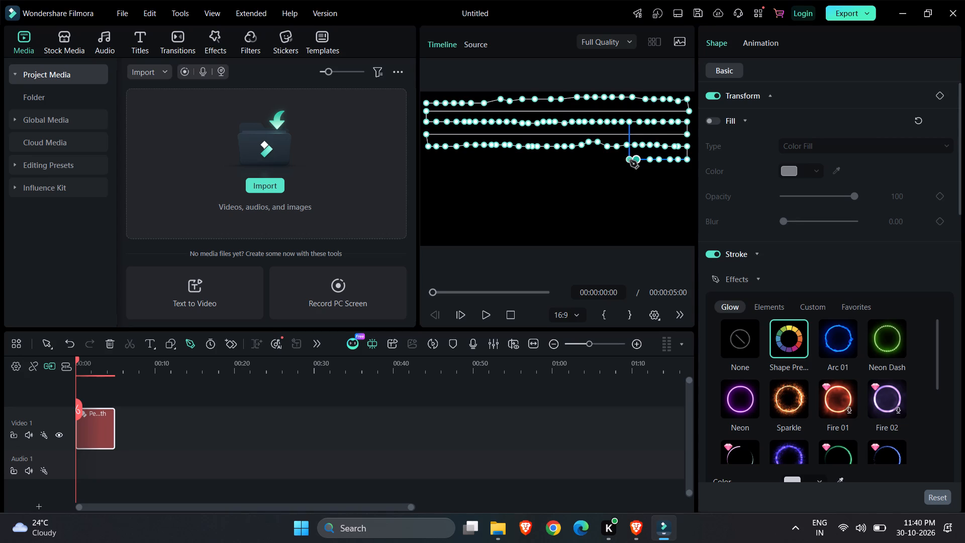
pyautogui.click(626, 161)
pyautogui.click(614, 161)
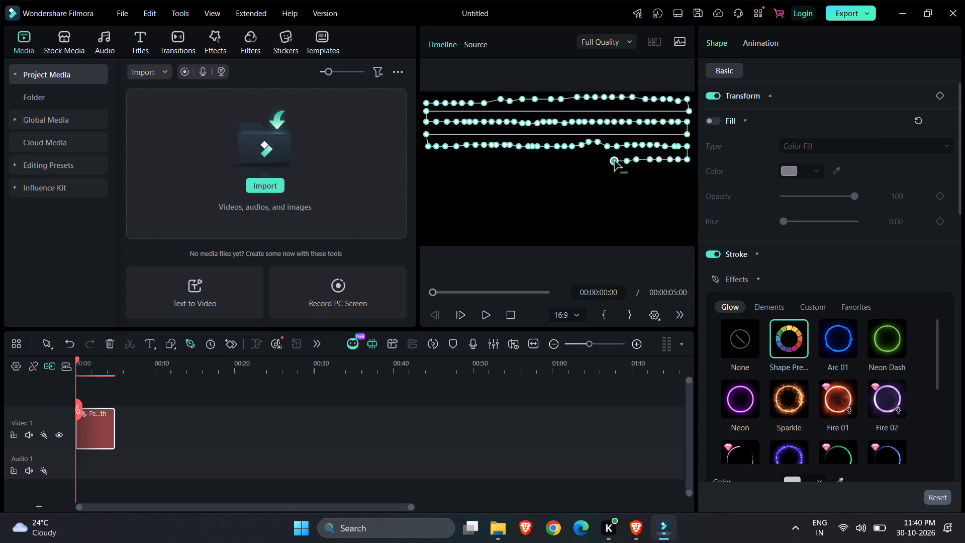
pyautogui.click(604, 162)
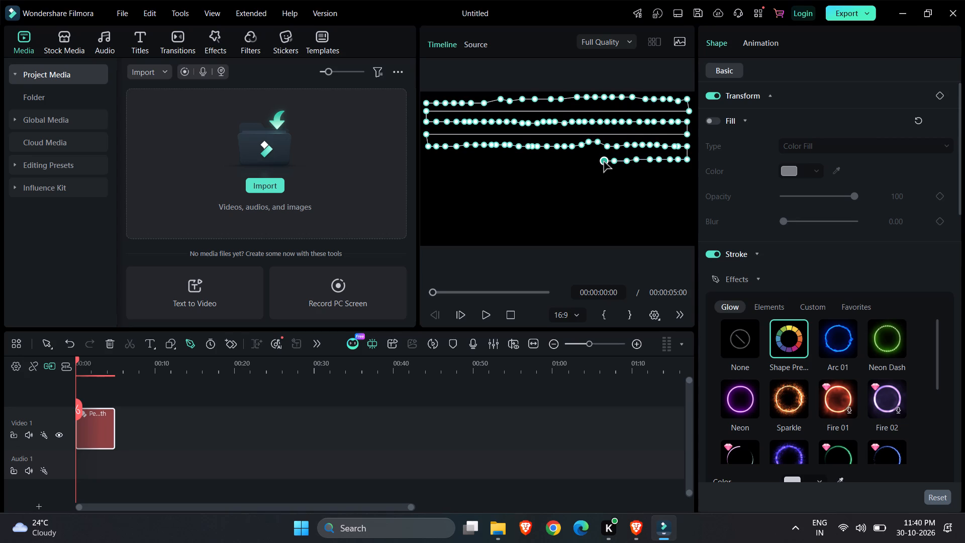
pyautogui.click(593, 162)
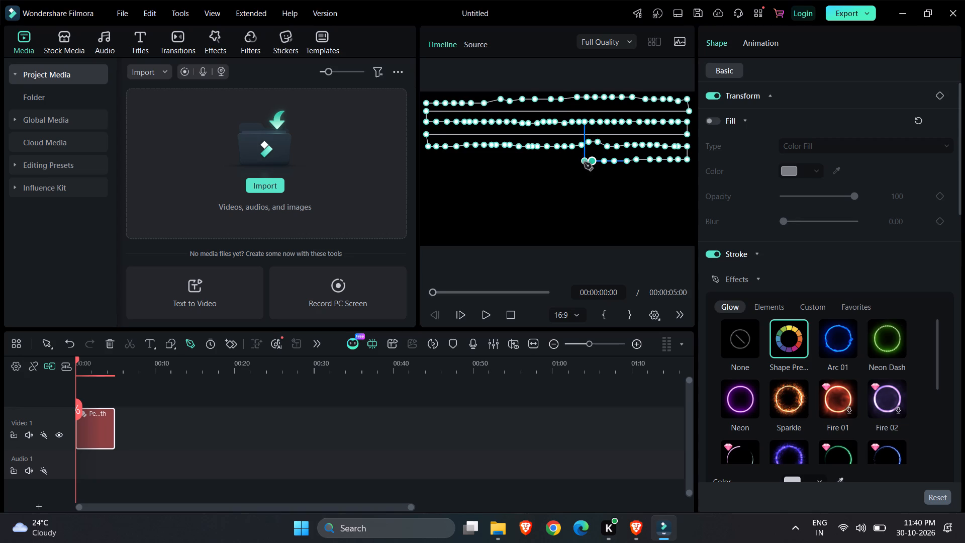
pyautogui.click(581, 162)
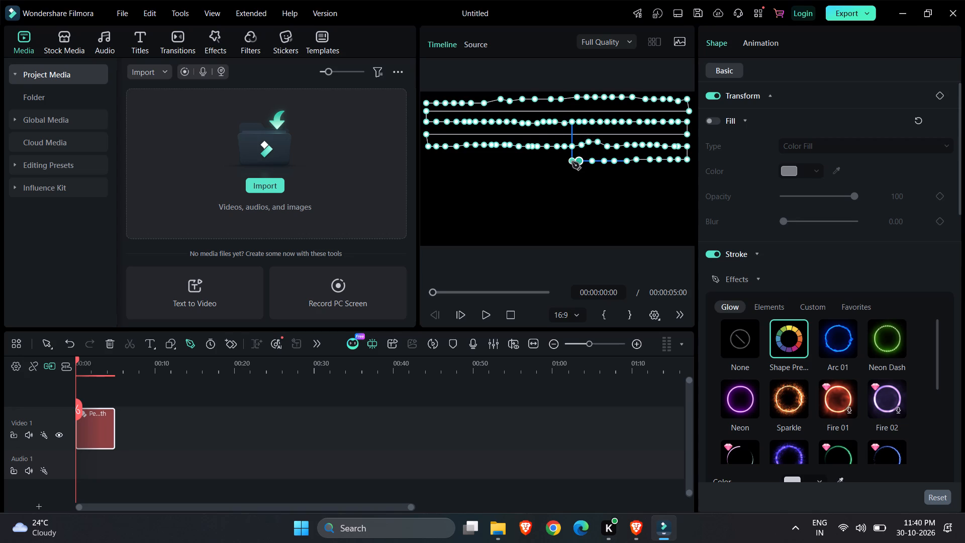
pyautogui.click(570, 162)
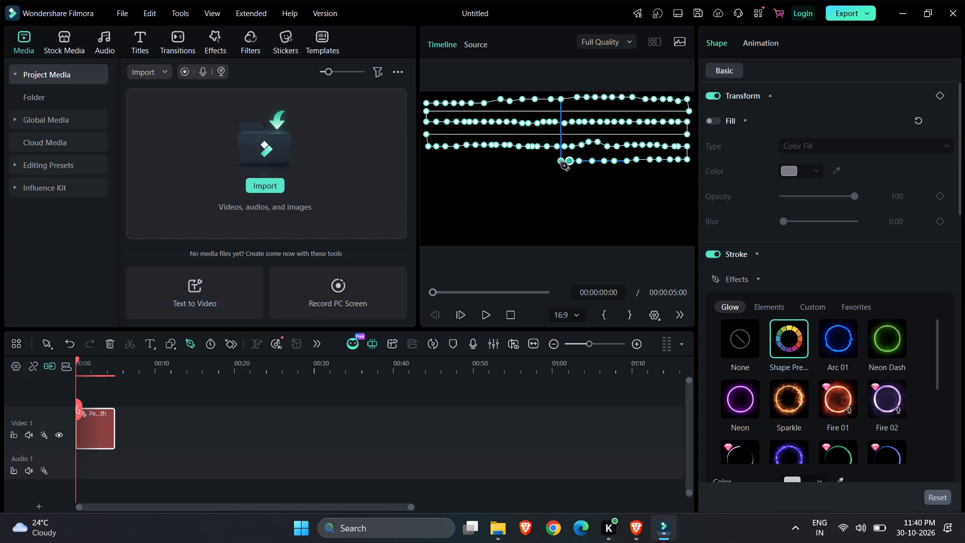
pyautogui.click(558, 162)
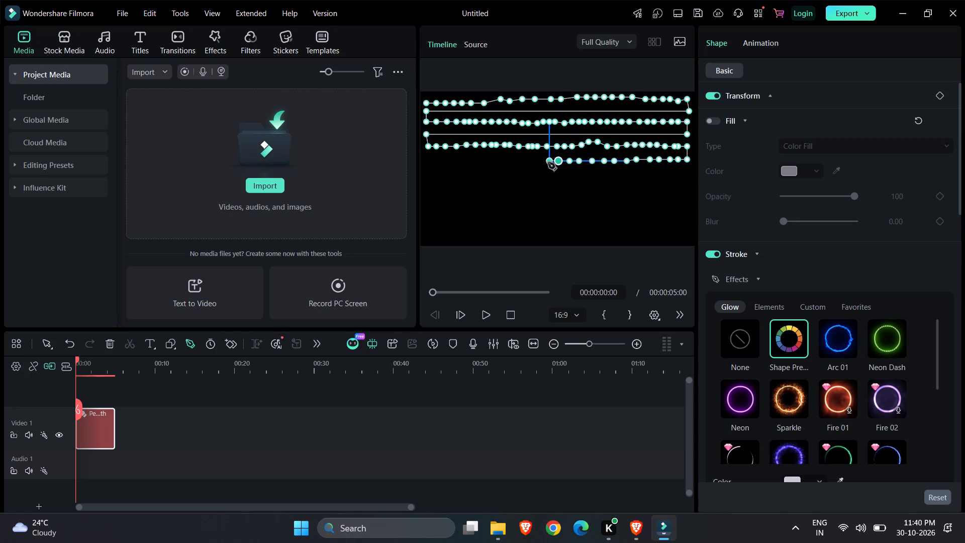
# Complete the fourth row with twelve evenly spaced points from the frame's middle to its left edge.
pyautogui.click(548, 162)
pyautogui.click(538, 162)
pyautogui.click(526, 162)
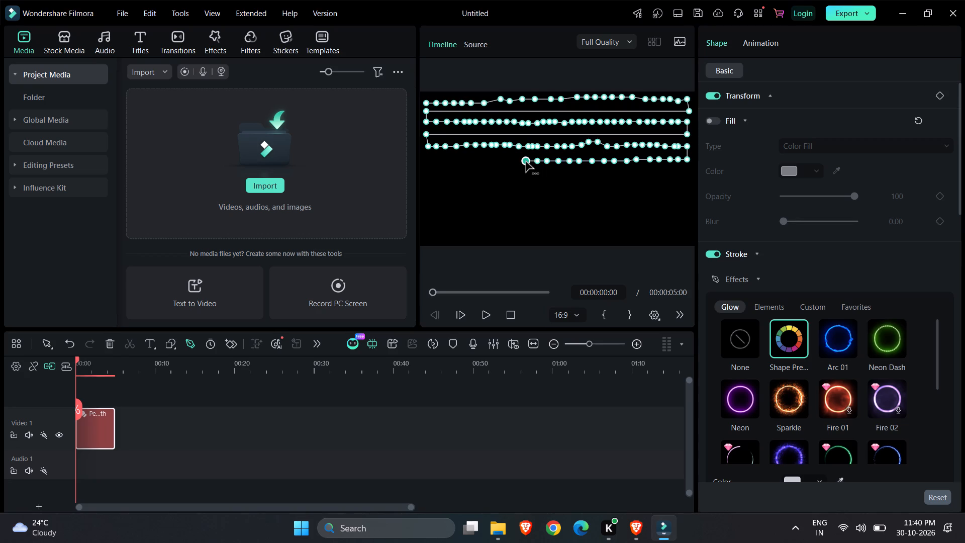
pyautogui.click(517, 161)
pyautogui.click(504, 162)
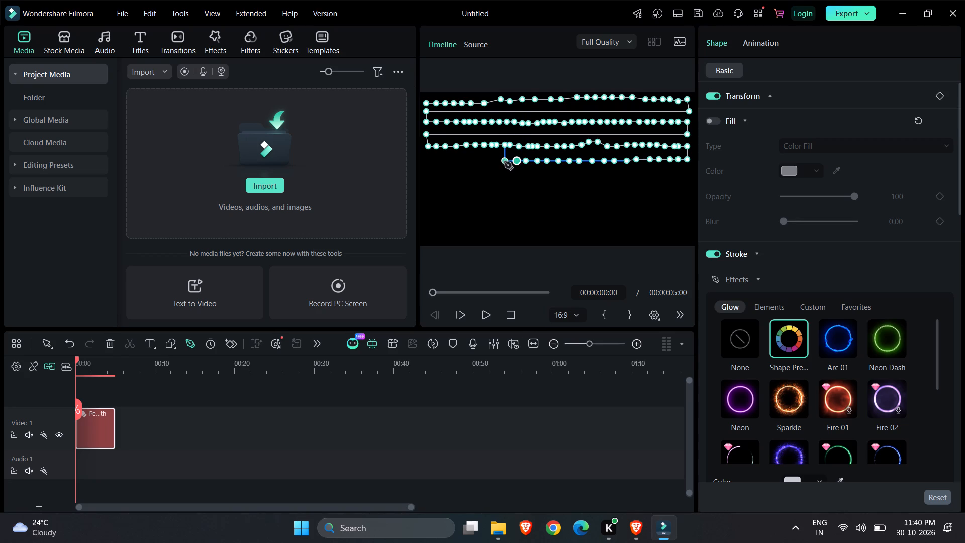
pyautogui.click(493, 162)
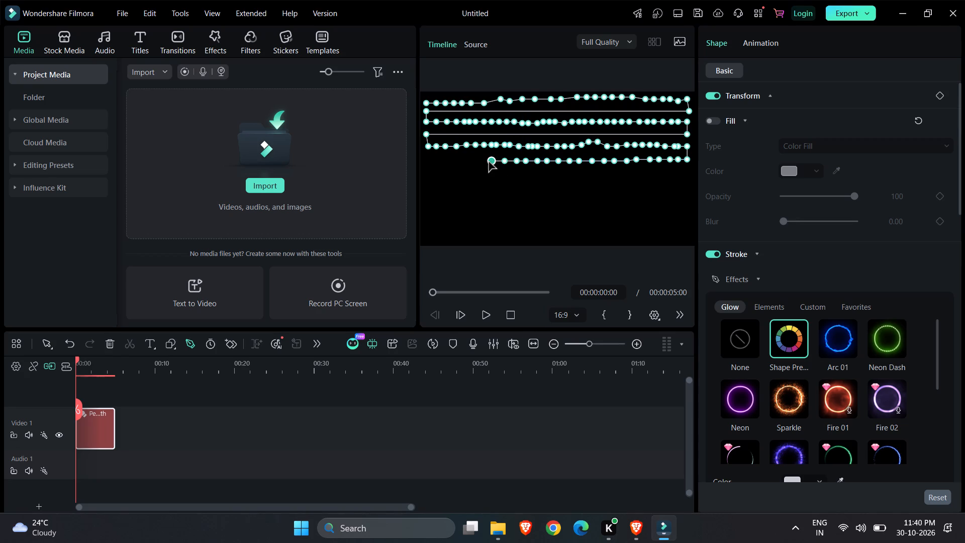
pyautogui.click(479, 162)
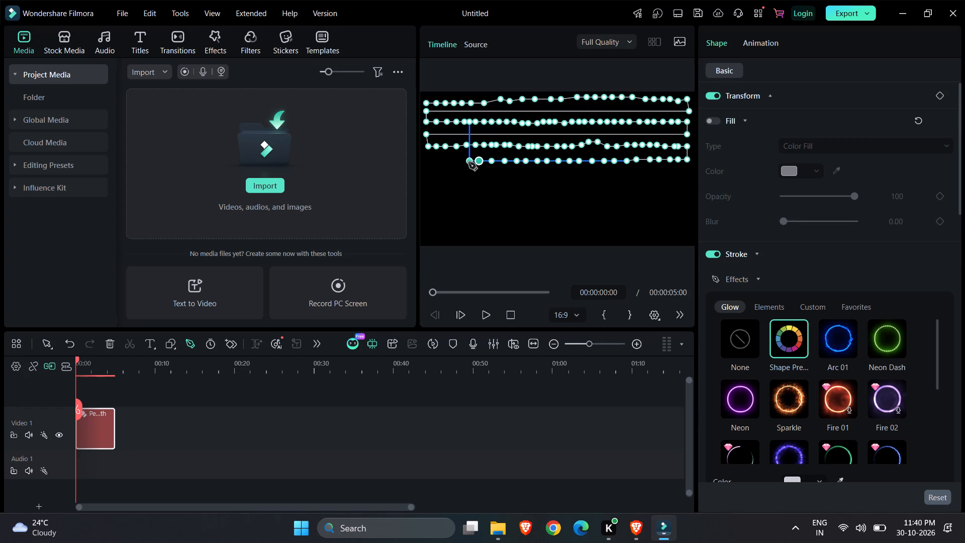
pyautogui.click(468, 162)
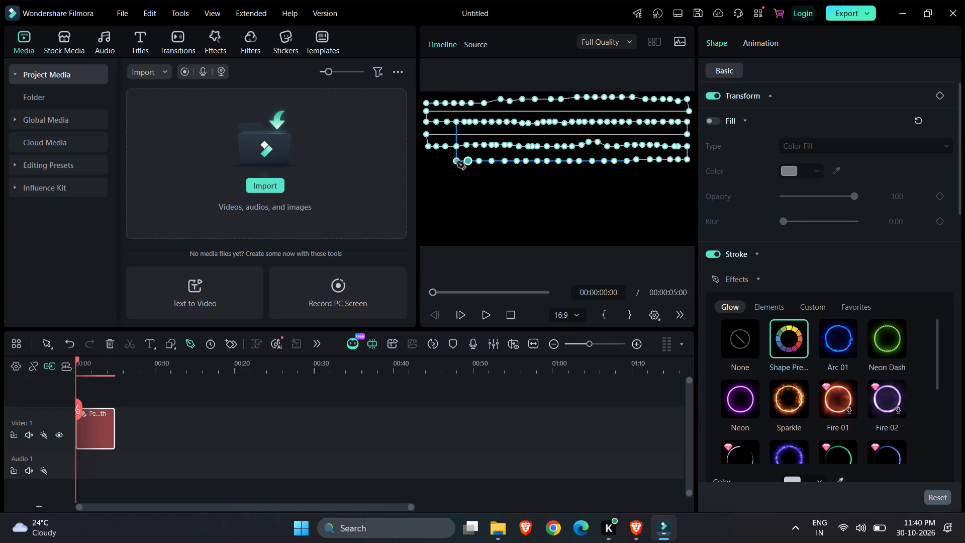
pyautogui.click(457, 161)
pyautogui.click(448, 161)
pyautogui.click(435, 160)
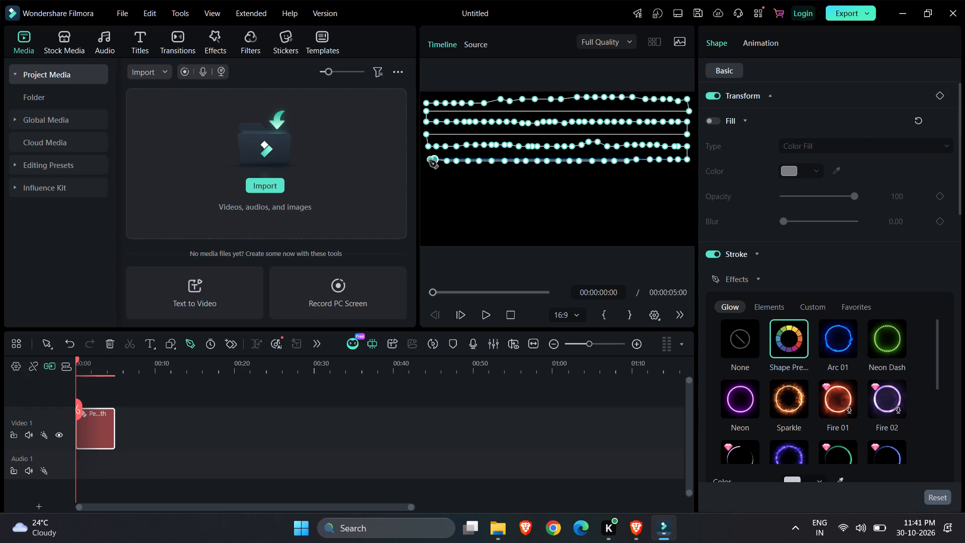
pyautogui.click(426, 160)
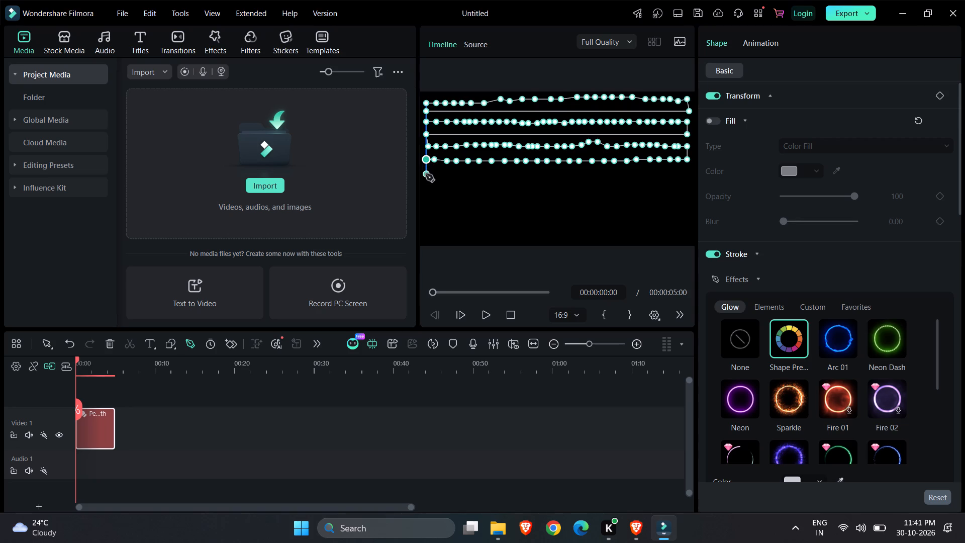
# Drop the path slightly at the frame's left edge and run a fifth row of closely spaced points rightward across a quarter of the frame.
pyautogui.click(426, 174)
pyautogui.click(435, 174)
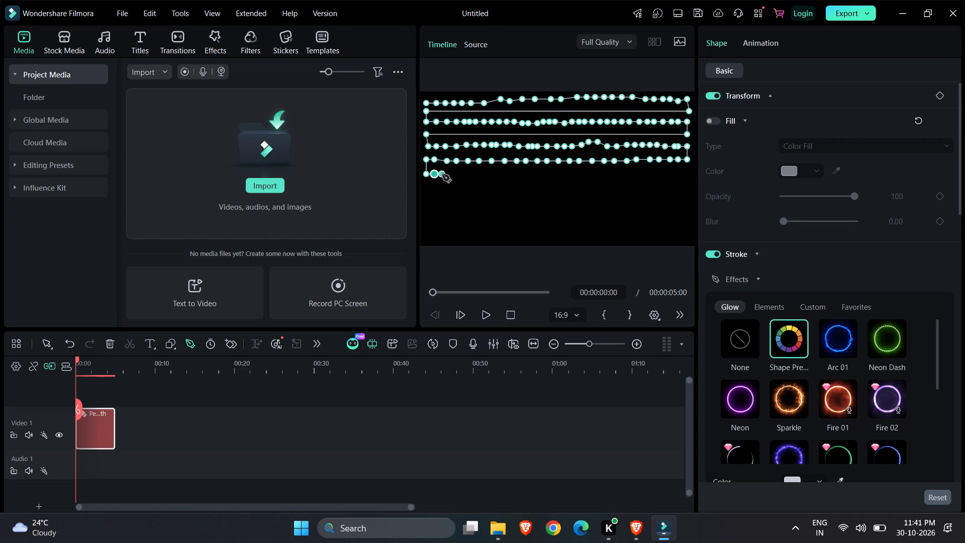
pyautogui.click(442, 174)
pyautogui.click(448, 174)
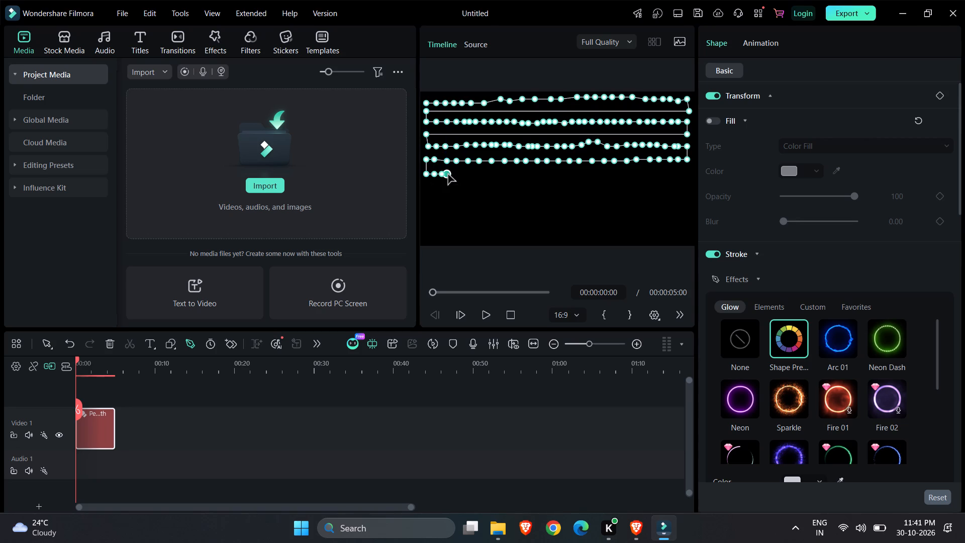
pyautogui.click(457, 174)
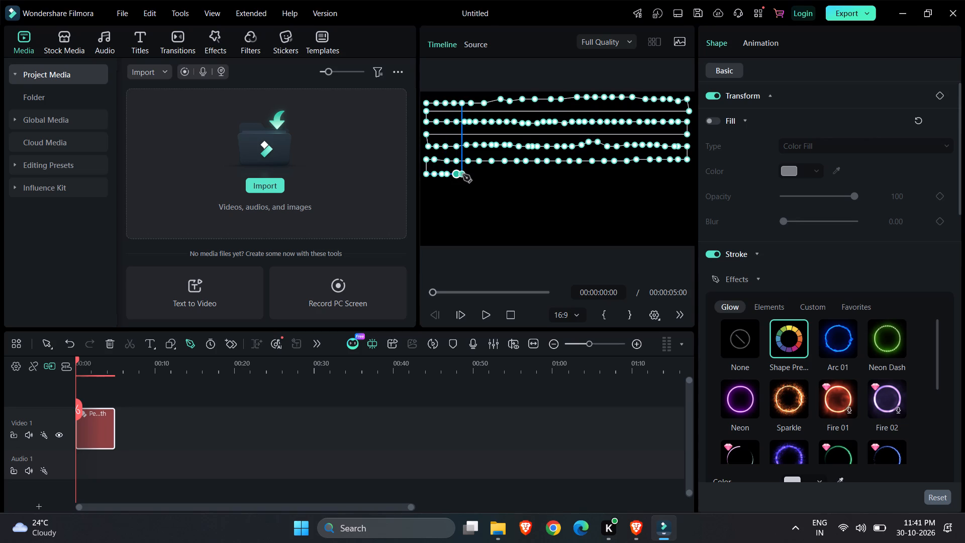
pyautogui.click(465, 176)
pyautogui.click(468, 176)
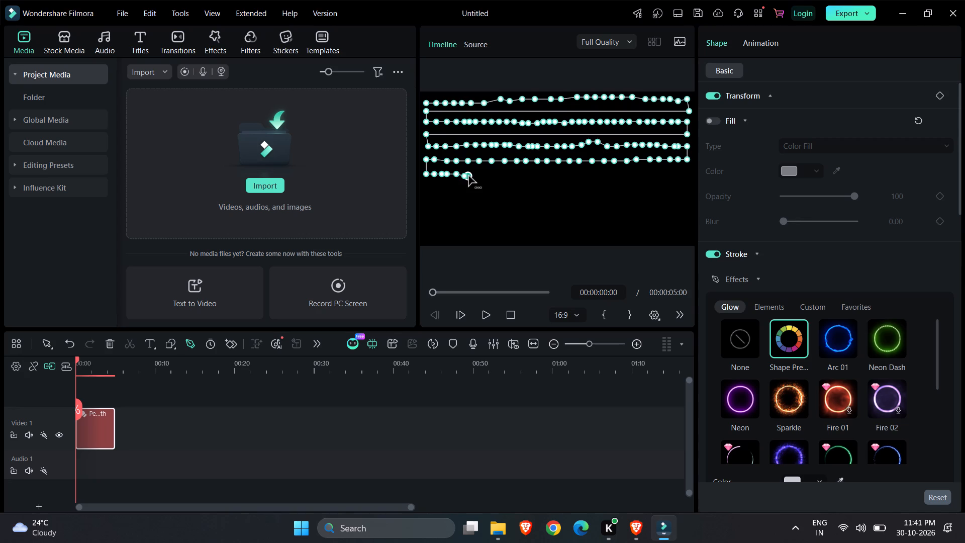
pyautogui.click(471, 176)
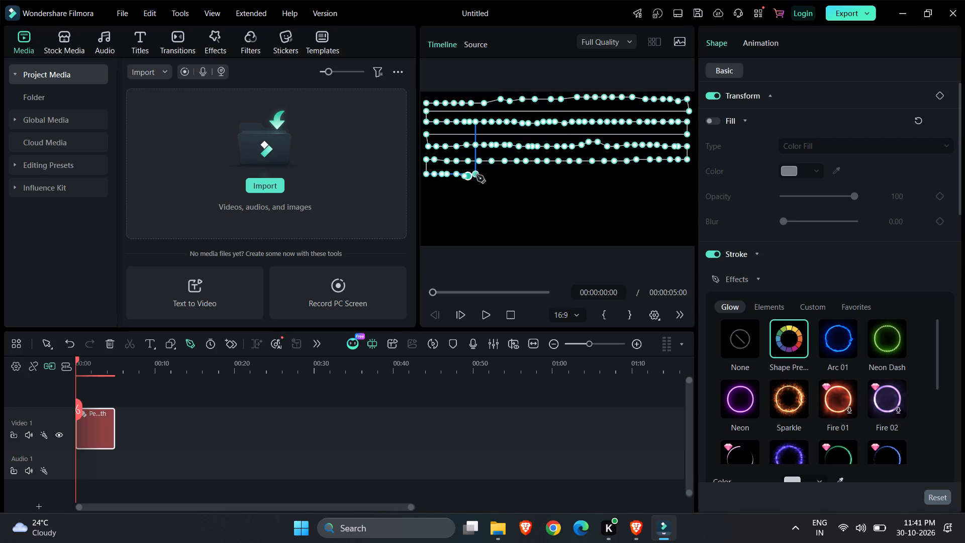
pyautogui.click(476, 175)
pyautogui.click(480, 176)
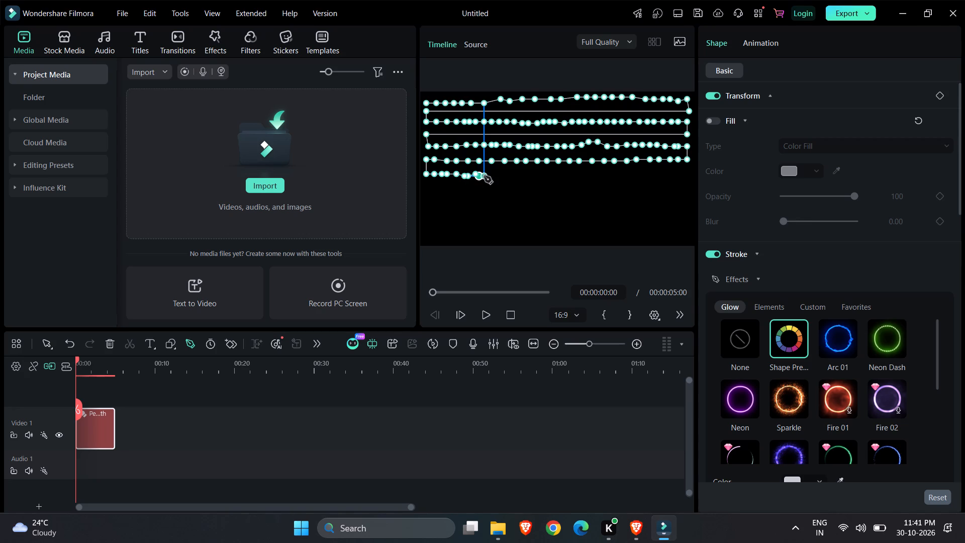
pyautogui.click(484, 176)
pyautogui.click(486, 177)
pyautogui.click(489, 178)
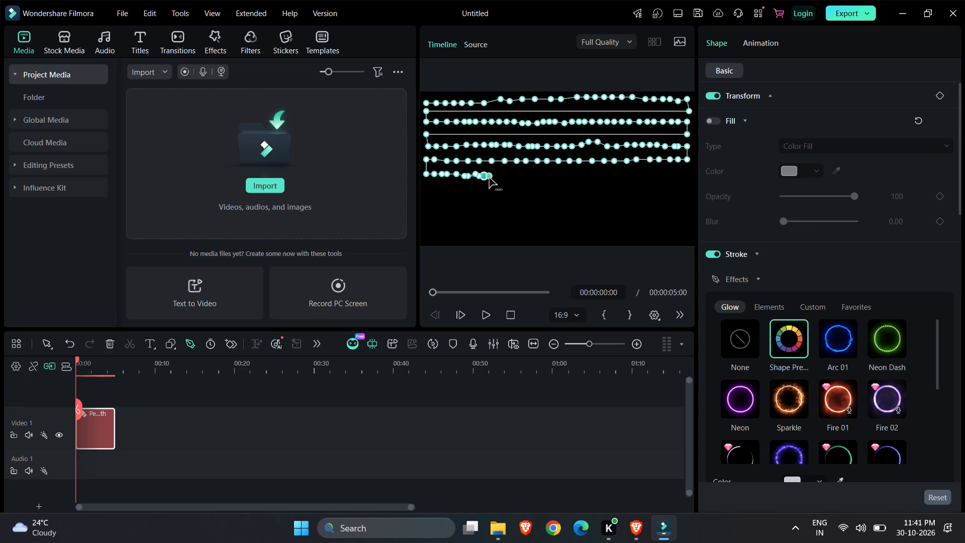
# Extend the fifth row with eight evenly spaced points to the frame's horizontal middle.
pyautogui.click(498, 177)
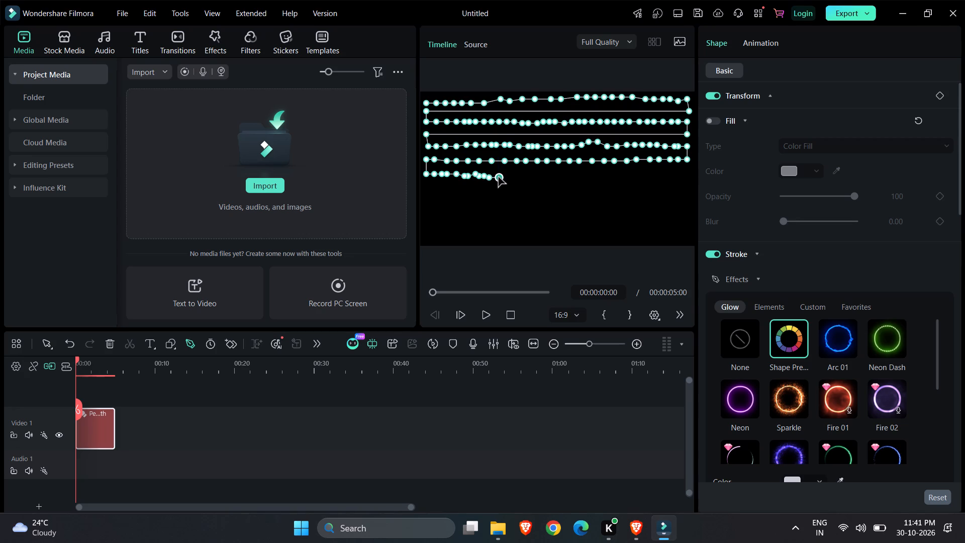
pyautogui.click(507, 177)
pyautogui.click(513, 178)
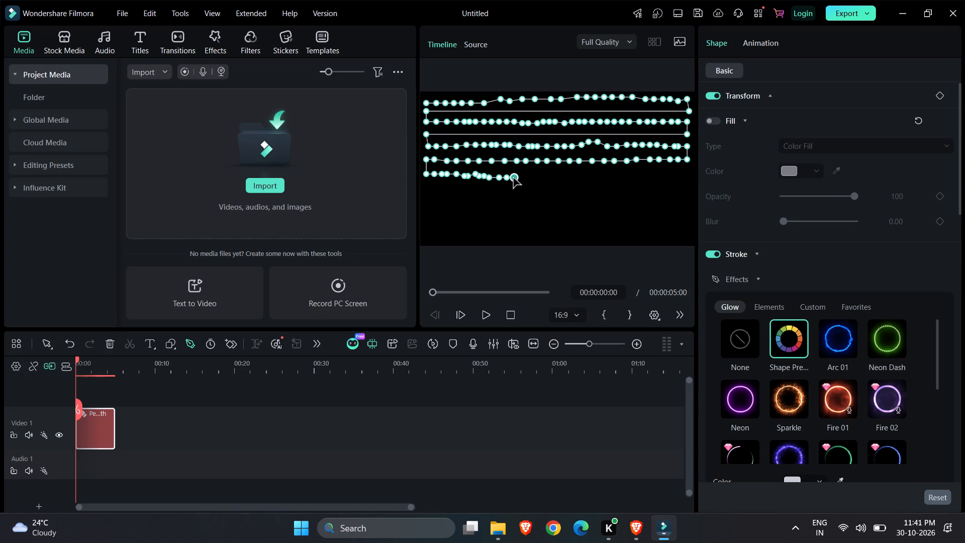
pyautogui.click(521, 178)
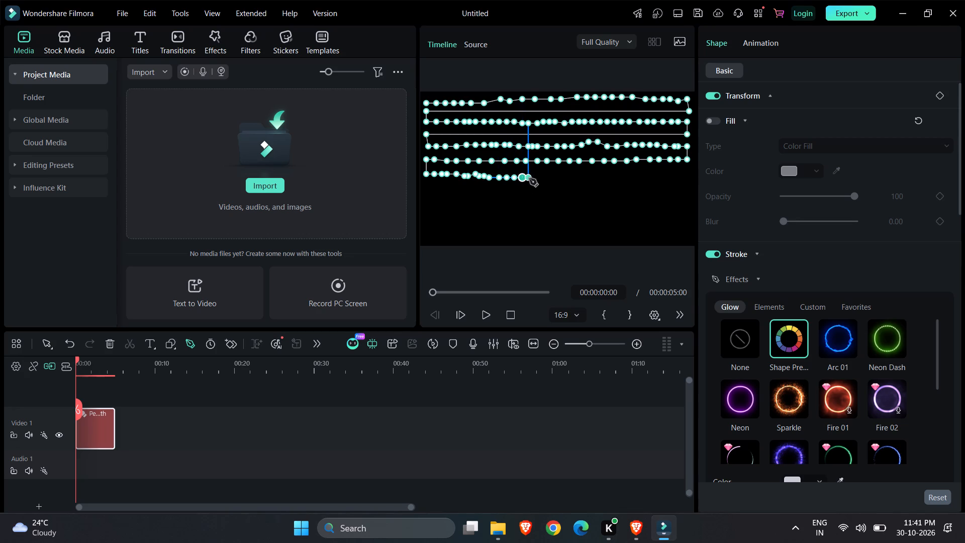
pyautogui.click(532, 178)
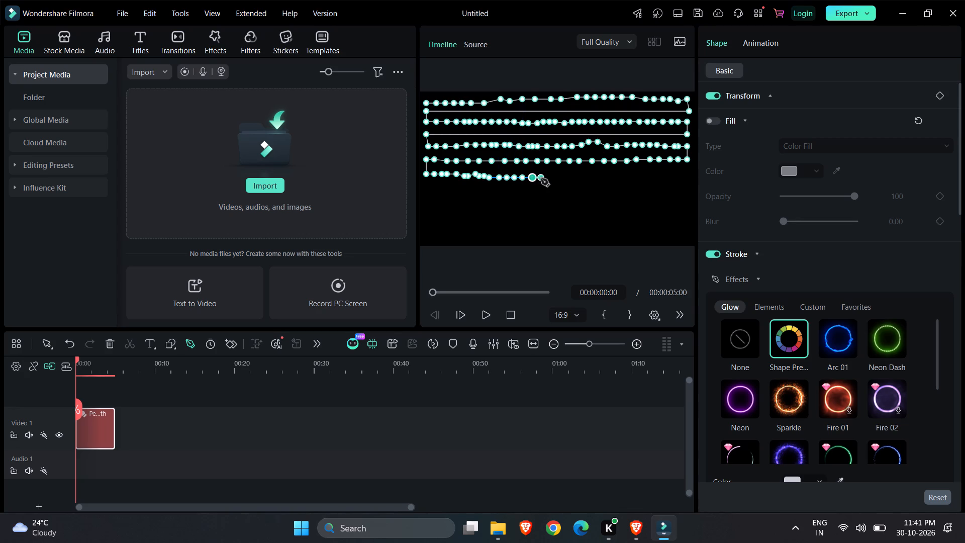
pyautogui.click(541, 178)
pyautogui.click(550, 178)
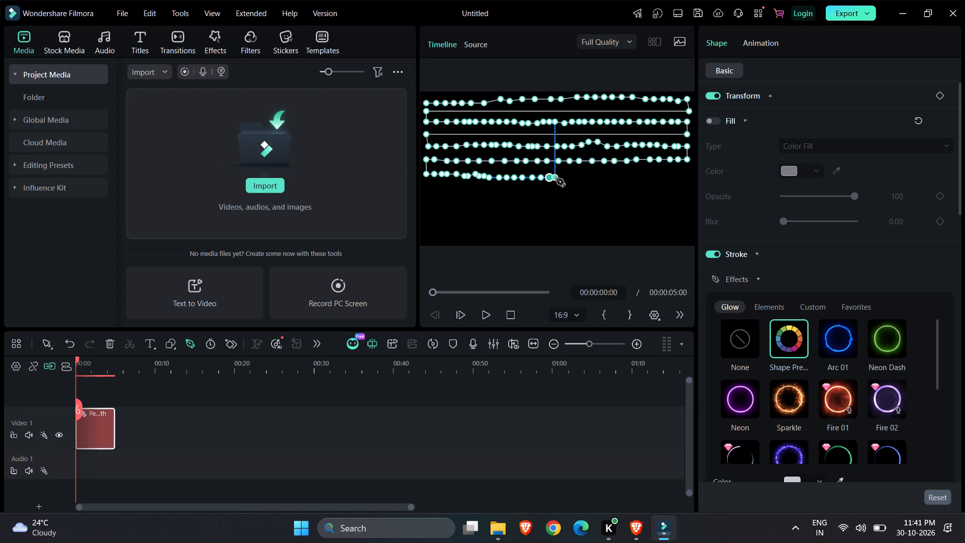
pyautogui.click(558, 178)
# Continue the fifth row rightward with closely spaced points to about three quarters of the frame's width.
pyautogui.click(564, 178)
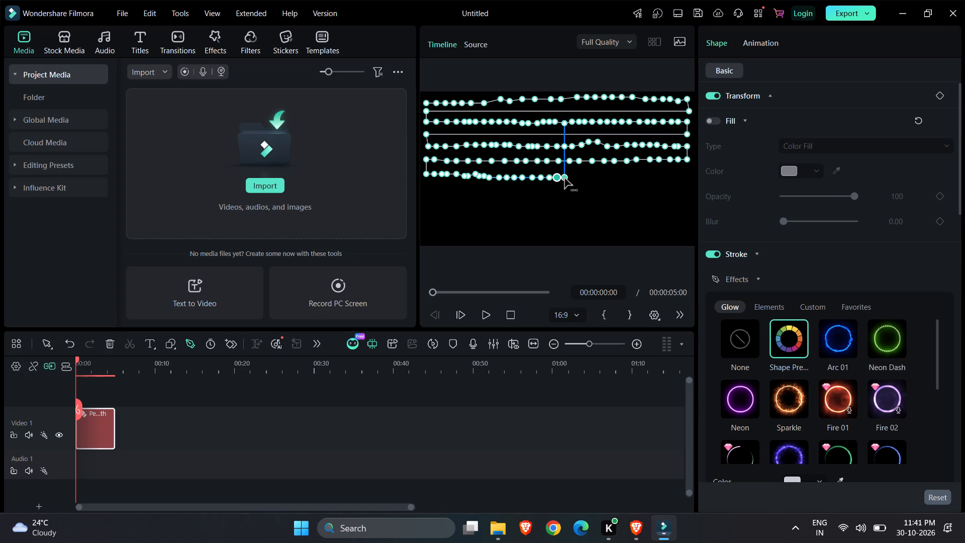
pyautogui.click(573, 178)
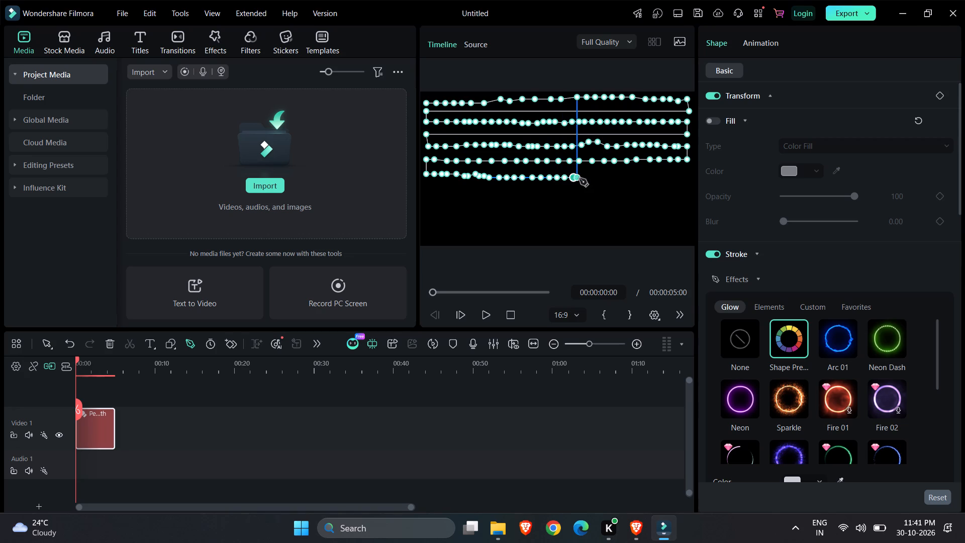
pyautogui.click(582, 179)
pyautogui.click(590, 179)
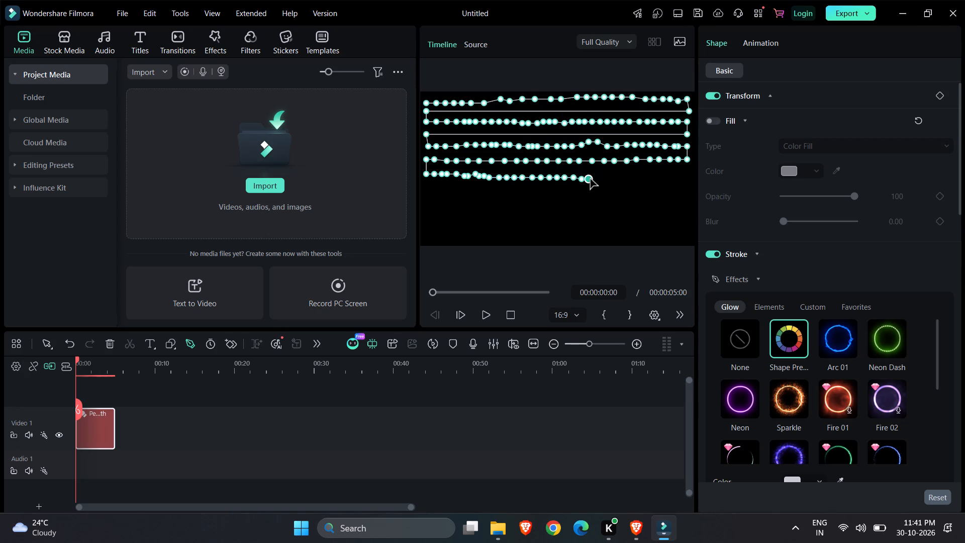
pyautogui.click(597, 179)
pyautogui.click(603, 179)
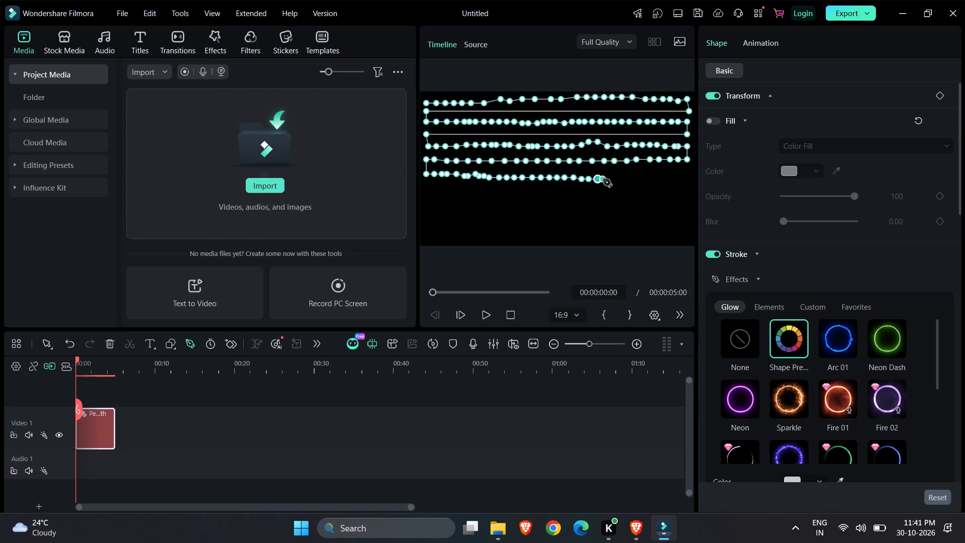
pyautogui.click(606, 179)
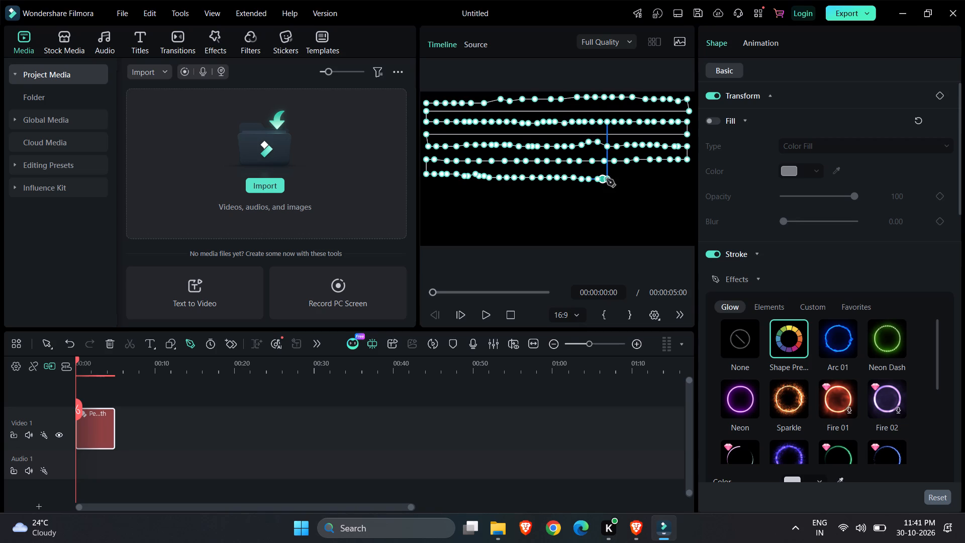
pyautogui.click(611, 179)
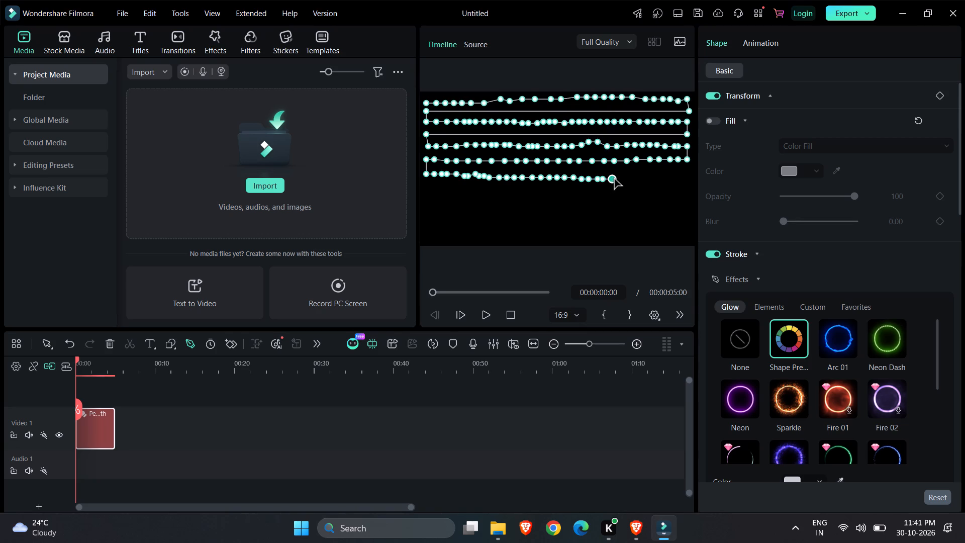
pyautogui.click(619, 179)
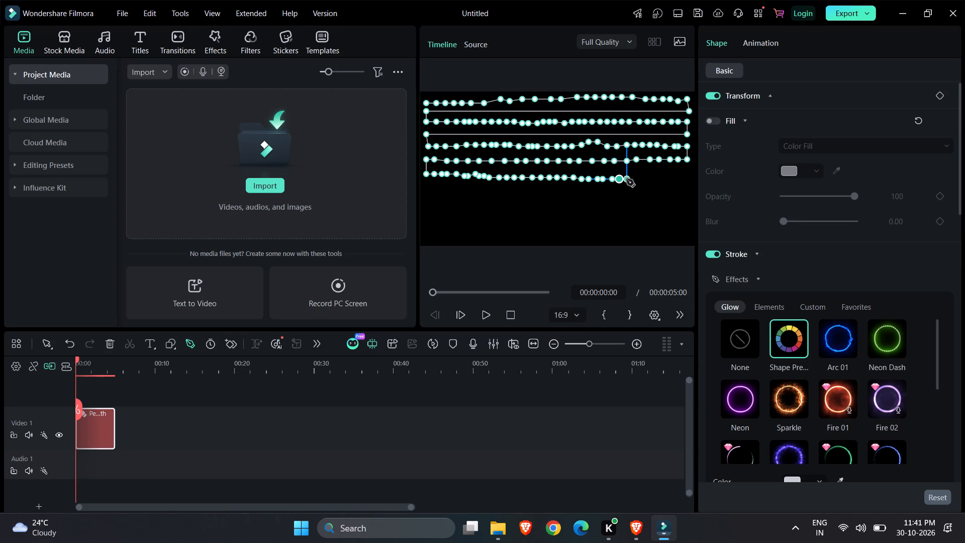
pyautogui.click(627, 179)
# Complete the fifth row with eight closely spaced points ending at the frame's right edge.
pyautogui.click(635, 179)
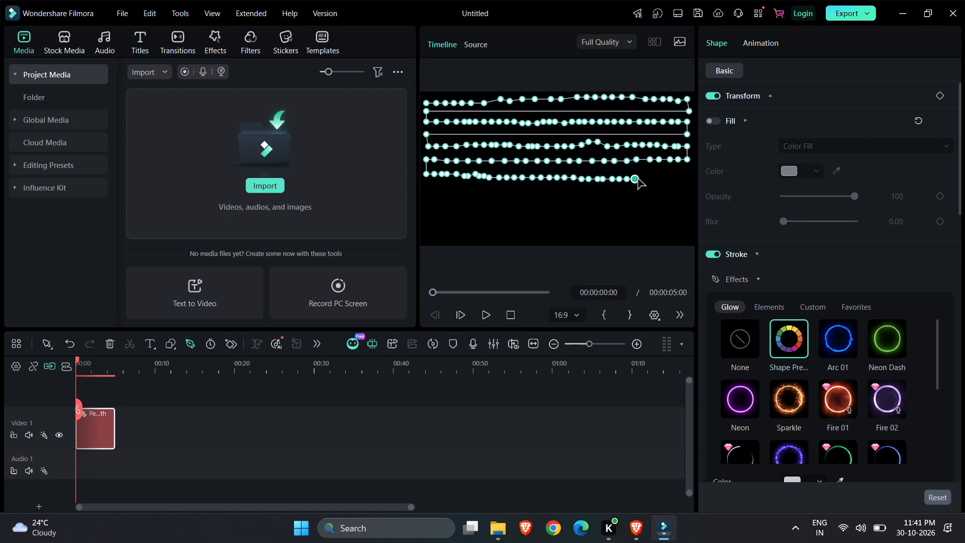
pyautogui.click(643, 179)
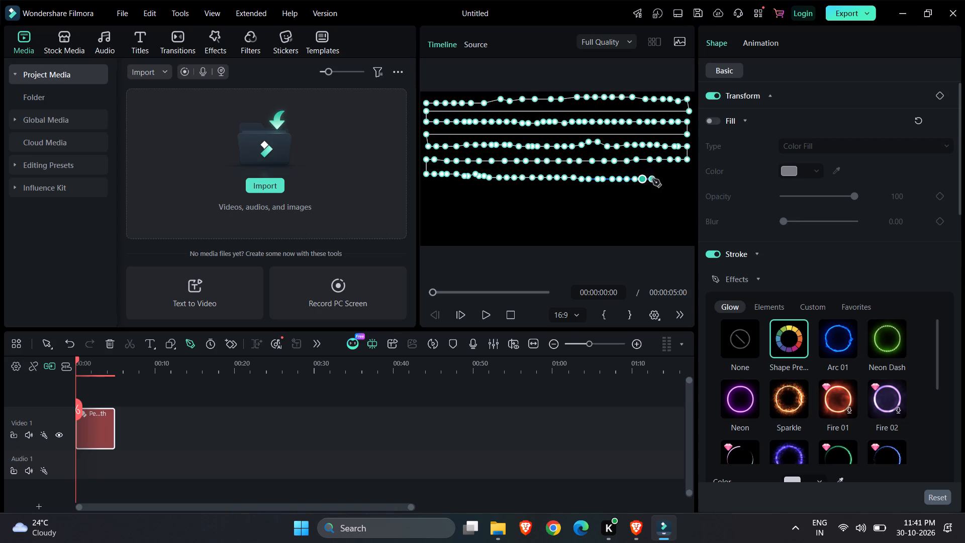
pyautogui.click(652, 179)
pyautogui.click(658, 178)
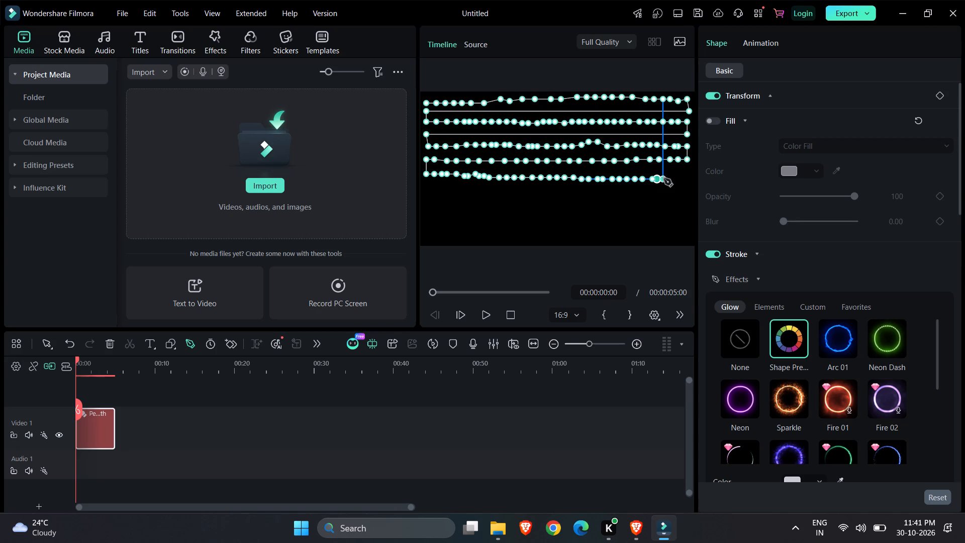
pyautogui.click(664, 178)
pyautogui.click(670, 178)
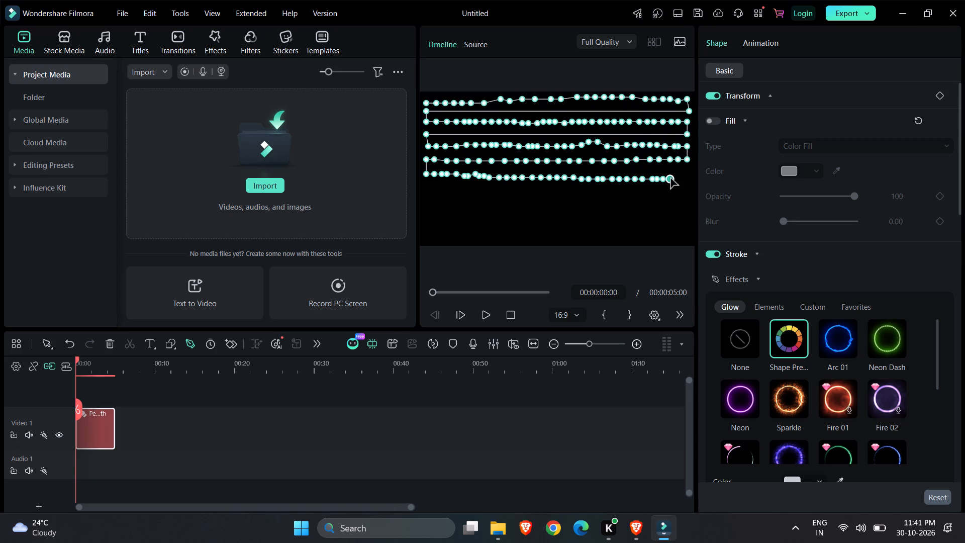
pyautogui.click(680, 178)
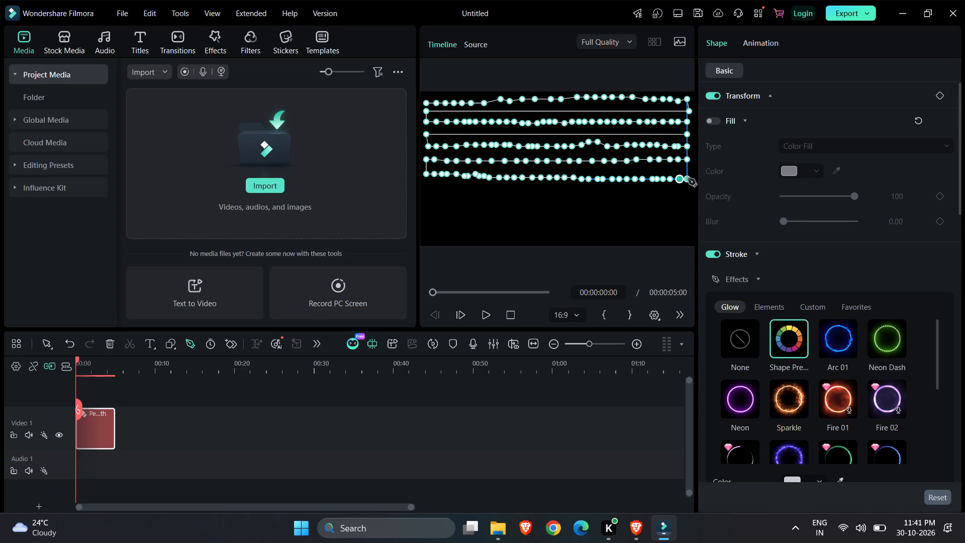
pyautogui.click(688, 178)
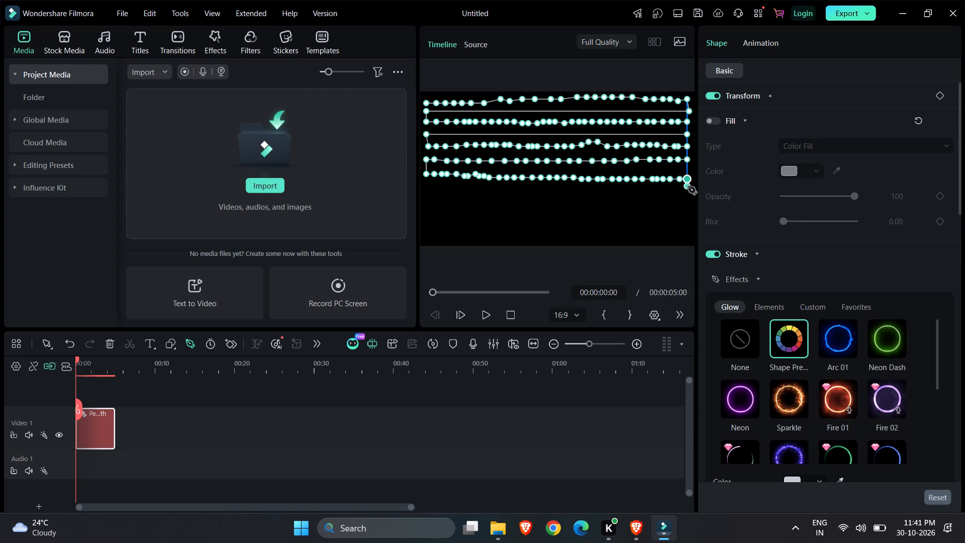
# Drop the path slightly at the frame's right edge and run a sixth row of closely spaced points leftward across a quarter of the frame.
pyautogui.click(689, 195)
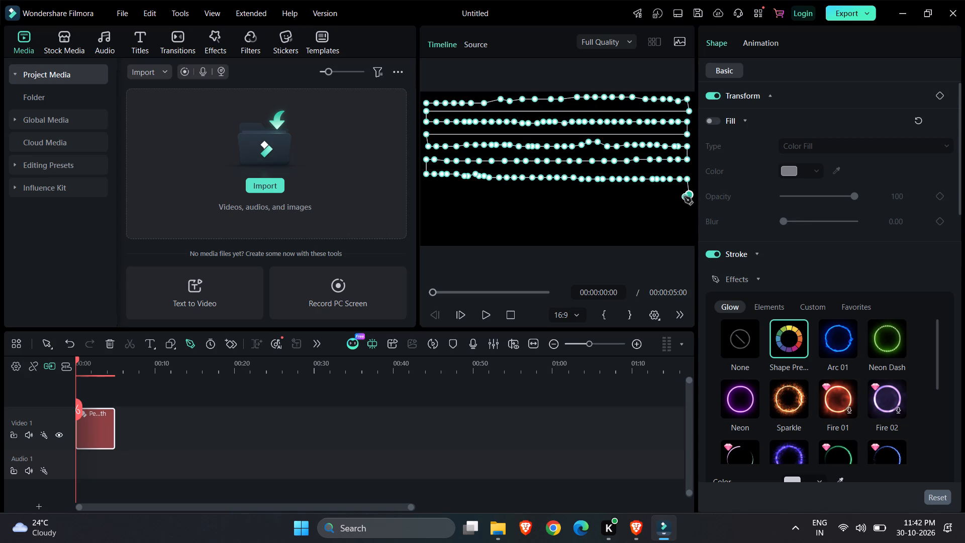
pyautogui.click(677, 195)
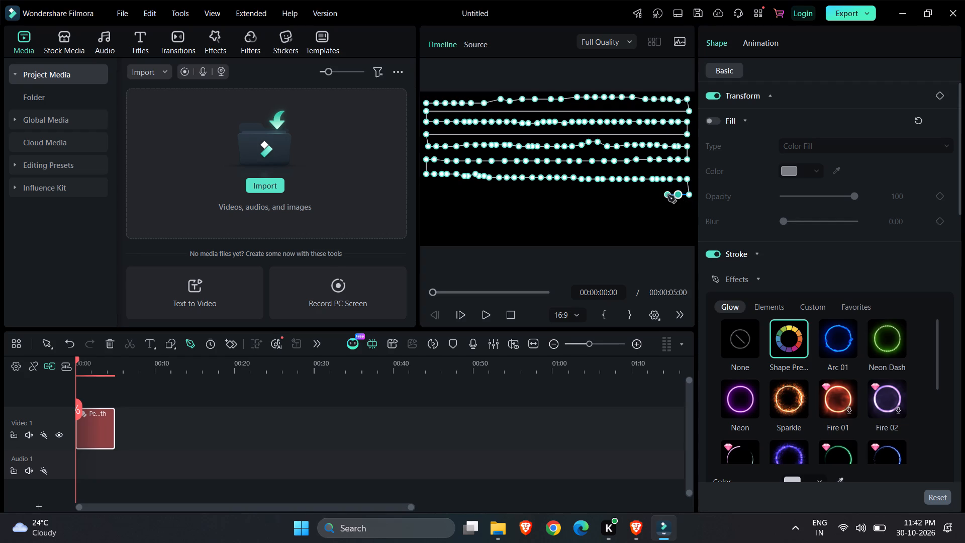
pyautogui.click(667, 195)
pyautogui.click(659, 195)
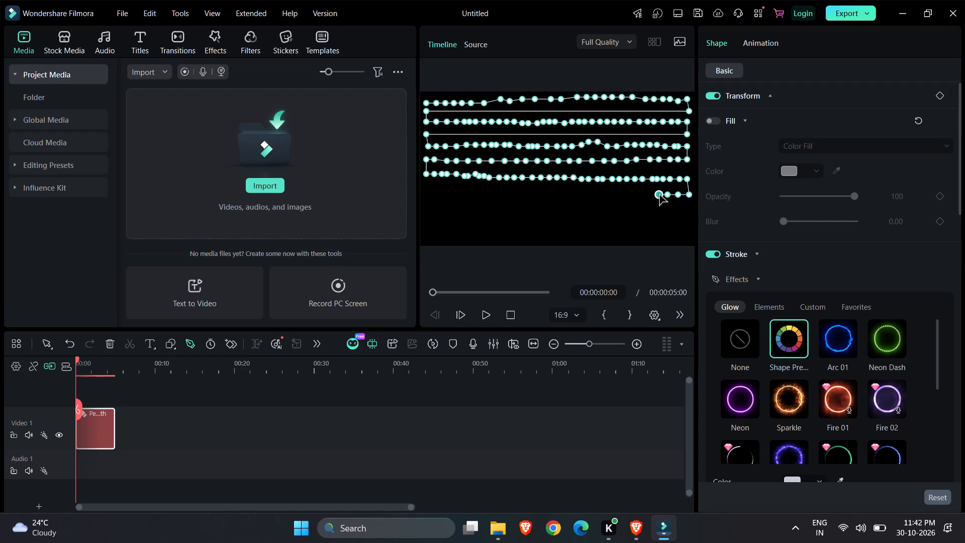
pyautogui.click(650, 195)
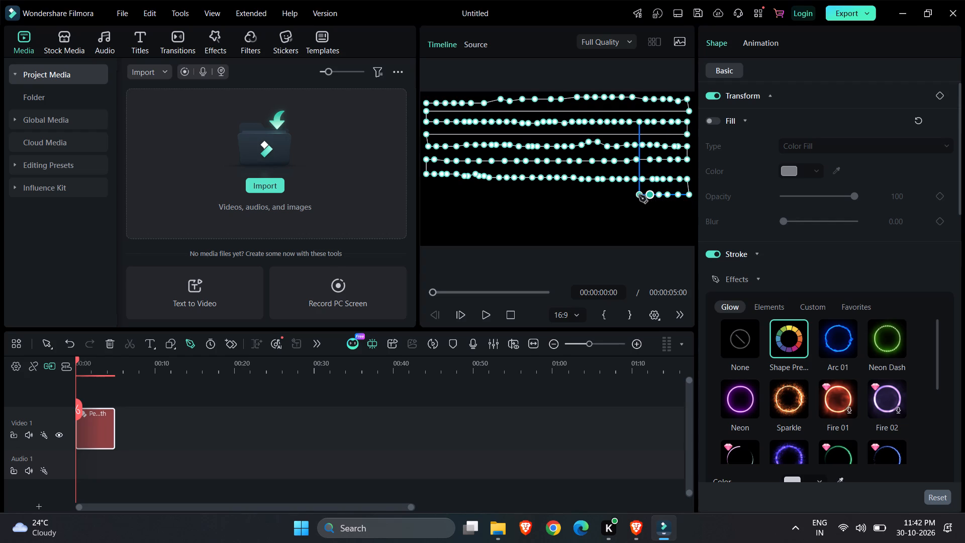
pyautogui.click(639, 195)
pyautogui.click(629, 194)
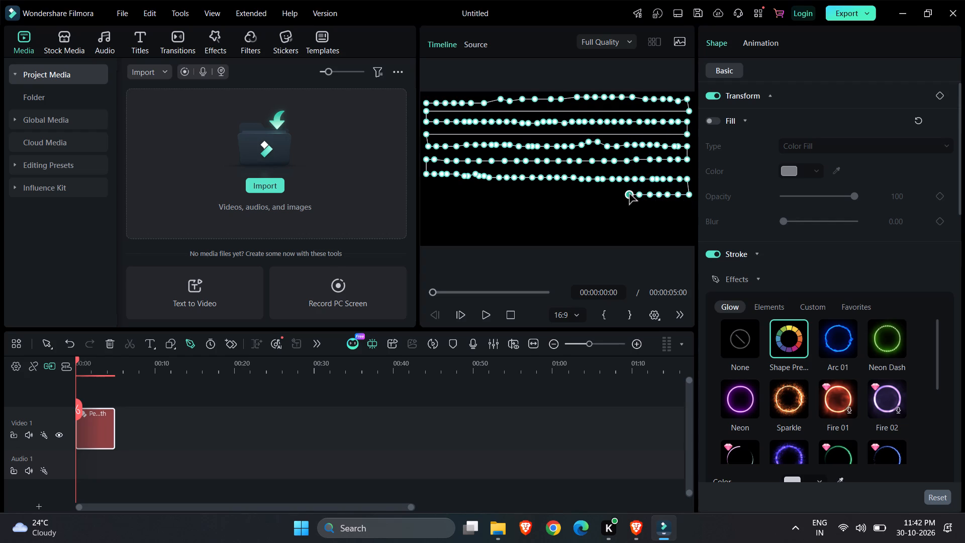
# Extend the sixth row leftward with closely spaced points to the frame's horizontal middle.
pyautogui.click(619, 194)
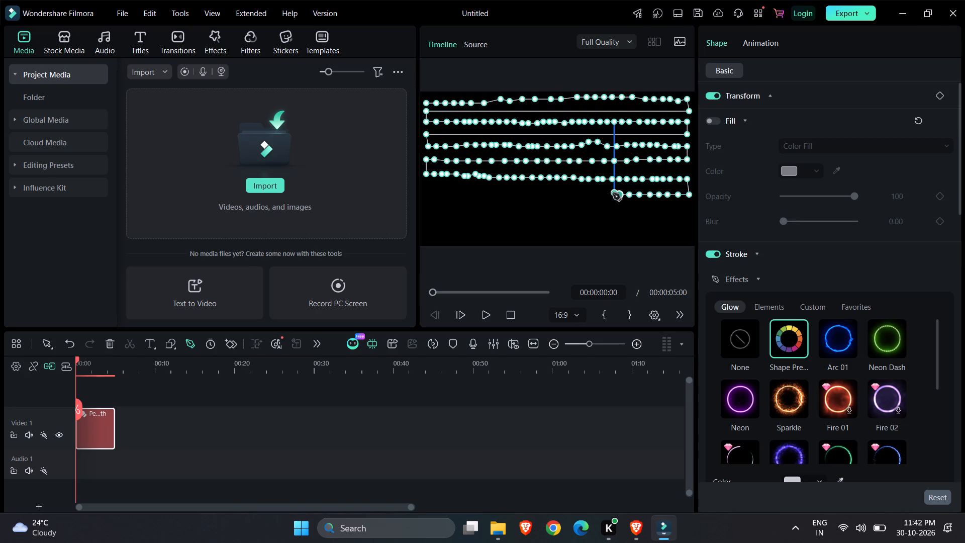
pyautogui.click(606, 196)
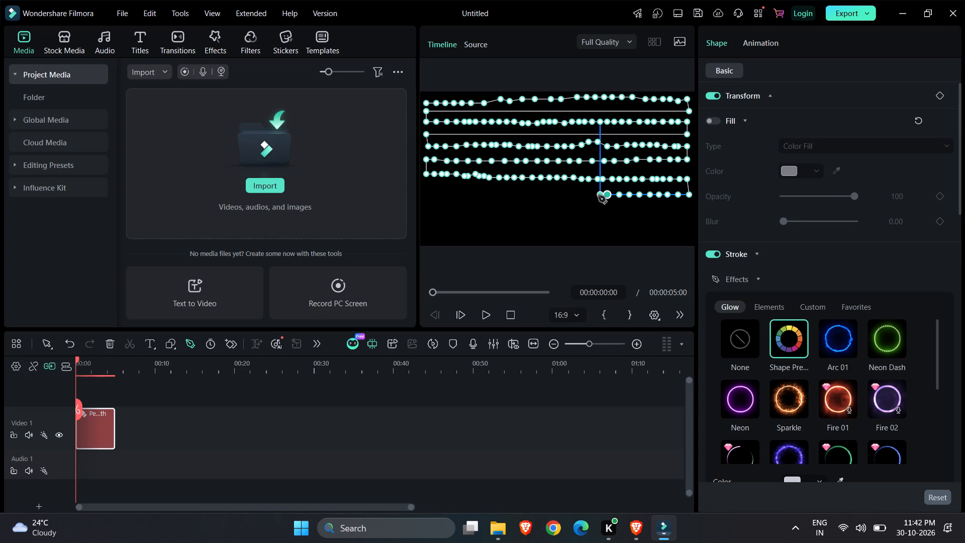
pyautogui.click(595, 196)
pyautogui.click(593, 196)
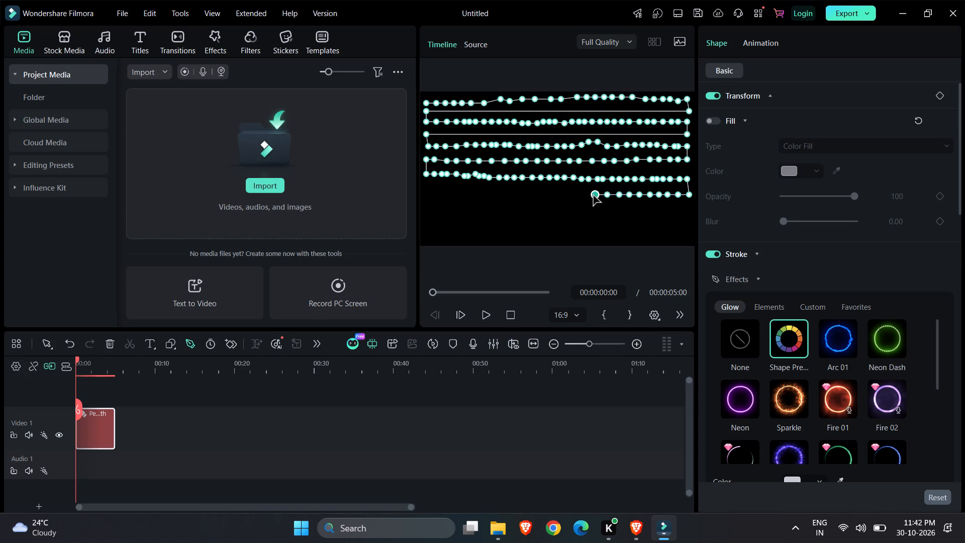
pyautogui.click(589, 196)
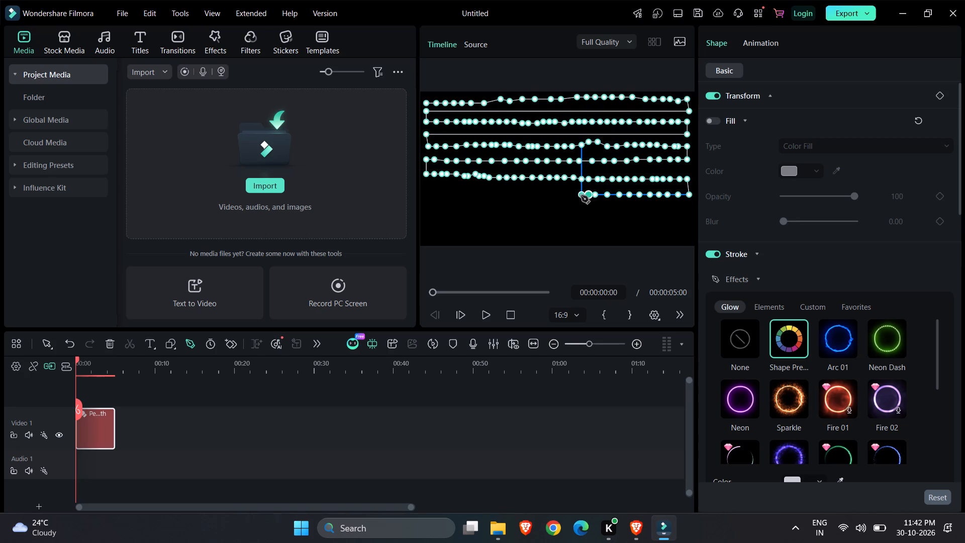
pyautogui.click(580, 196)
pyautogui.click(573, 196)
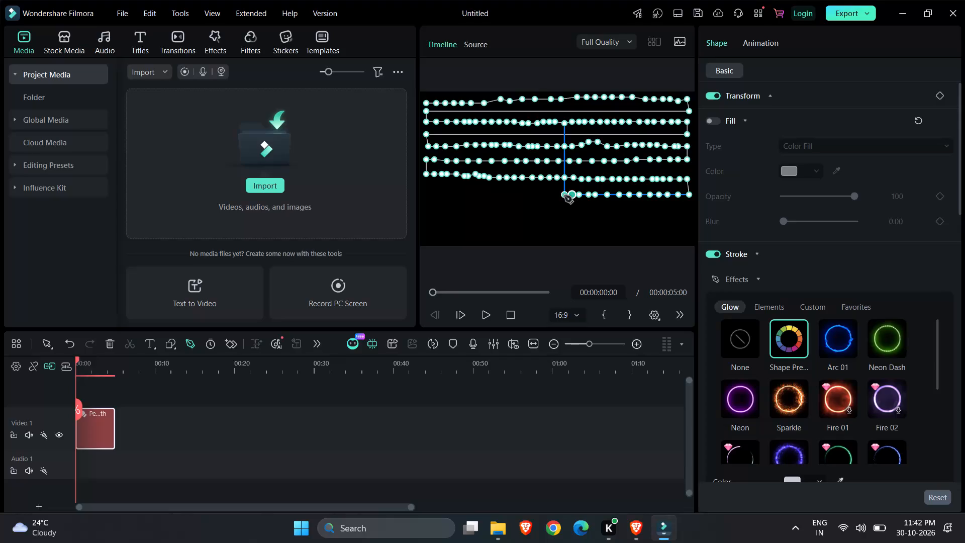
pyautogui.click(562, 196)
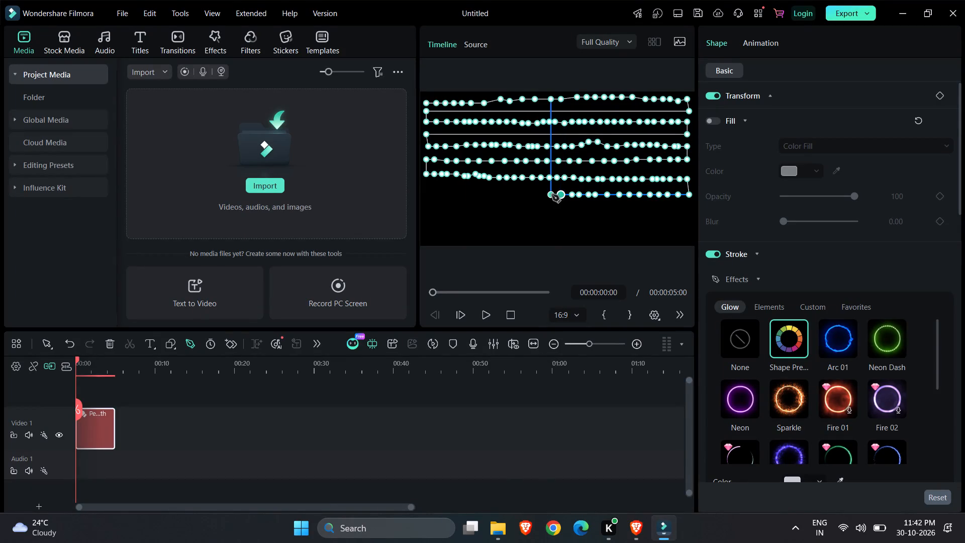
pyautogui.click(552, 195)
# Continue the sixth row leftward with evenly spaced points until about a quarter of the frame's width remains.
pyautogui.click(541, 194)
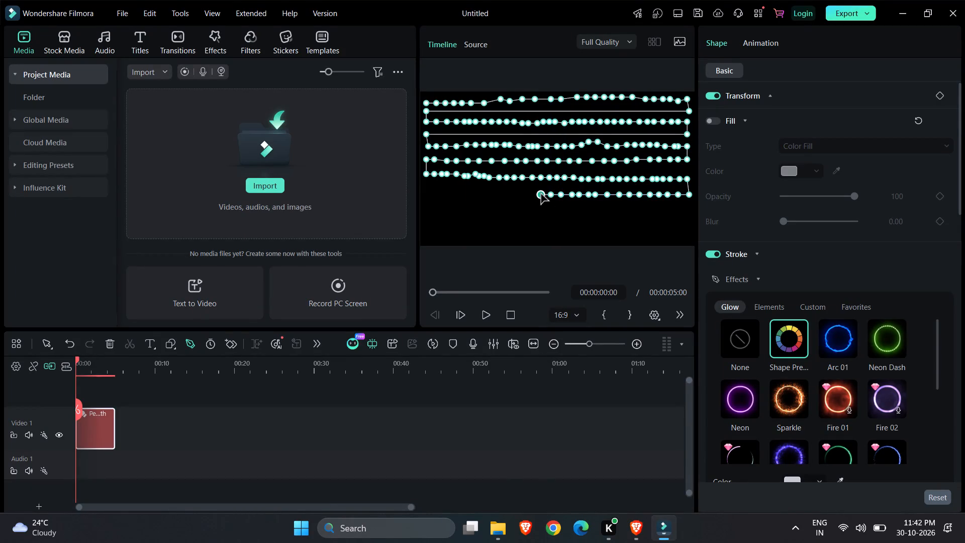
pyautogui.click(531, 194)
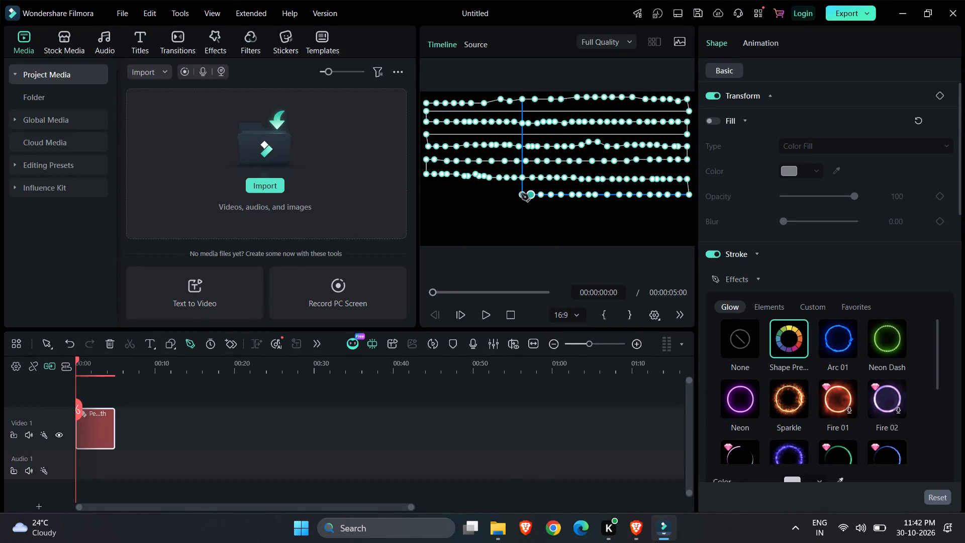
pyautogui.click(521, 194)
pyautogui.click(511, 194)
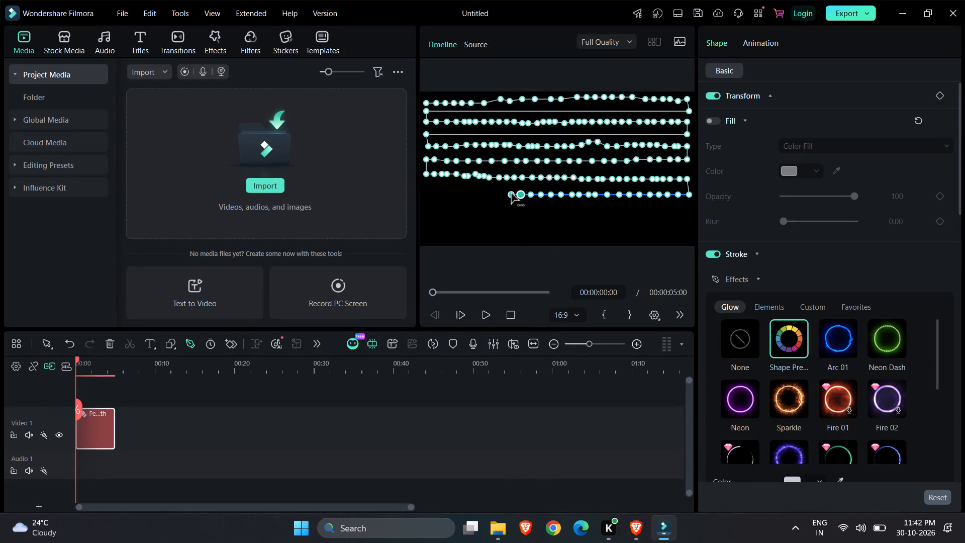
pyautogui.click(501, 194)
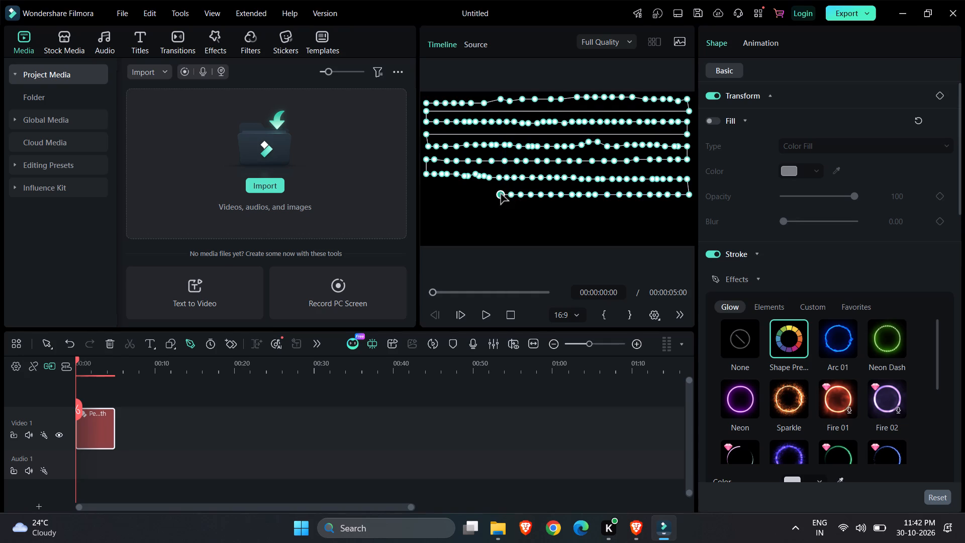
pyautogui.click(492, 194)
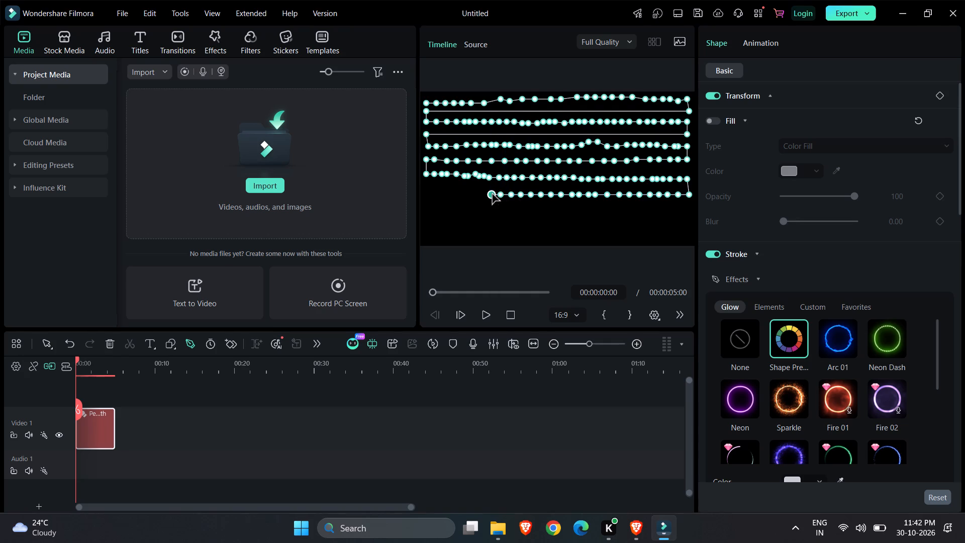
pyautogui.click(483, 194)
pyautogui.click(480, 194)
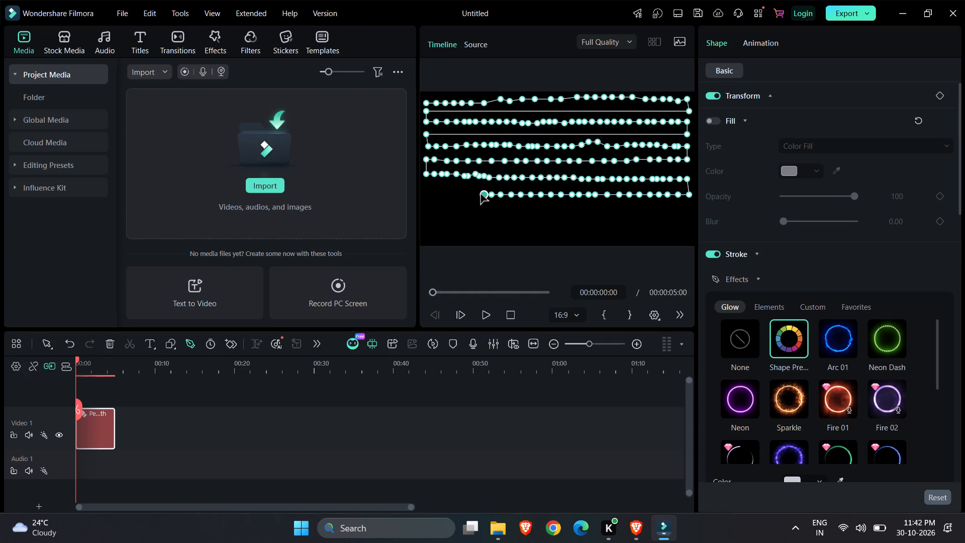
# Complete the sixth row with six closely spaced points ending at the frame's left edge.
pyautogui.click(472, 194)
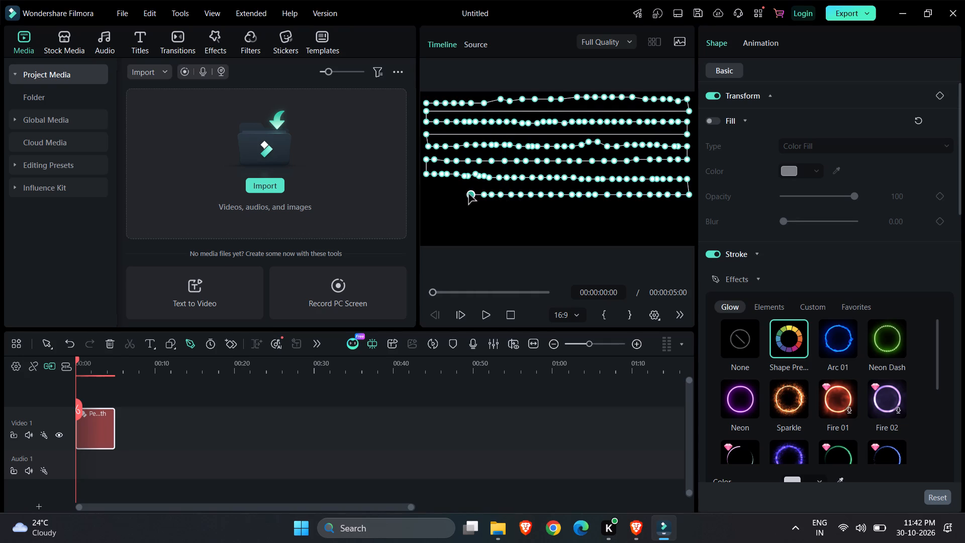
pyautogui.click(463, 194)
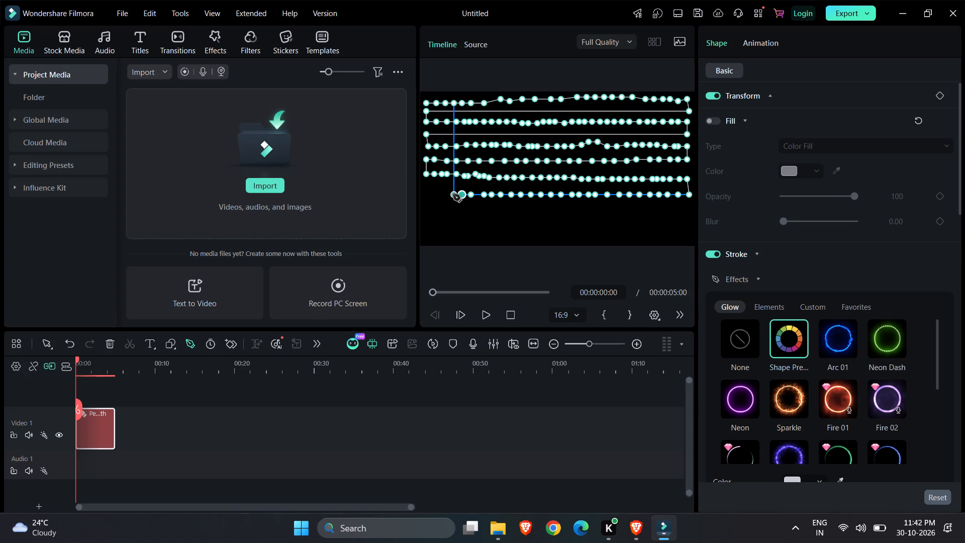
pyautogui.click(453, 194)
pyautogui.click(445, 193)
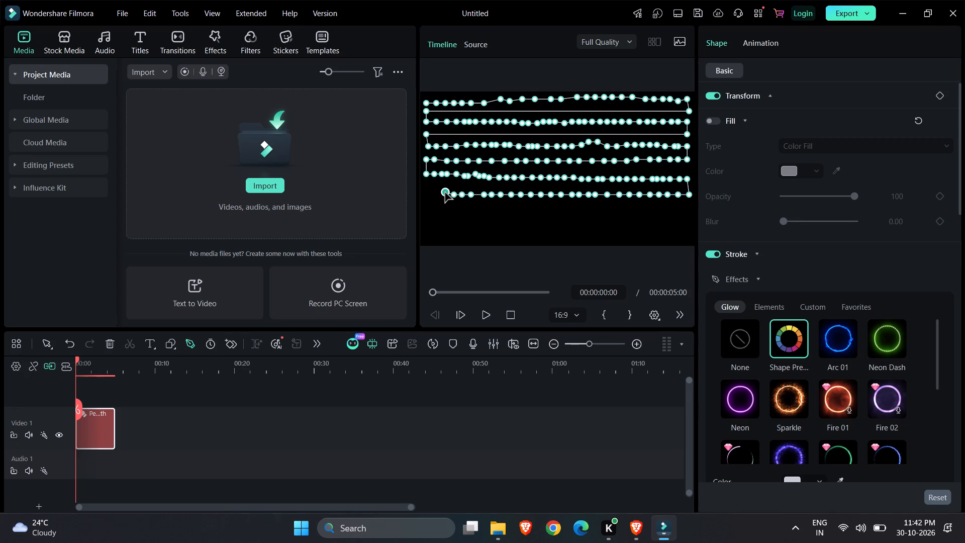
pyautogui.click(437, 194)
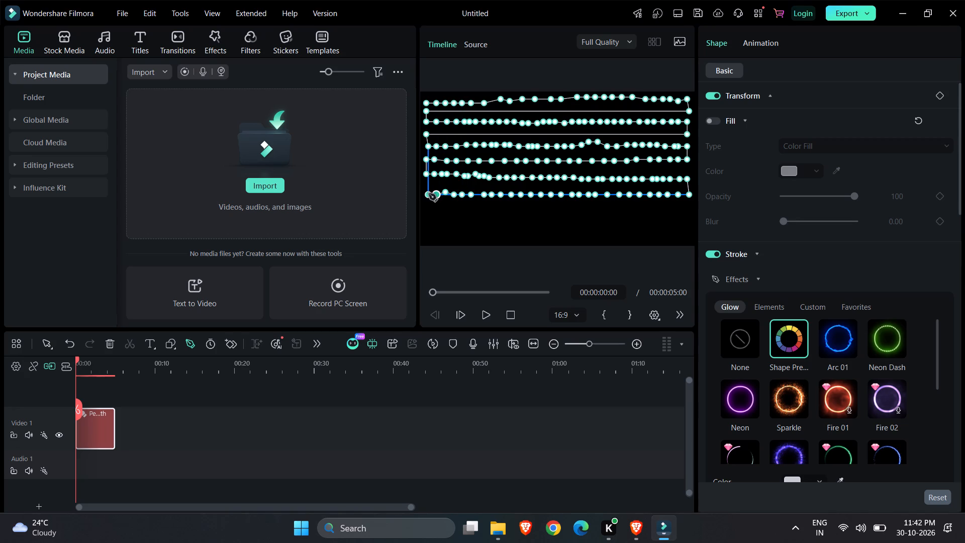
pyautogui.click(429, 194)
# Drop the path slightly at the frame's left edge and run a seventh row of closely spaced points rightward across a quarter of the frame.
pyautogui.click(428, 210)
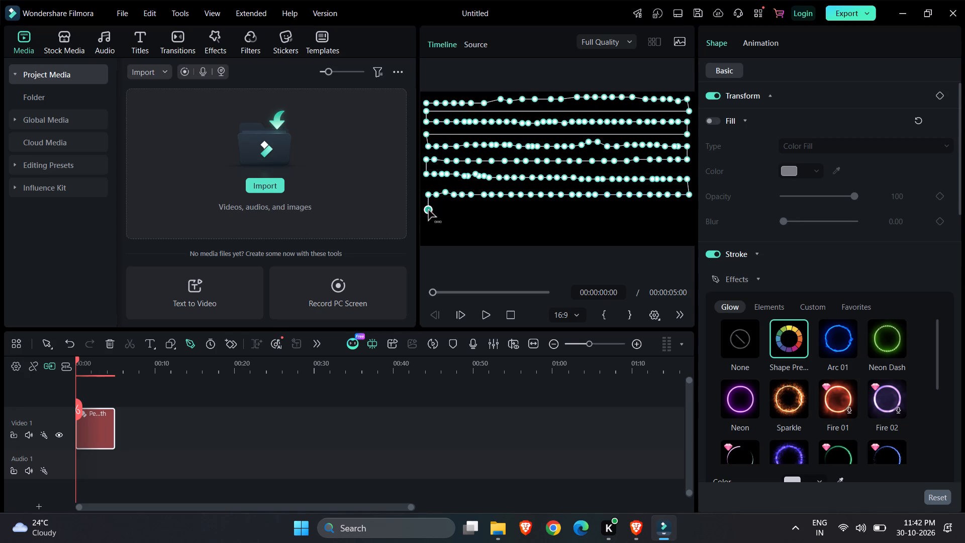
pyautogui.click(439, 210)
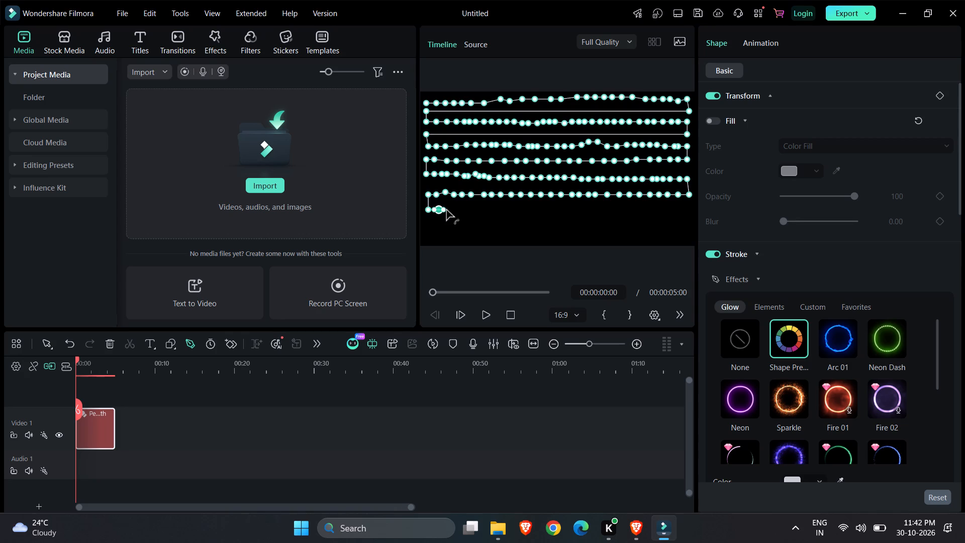
pyautogui.click(439, 210)
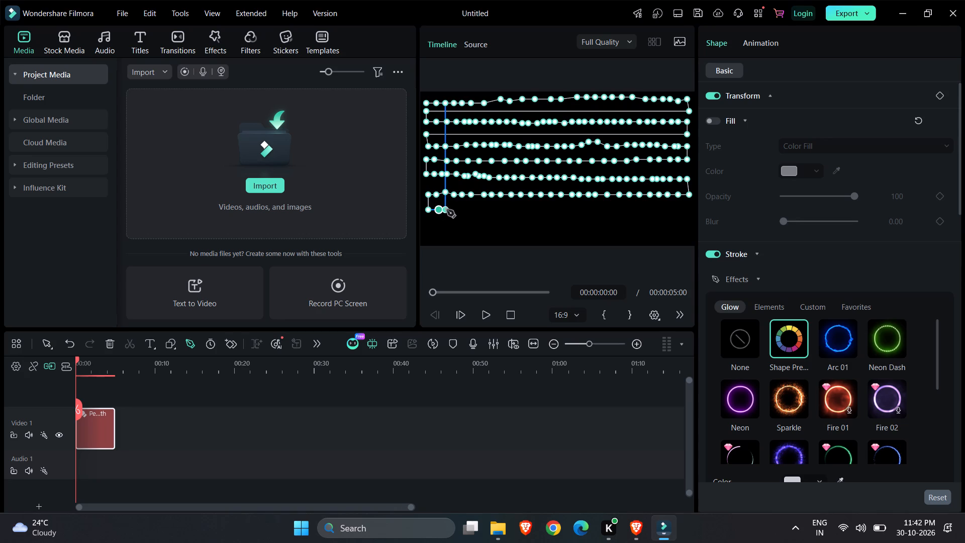
pyautogui.click(447, 210)
pyautogui.click(455, 210)
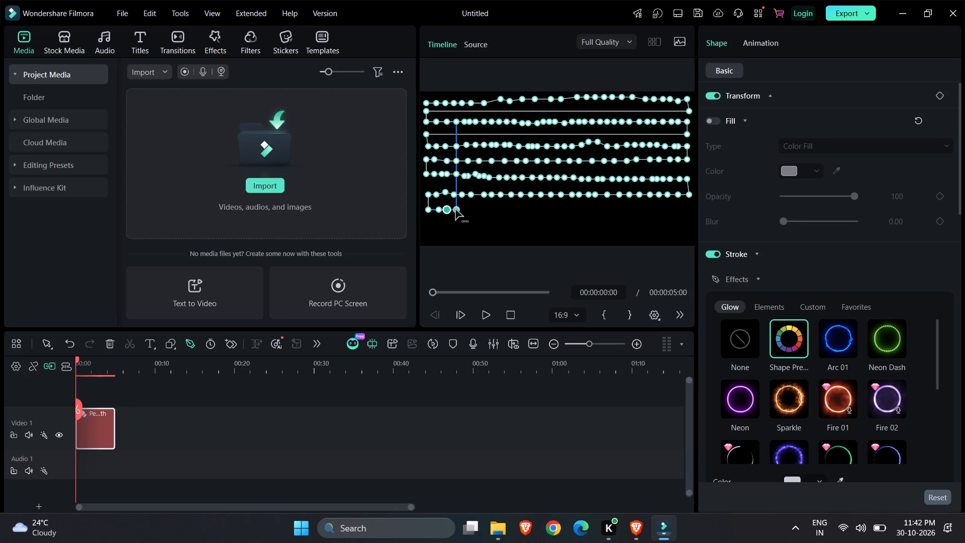
pyautogui.click(463, 209)
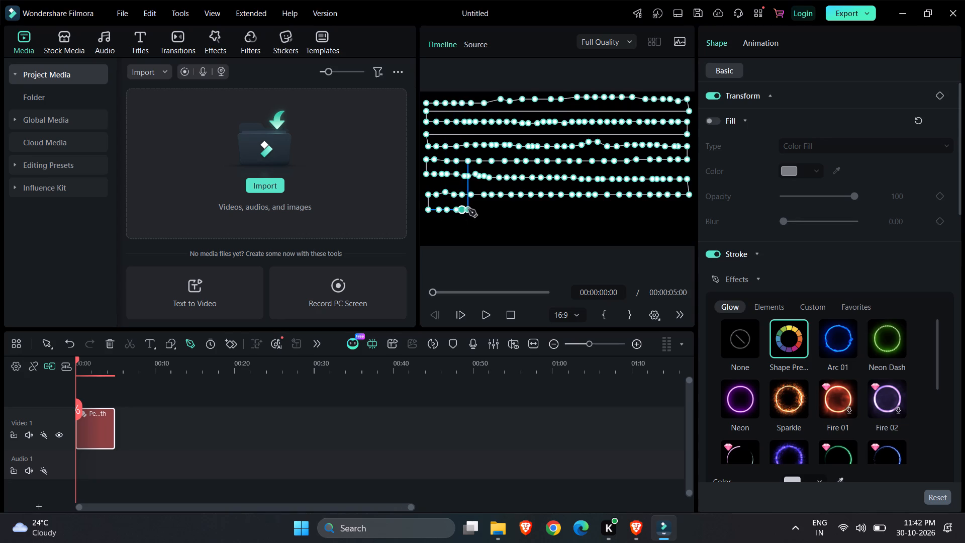
pyautogui.click(470, 209)
pyautogui.click(480, 209)
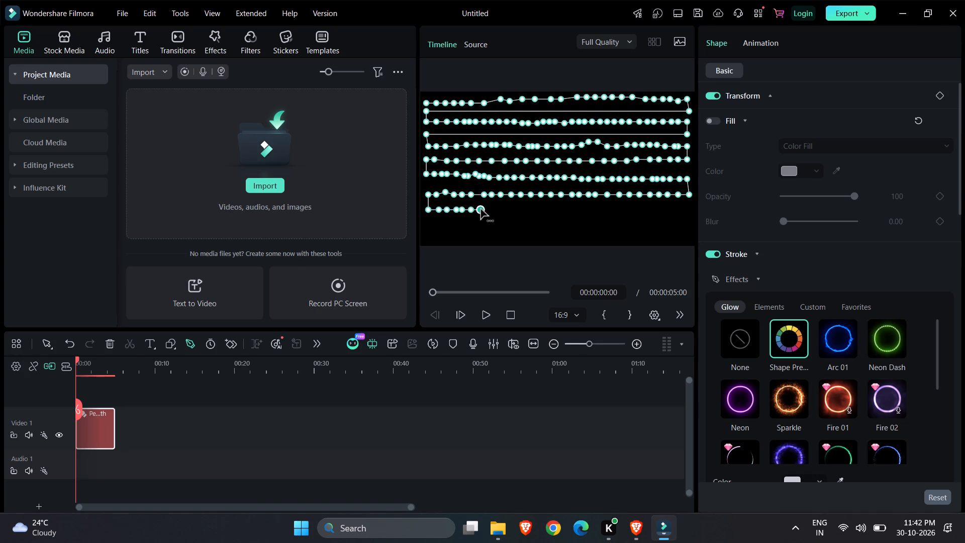
pyautogui.click(491, 210)
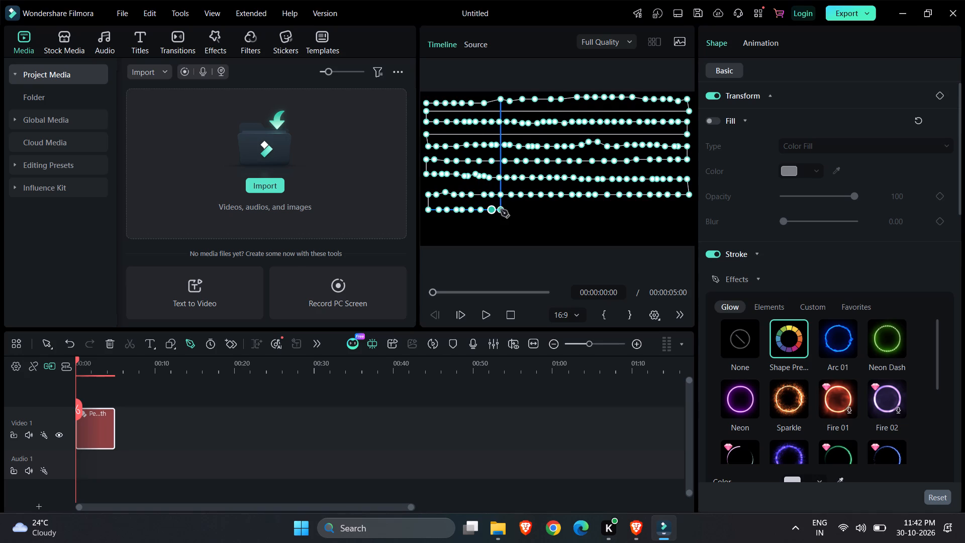
# Extend the seventh row with eight closely spaced points to the frame's horizontal middle.
pyautogui.click(501, 210)
pyautogui.click(510, 210)
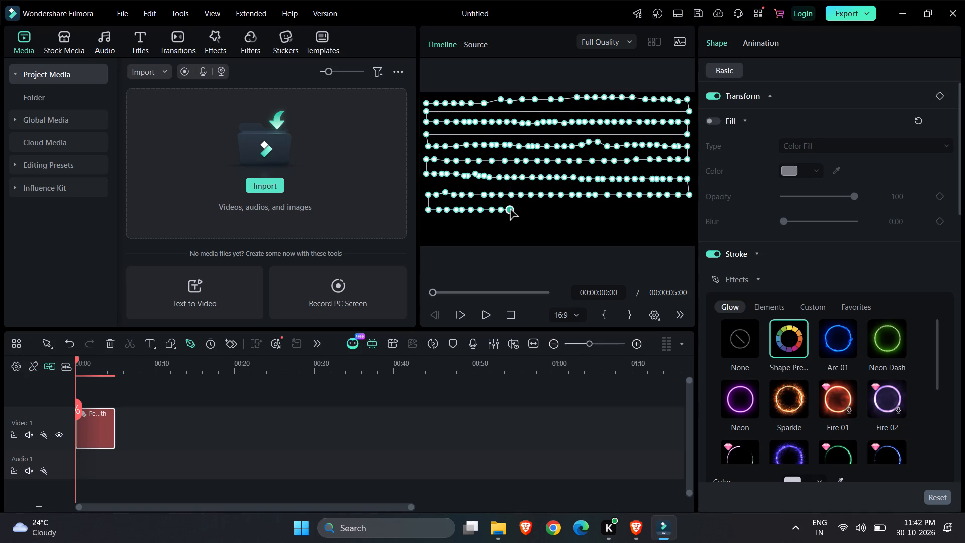
pyautogui.click(521, 210)
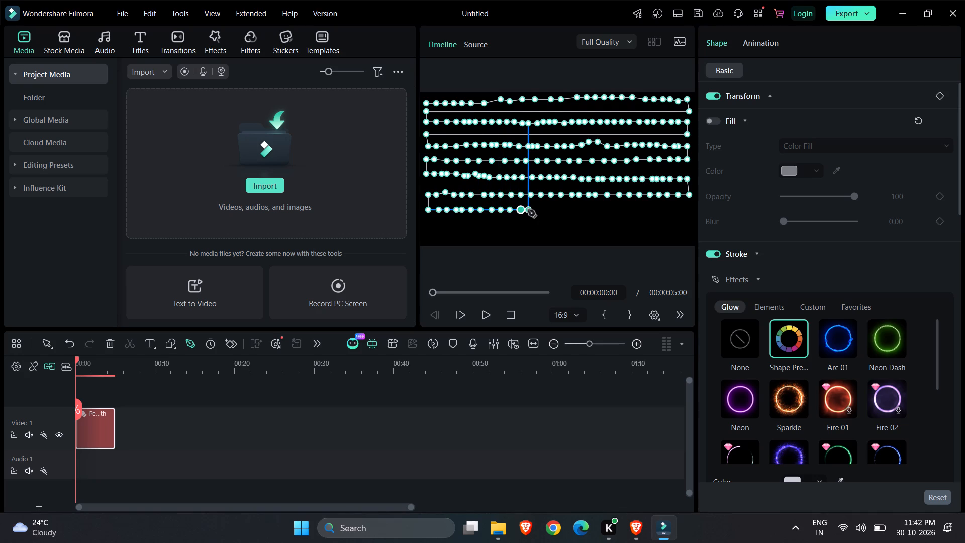
pyautogui.click(529, 210)
pyautogui.click(535, 210)
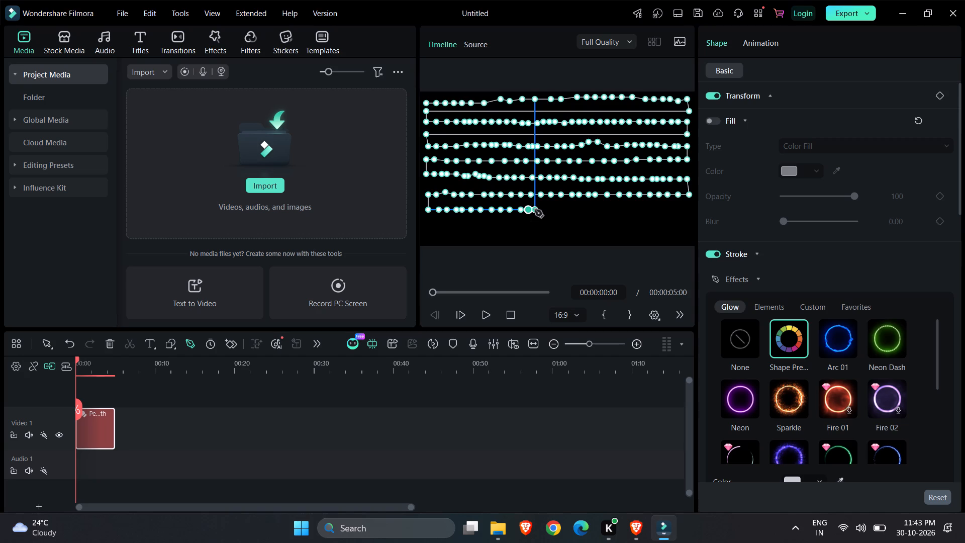
pyautogui.click(544, 210)
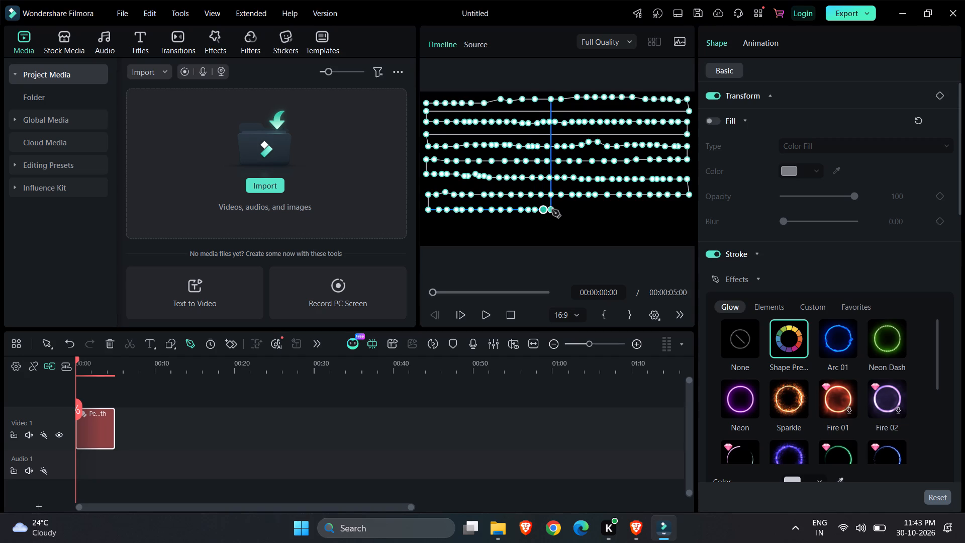
pyautogui.click(552, 210)
pyautogui.click(559, 210)
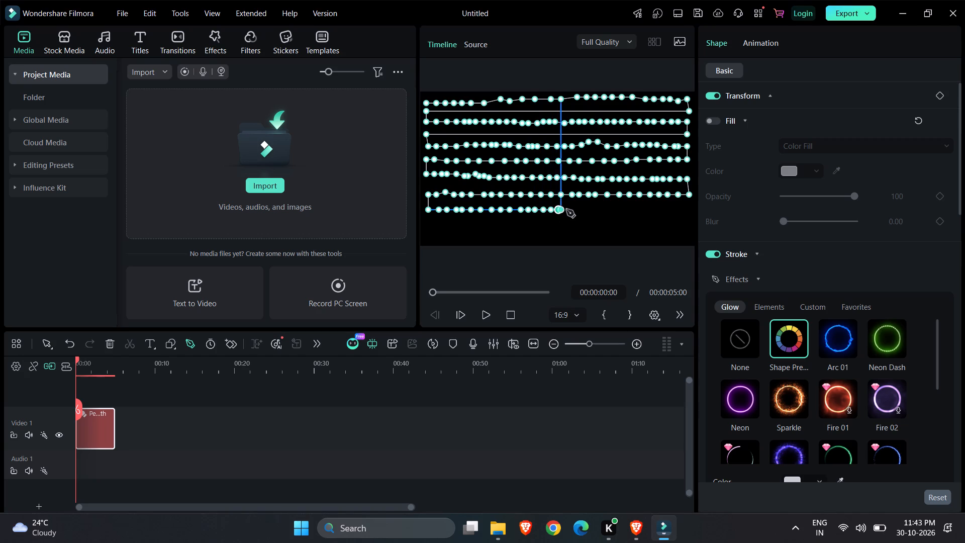
# Continue the seventh row rightward with eight closely spaced points until about a quarter of the frame's width remains.
pyautogui.click(567, 210)
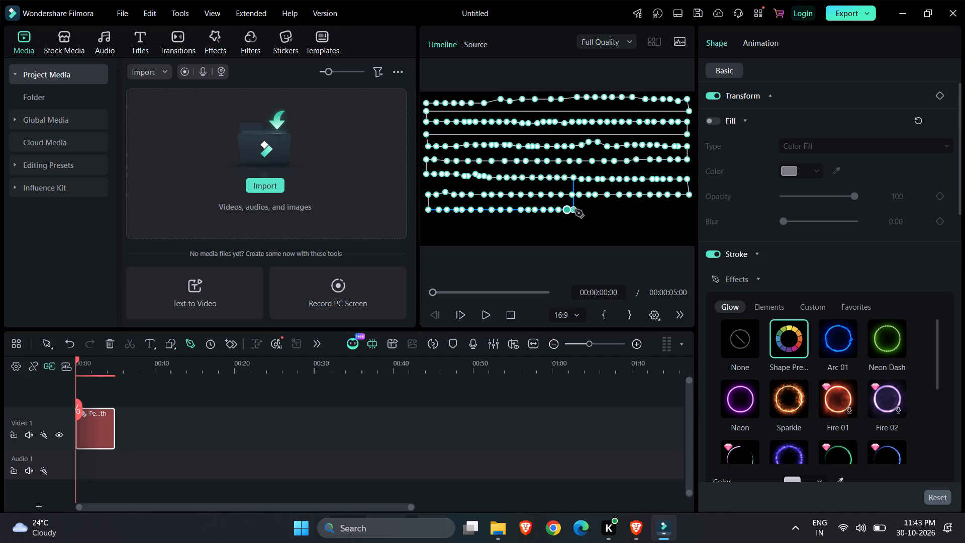
pyautogui.click(575, 210)
pyautogui.click(582, 210)
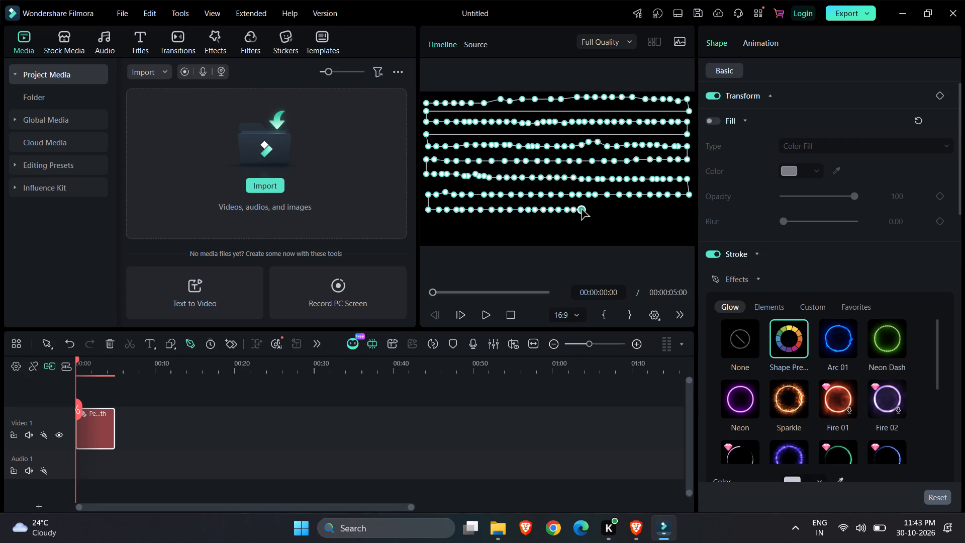
pyautogui.click(590, 210)
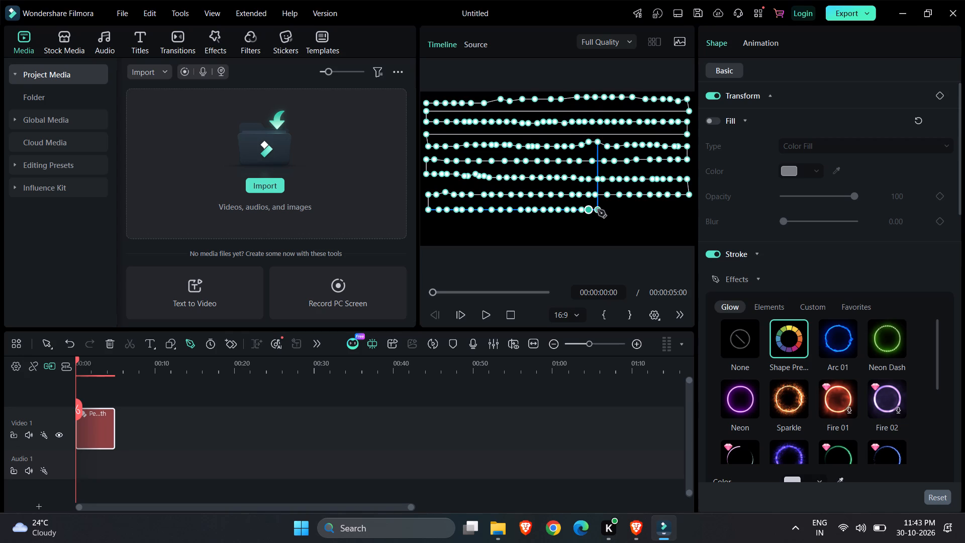
pyautogui.click(598, 210)
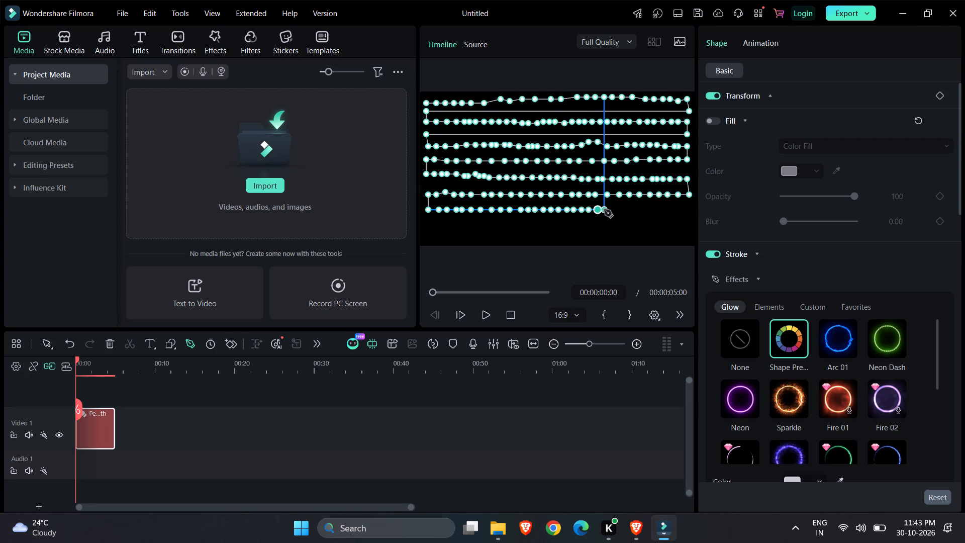
pyautogui.click(605, 210)
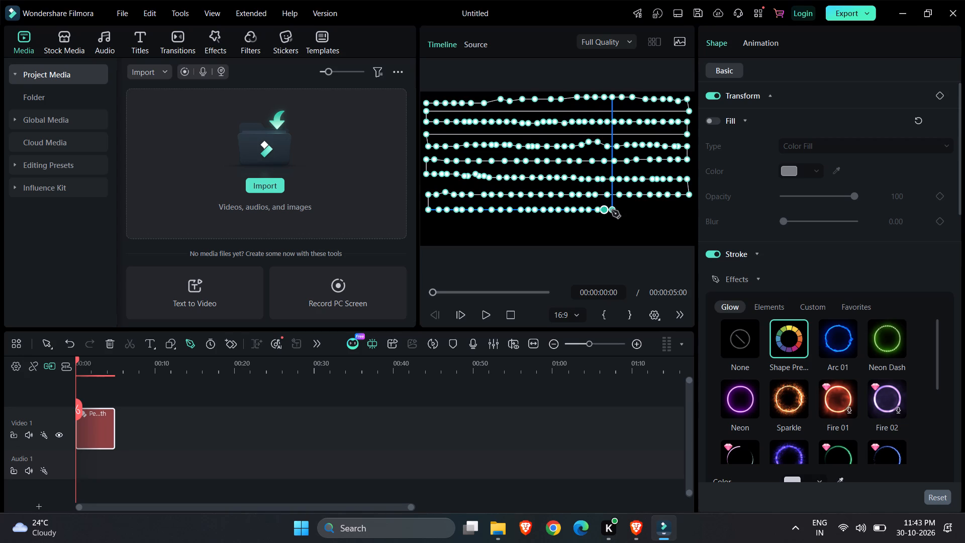
pyautogui.click(612, 210)
pyautogui.click(620, 210)
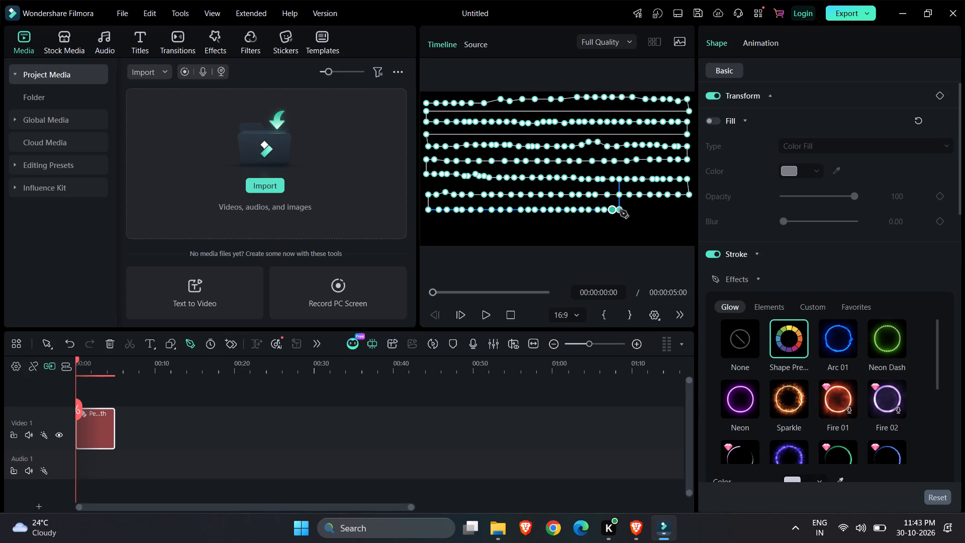
# Complete the seventh row with eight closely spaced points ending at the frame's right edge.
pyautogui.click(627, 210)
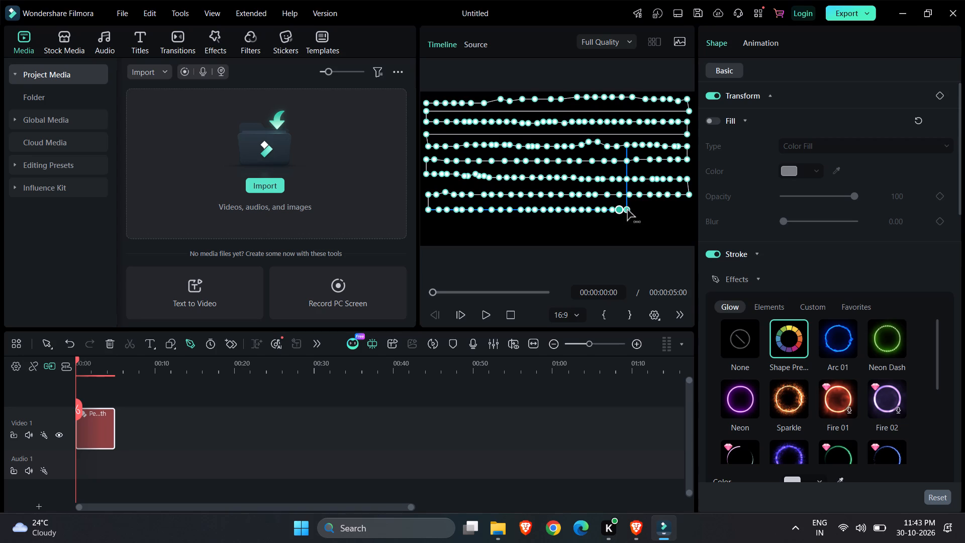
pyautogui.click(635, 210)
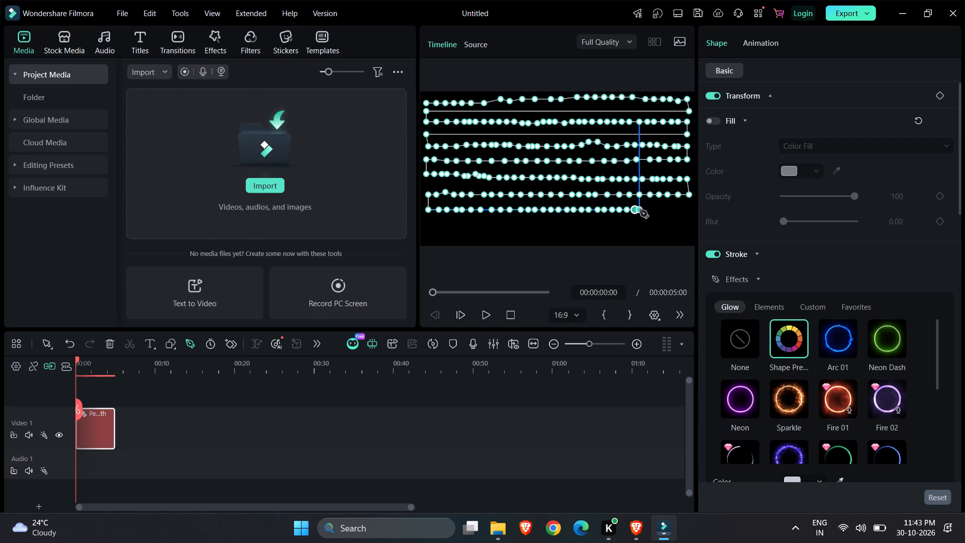
pyautogui.click(643, 210)
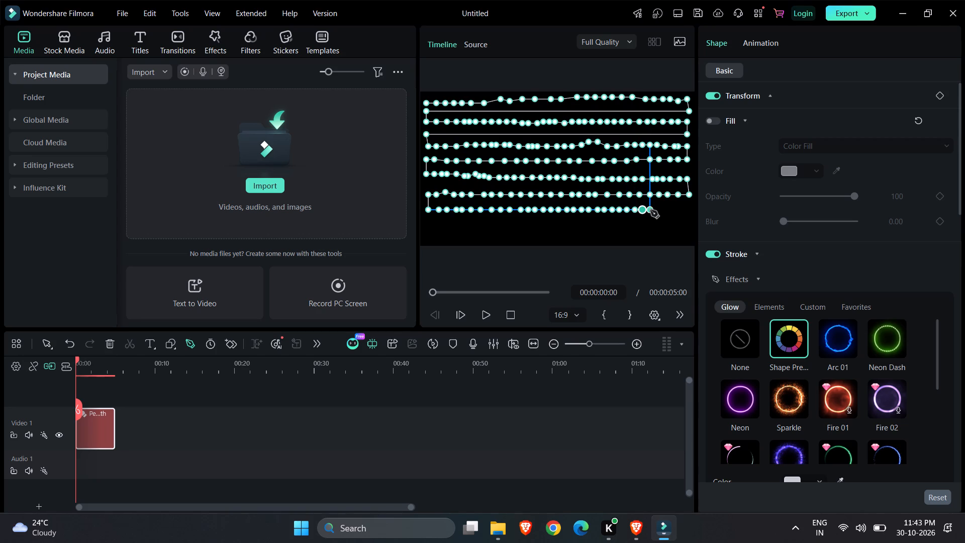
pyautogui.click(651, 210)
pyautogui.click(662, 210)
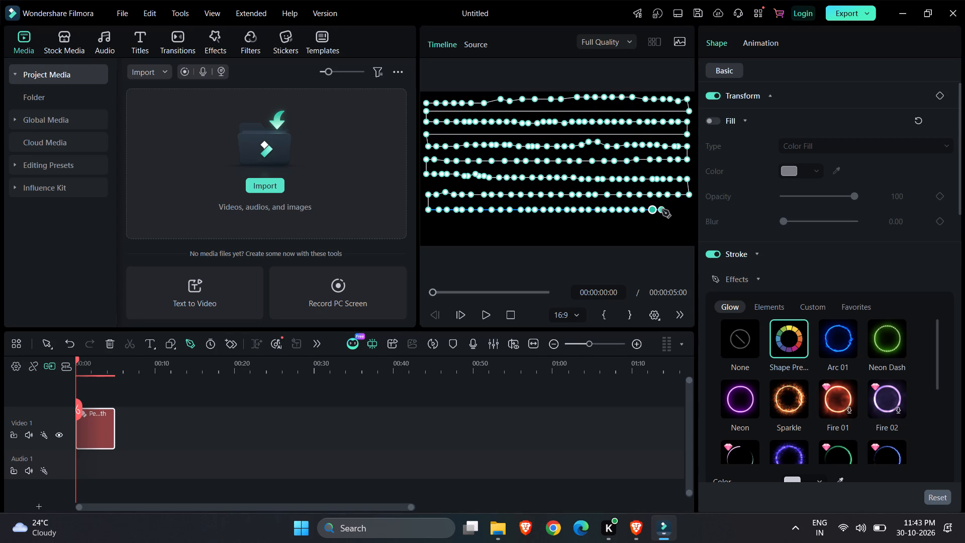
pyautogui.click(672, 210)
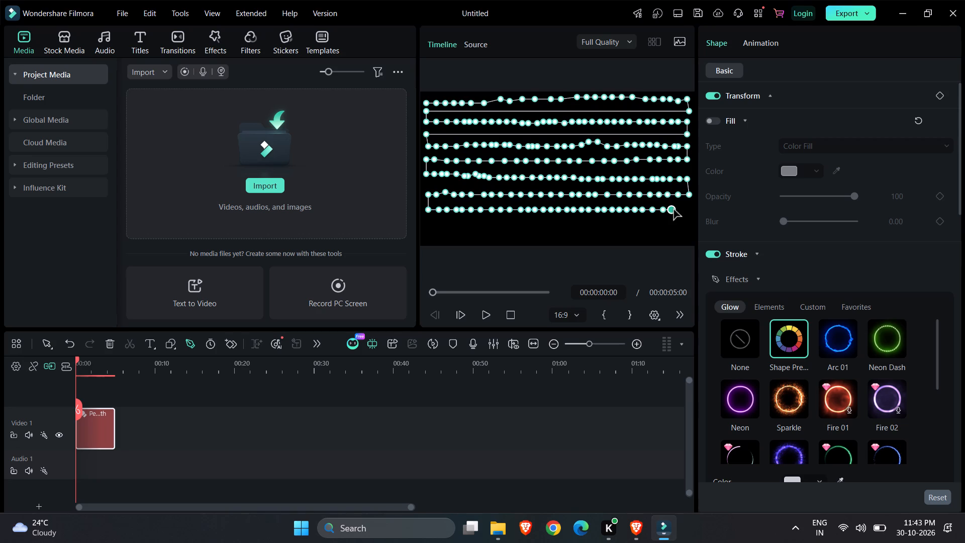
pyautogui.click(680, 211)
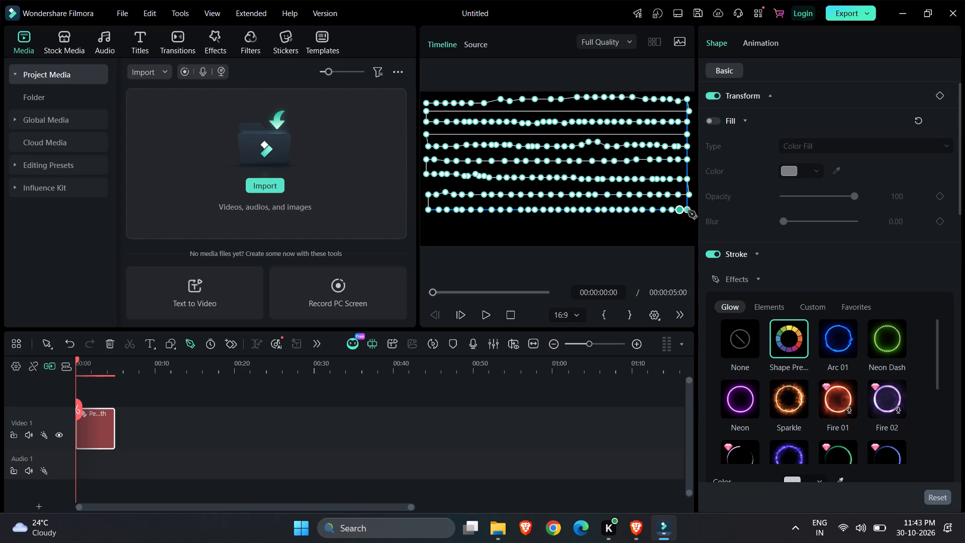
pyautogui.click(688, 211)
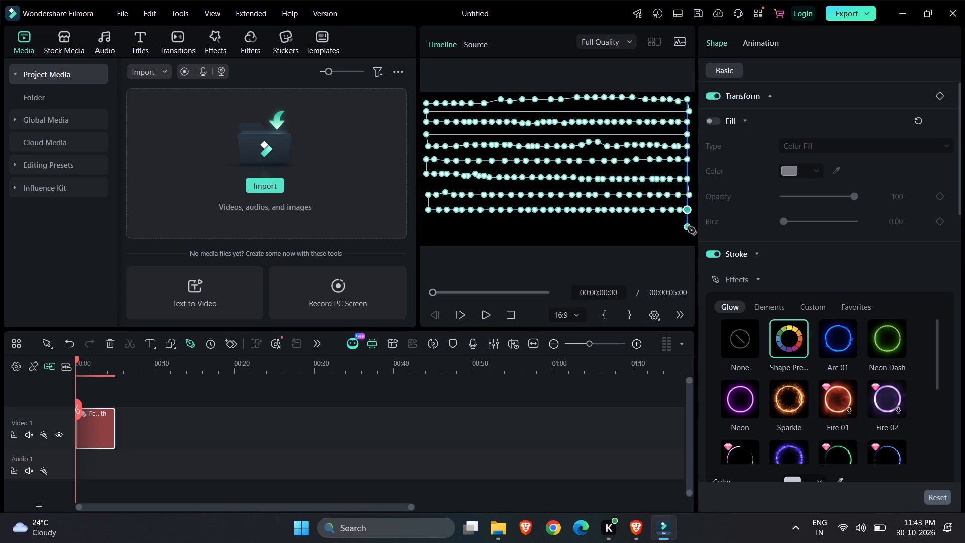
# Drop the path slightly at the frame's right edge and run an eighth row of closely spaced points leftward across about a third of the frame.
pyautogui.click(688, 227)
pyautogui.click(679, 228)
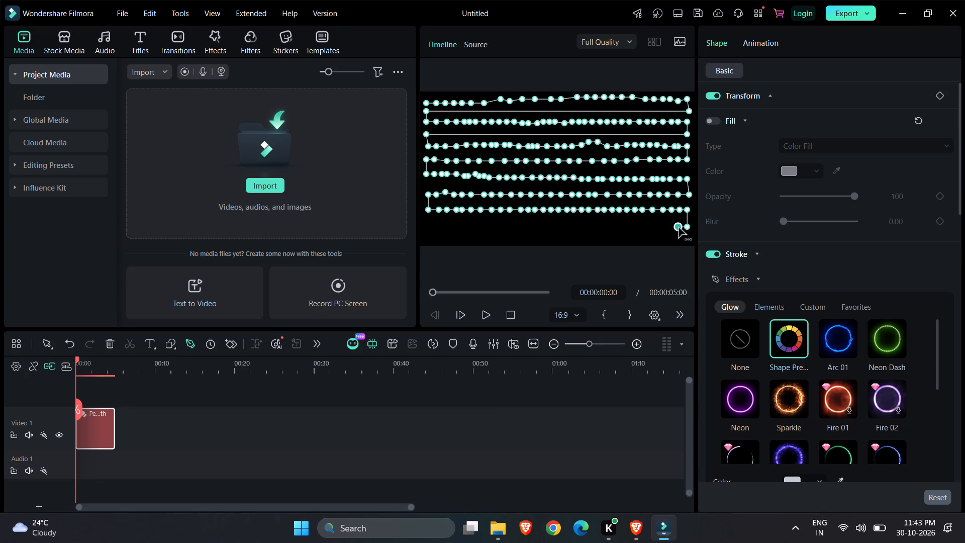
pyautogui.click(669, 228)
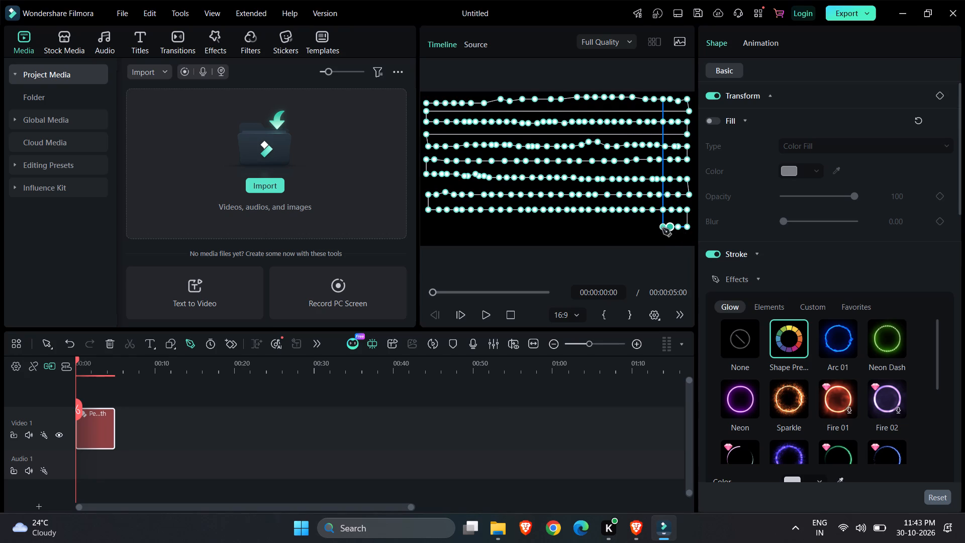
pyautogui.click(662, 228)
pyautogui.click(654, 228)
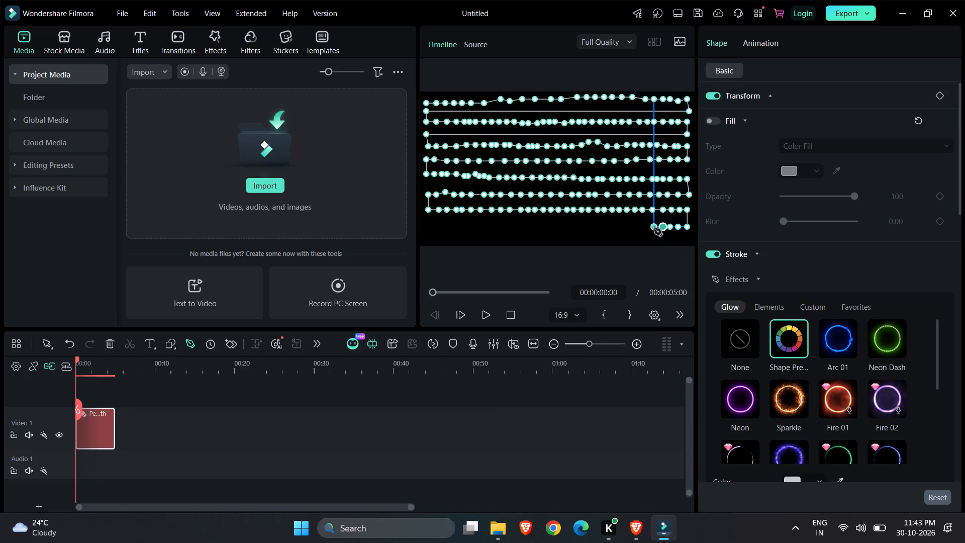
pyautogui.click(649, 229)
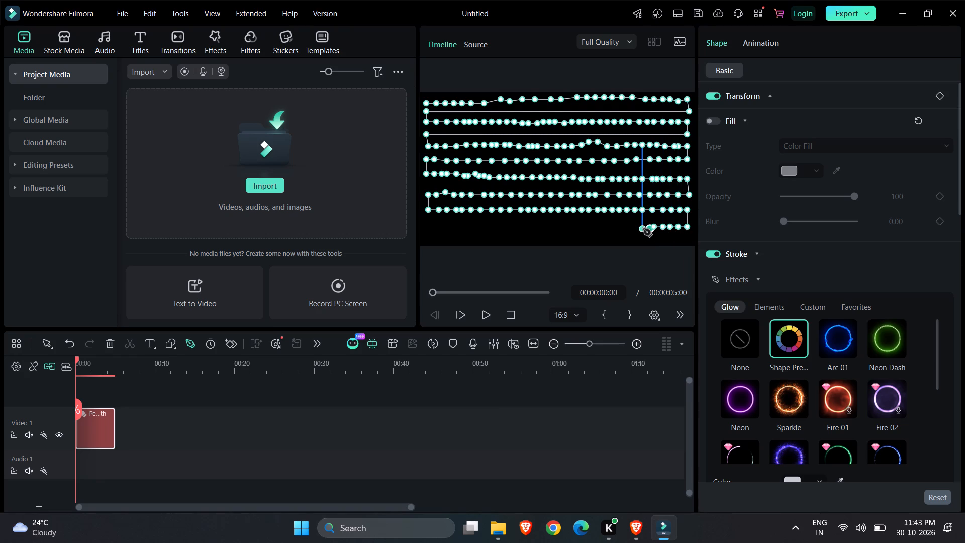
pyautogui.click(643, 229)
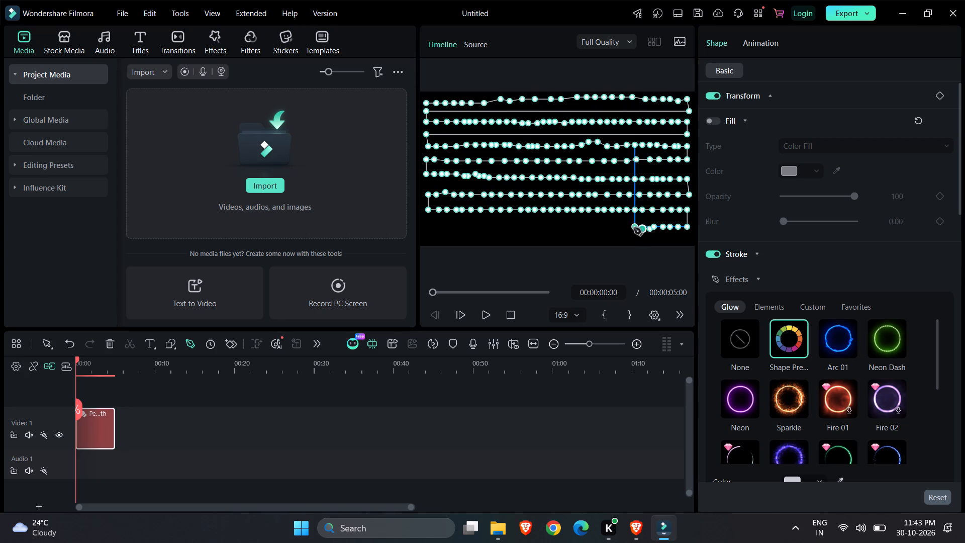
pyautogui.click(634, 228)
pyautogui.click(628, 228)
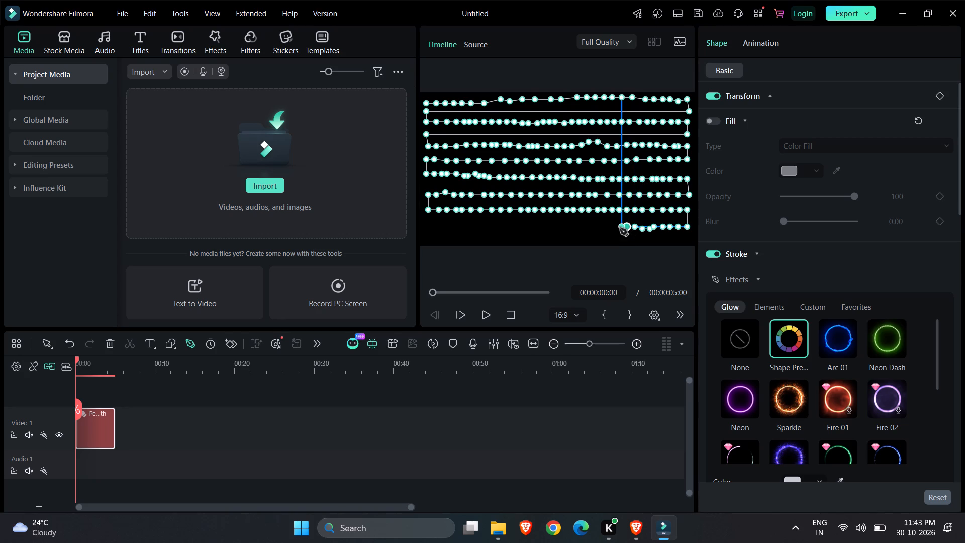
pyautogui.click(618, 228)
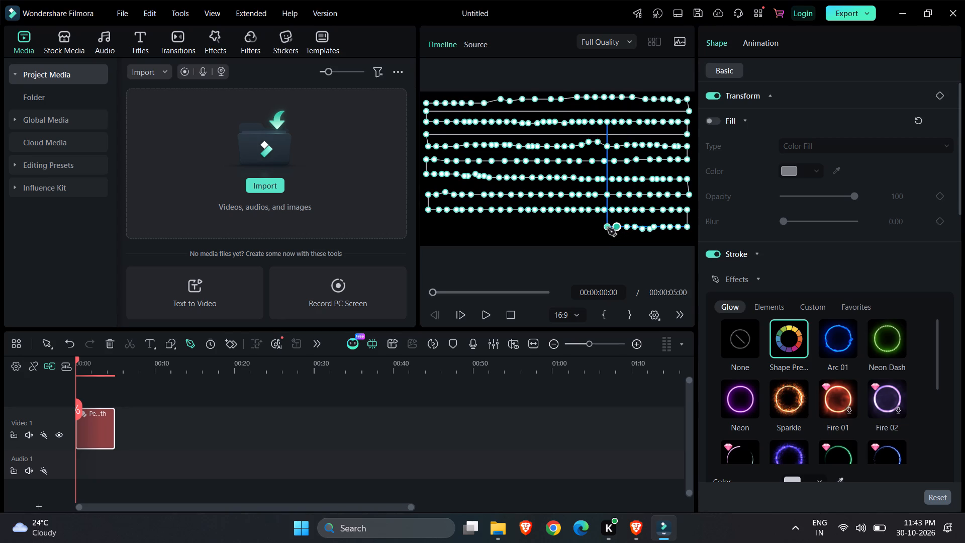
pyautogui.click(608, 228)
# Extend the eighth row leftward with ten closely spaced points until about a third of the frame's width remains.
pyautogui.click(598, 227)
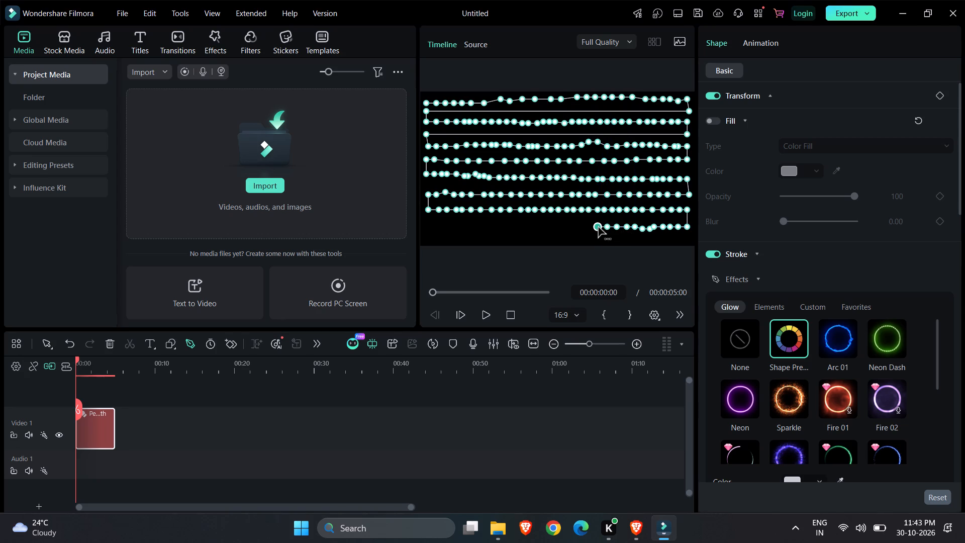
pyautogui.click(589, 227)
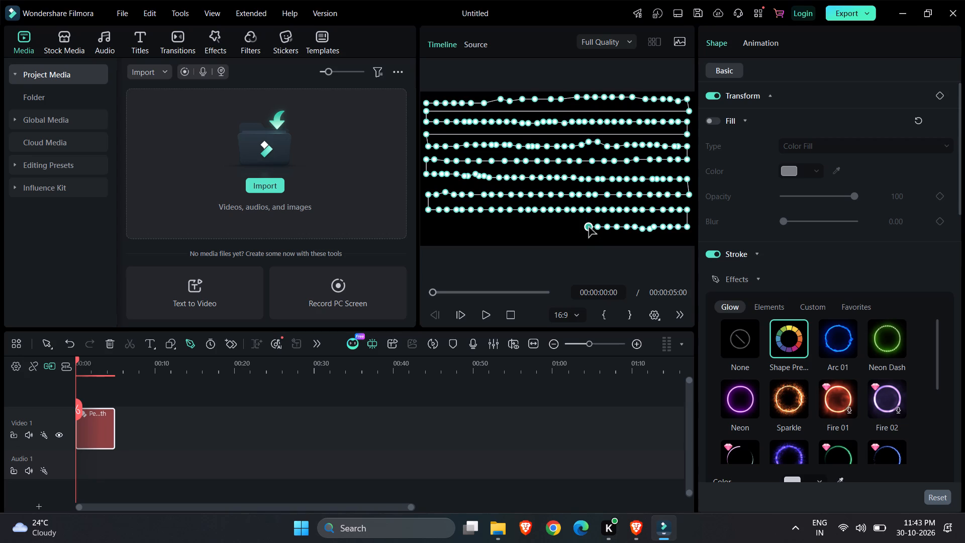
pyautogui.click(579, 227)
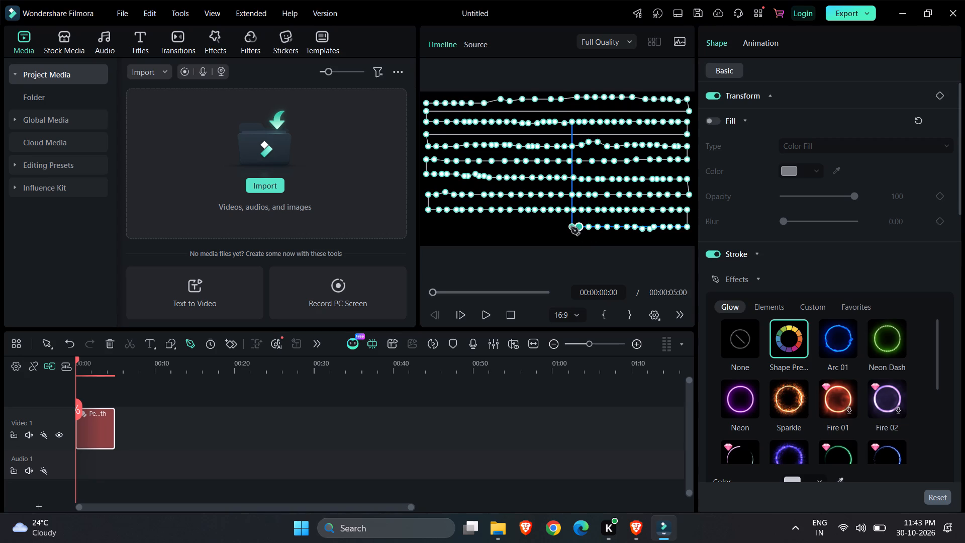
pyautogui.click(570, 227)
pyautogui.click(561, 227)
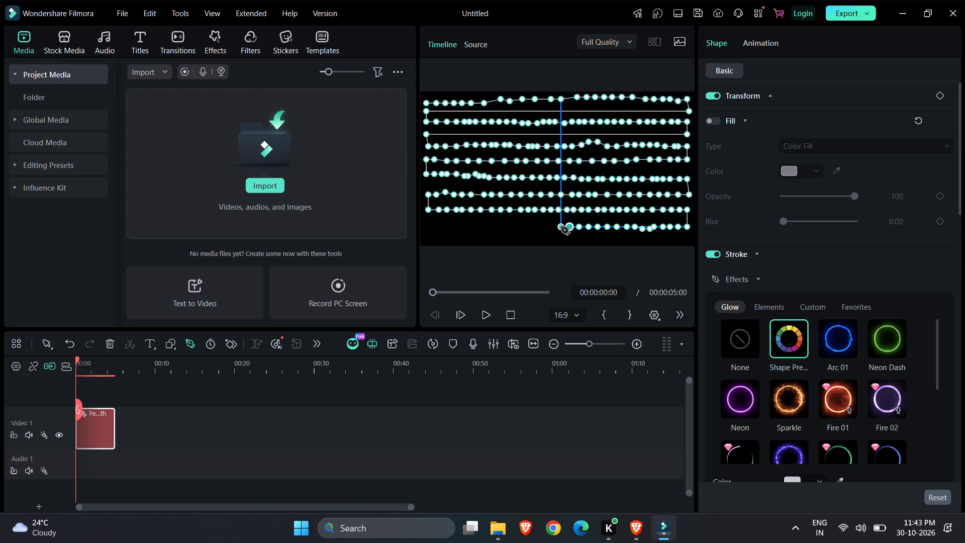
pyautogui.click(551, 228)
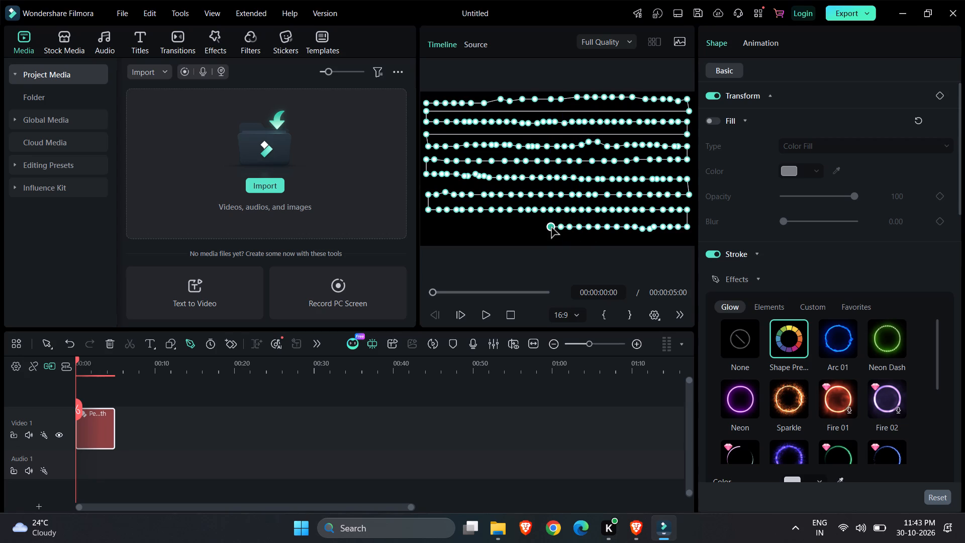
pyautogui.click(537, 228)
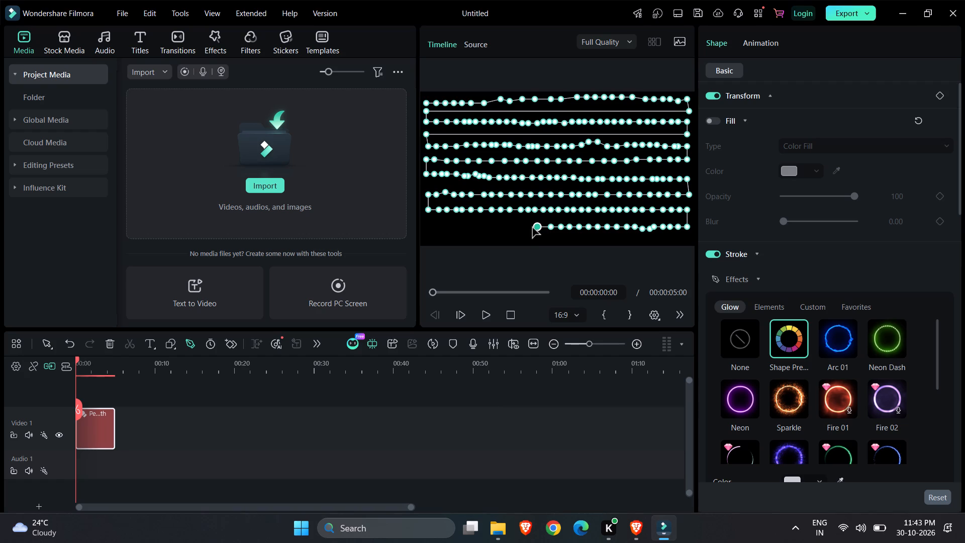
pyautogui.click(529, 228)
pyautogui.click(519, 227)
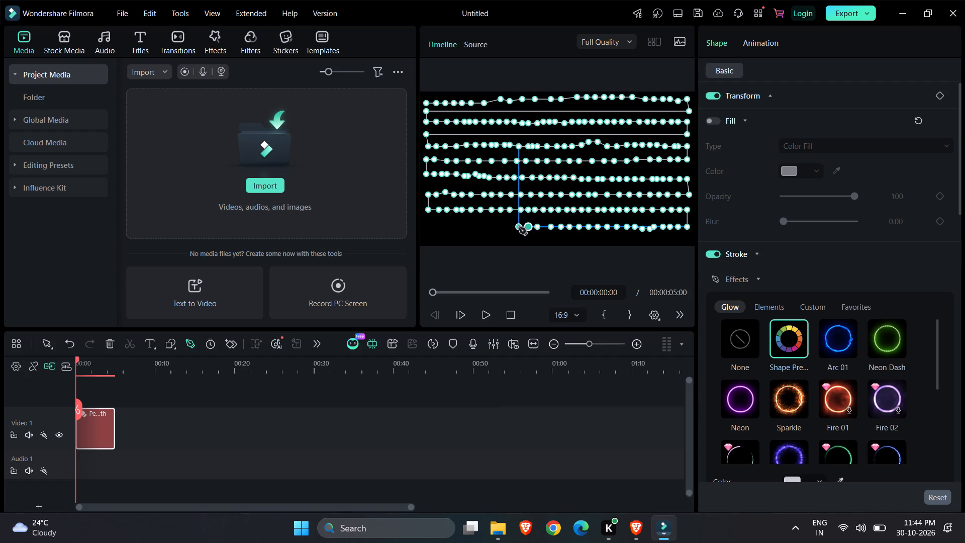
pyautogui.click(512, 227)
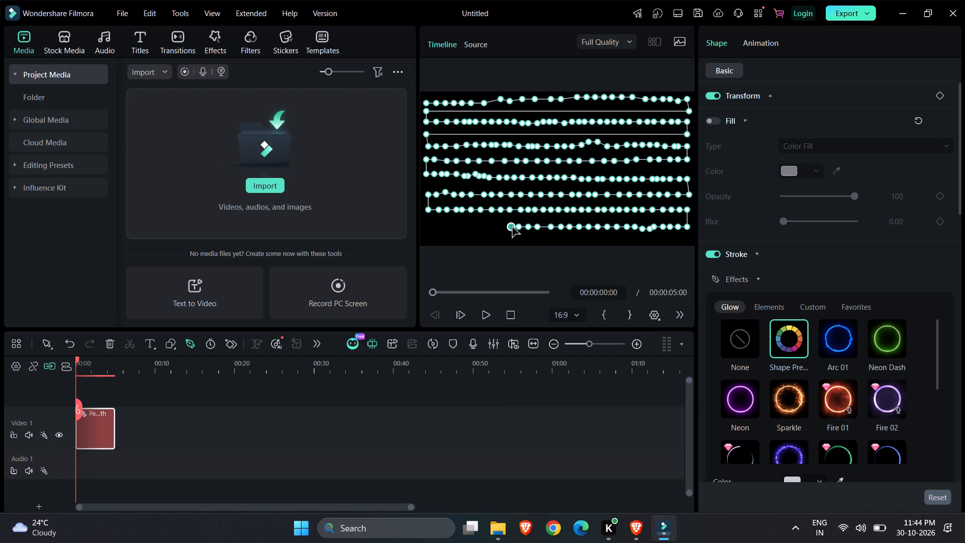
# Complete the eighth row with nine closely spaced points ending at the frame's left edge.
pyautogui.click(504, 227)
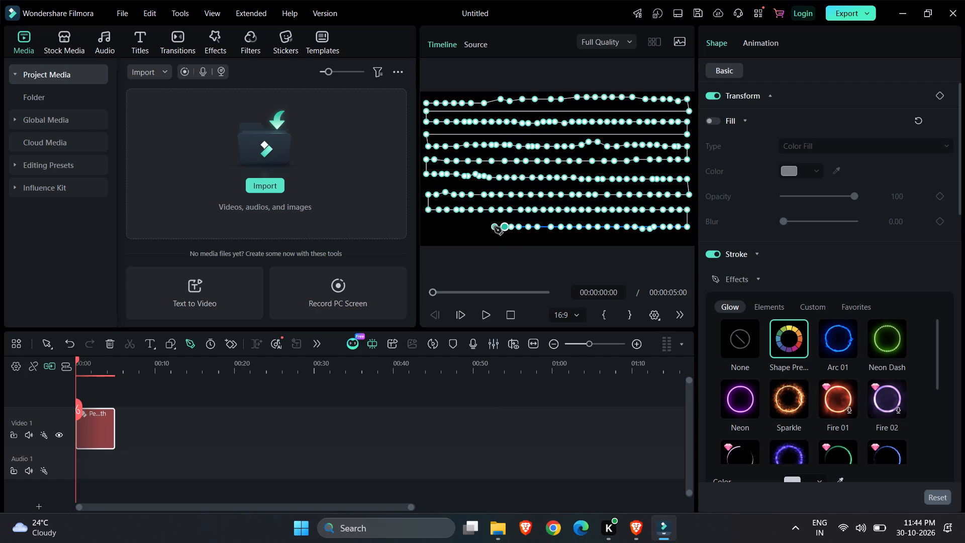
pyautogui.click(494, 226)
pyautogui.click(483, 226)
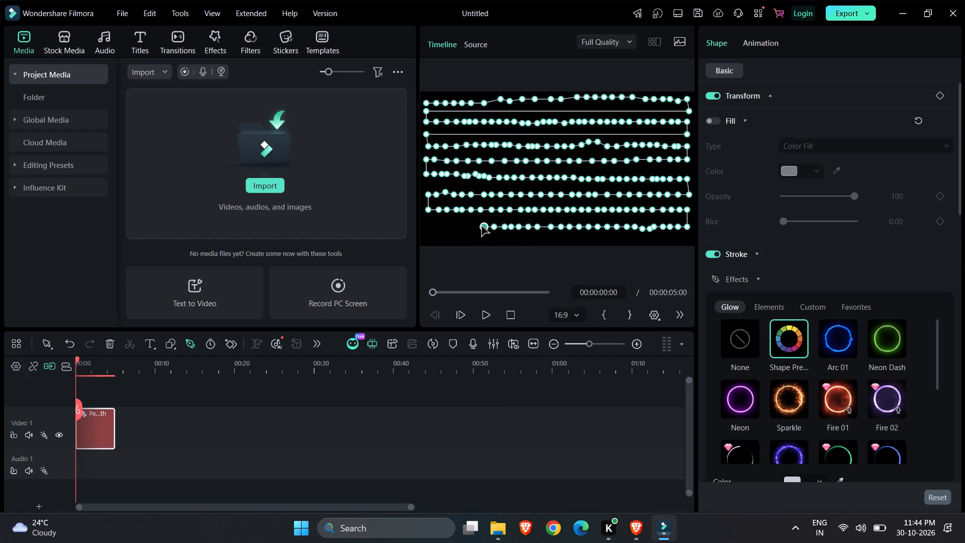
pyautogui.click(474, 226)
pyautogui.click(469, 226)
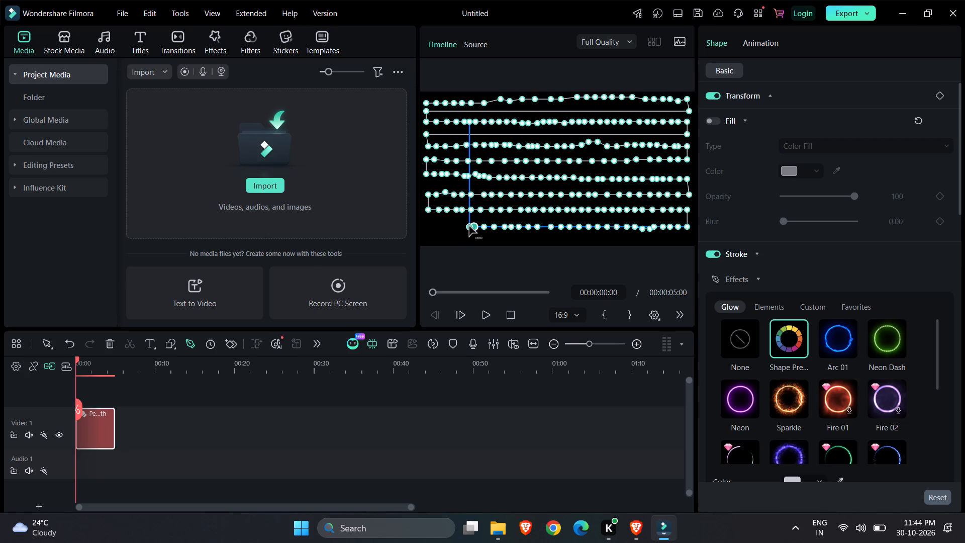
pyautogui.click(460, 226)
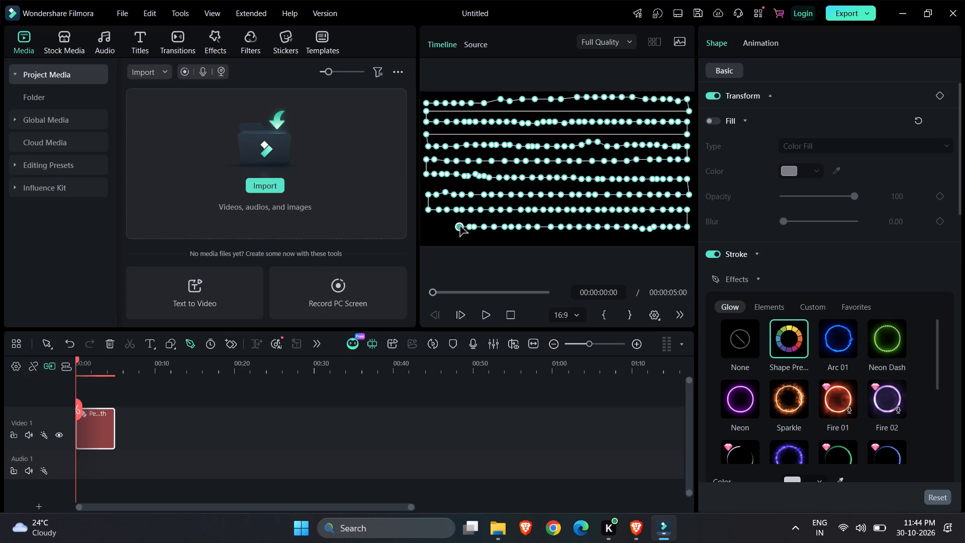
pyautogui.click(450, 227)
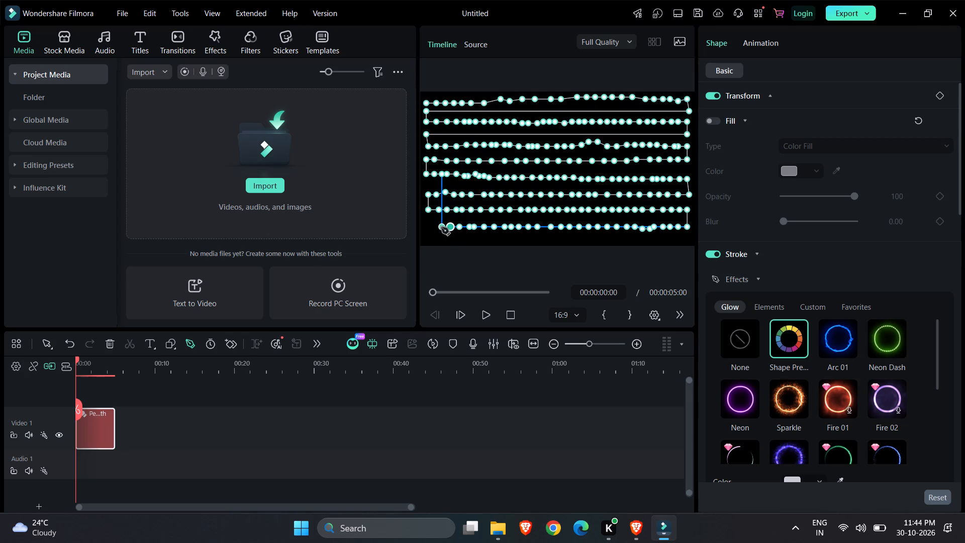
pyautogui.click(440, 228)
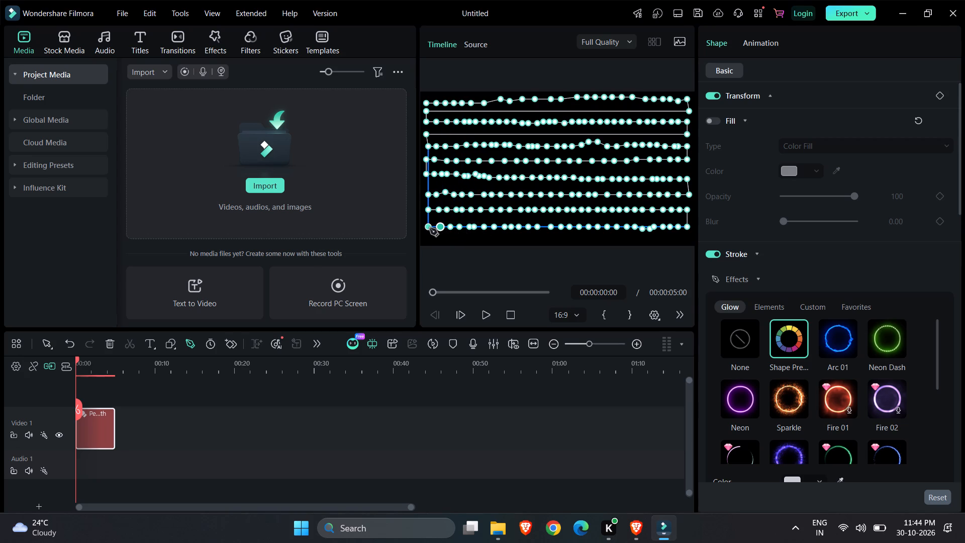
pyautogui.click(429, 228)
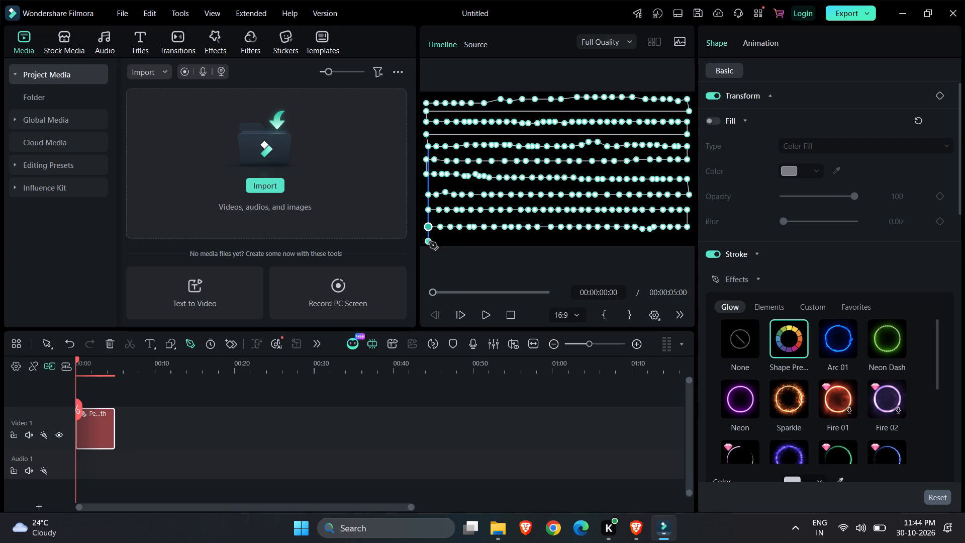
# Drop the path slightly at the frame's left edge and run a ninth row of ten closely spaced points rightward across about a third of the frame.
pyautogui.click(429, 242)
pyautogui.click(437, 242)
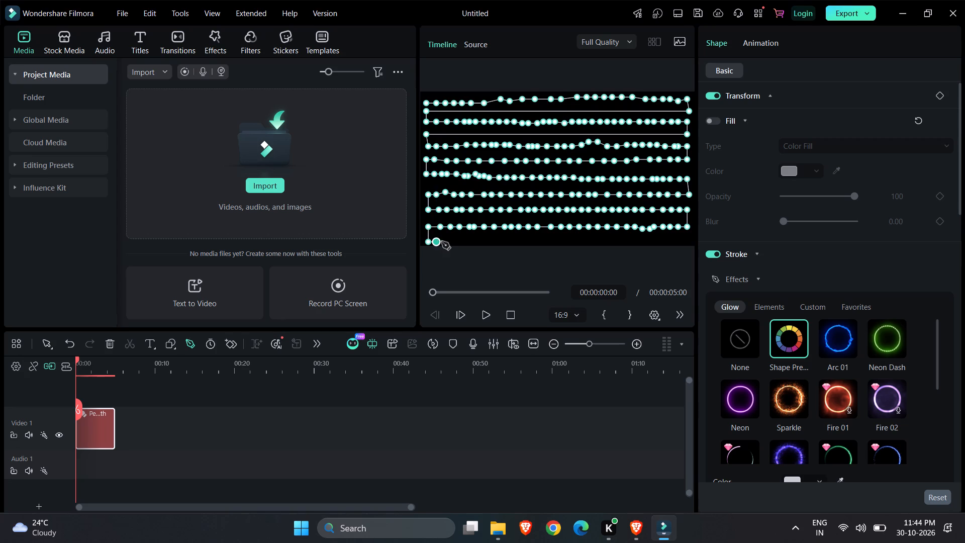
pyautogui.click(445, 242)
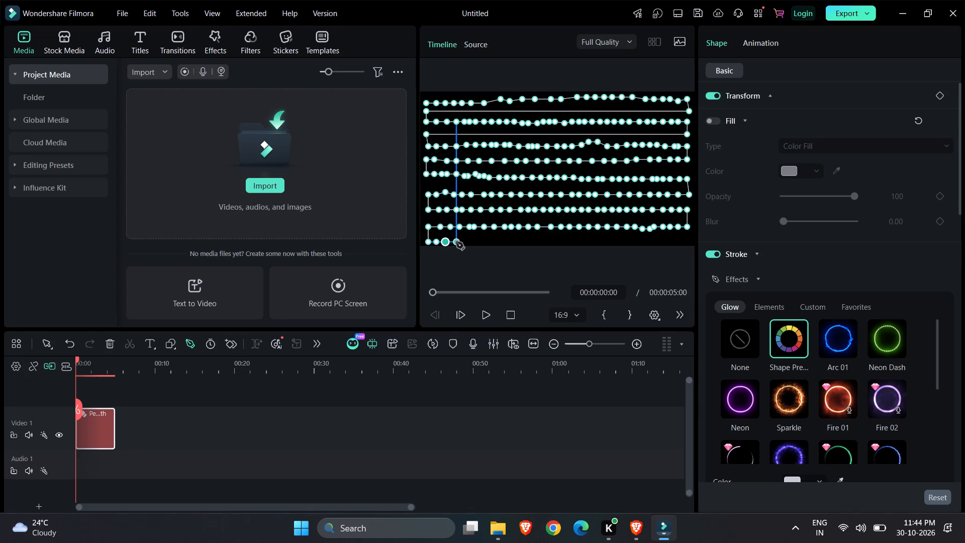
pyautogui.click(456, 242)
pyautogui.click(465, 242)
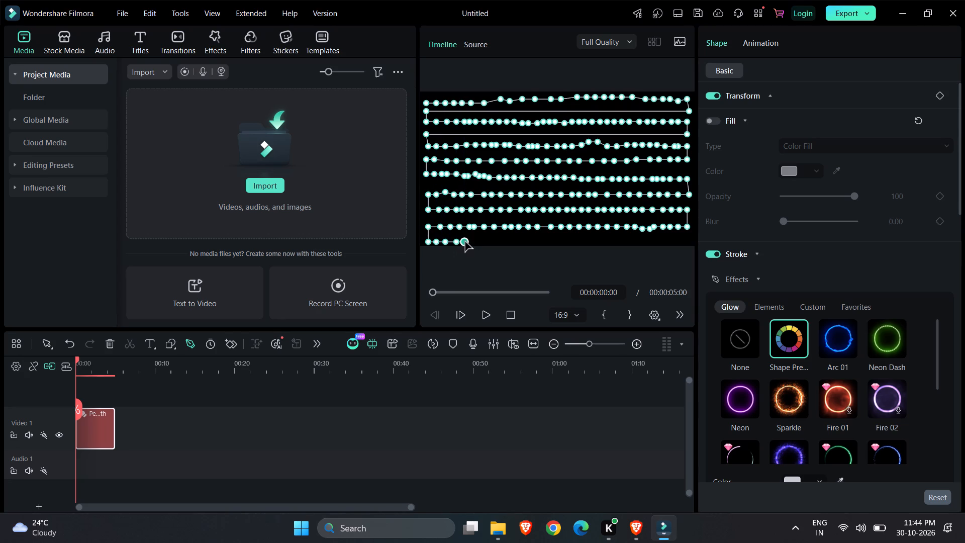
pyautogui.click(475, 243)
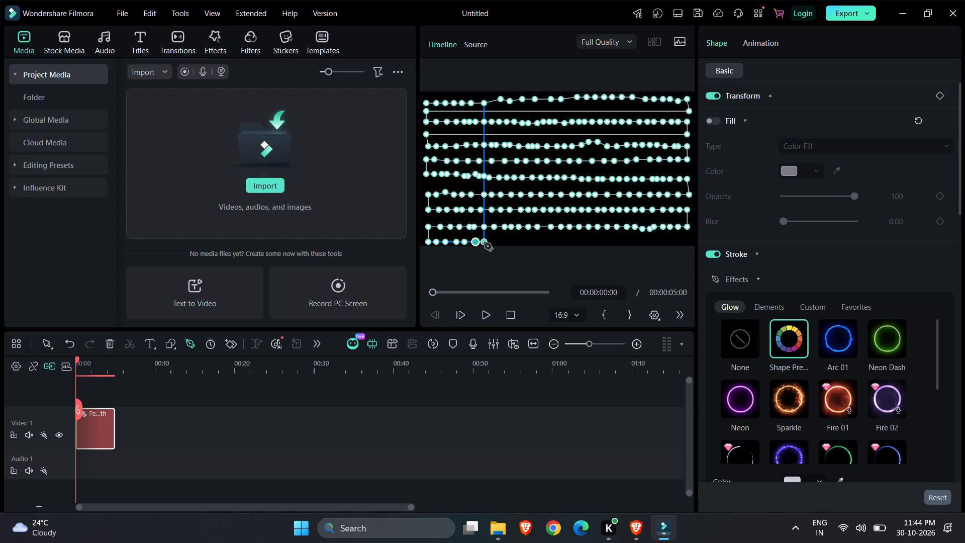
pyautogui.click(484, 243)
pyautogui.click(495, 243)
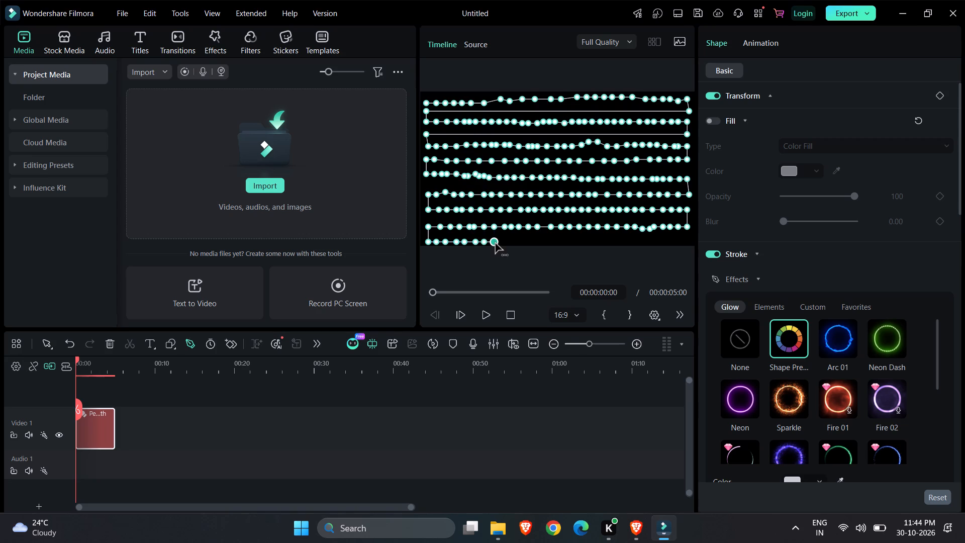
pyautogui.click(504, 243)
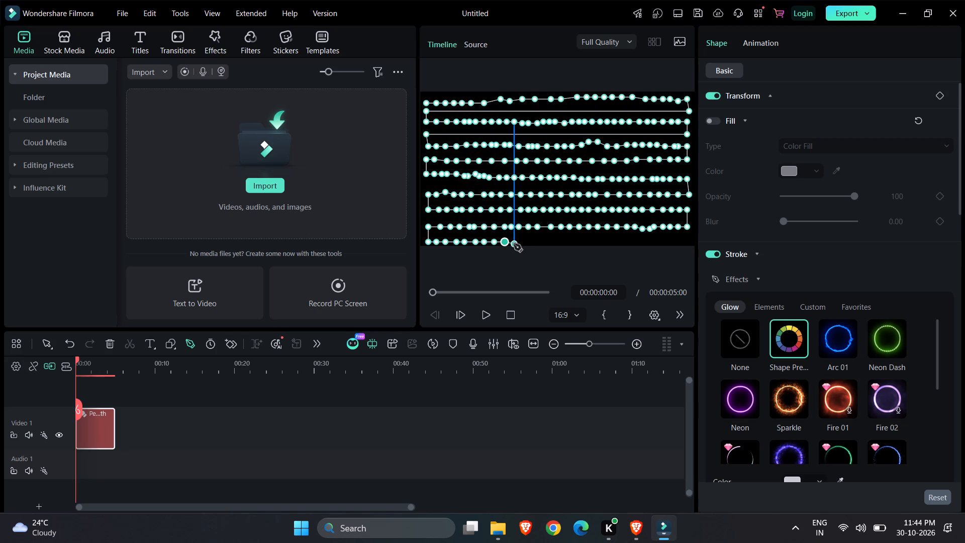
pyautogui.click(514, 243)
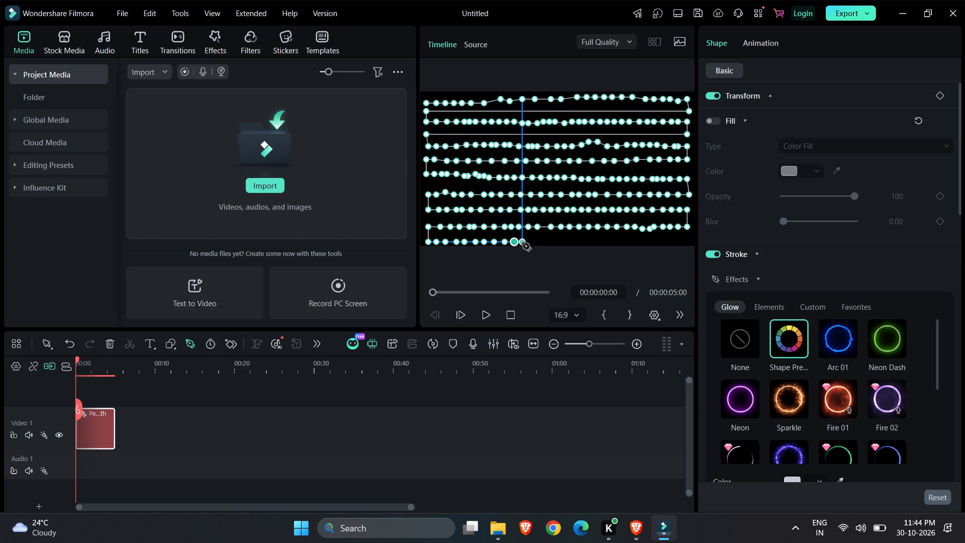
# Extend the ninth row rightward with nine closely spaced points until about a third of the frame's width remains.
pyautogui.click(523, 243)
pyautogui.click(531, 242)
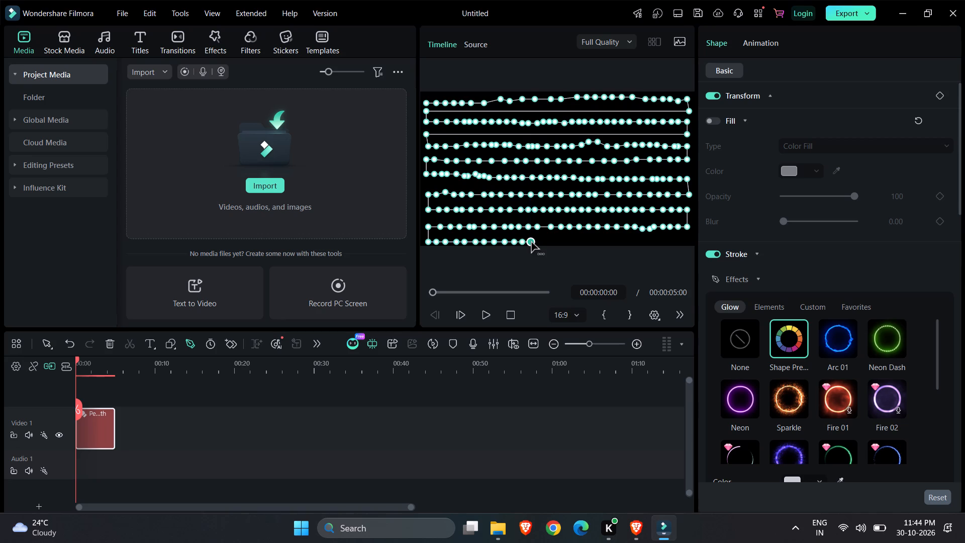
pyautogui.click(540, 243)
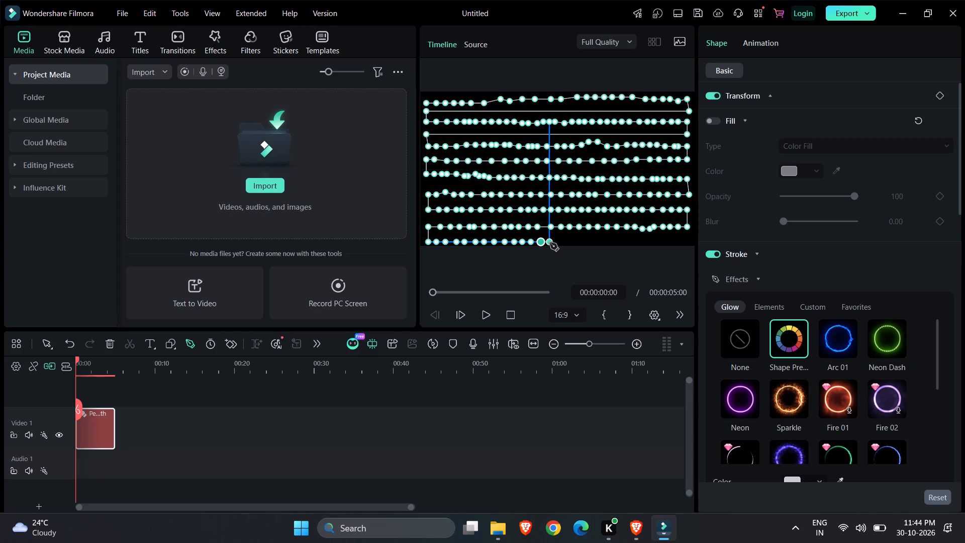
pyautogui.click(550, 242)
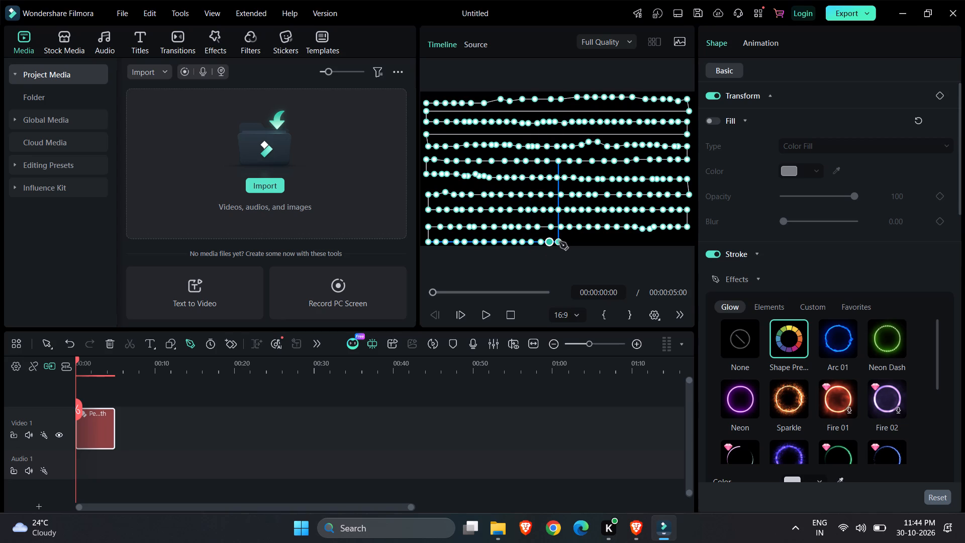
pyautogui.click(559, 242)
pyautogui.click(569, 241)
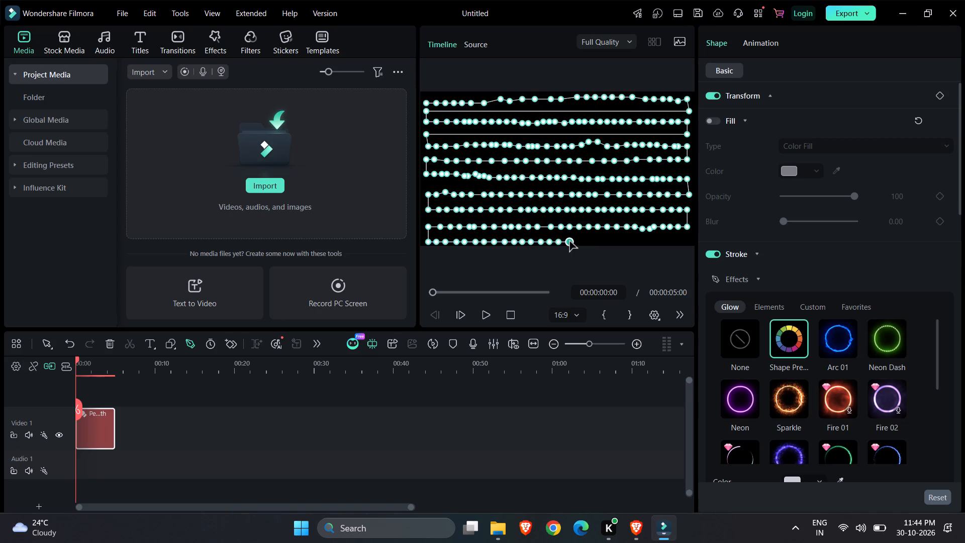
pyautogui.click(579, 241)
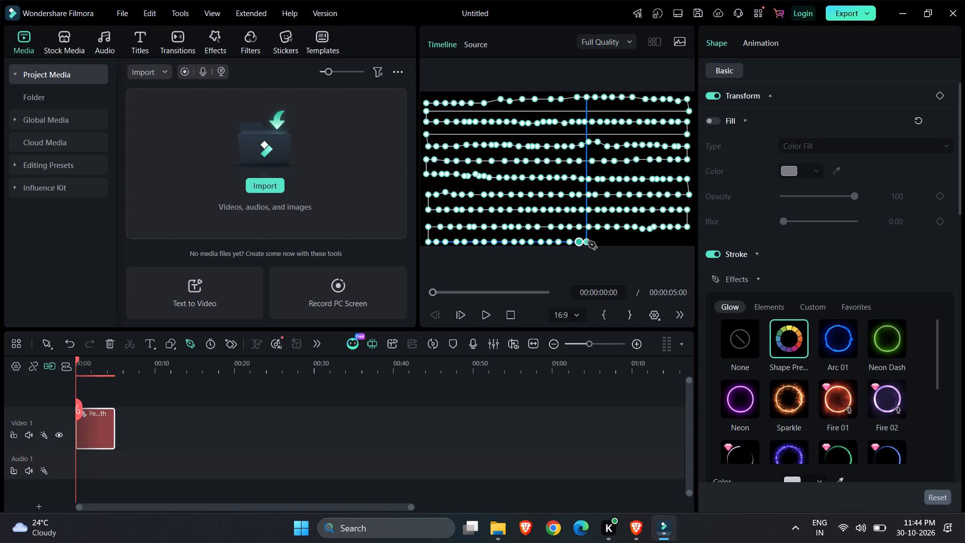
pyautogui.click(590, 241)
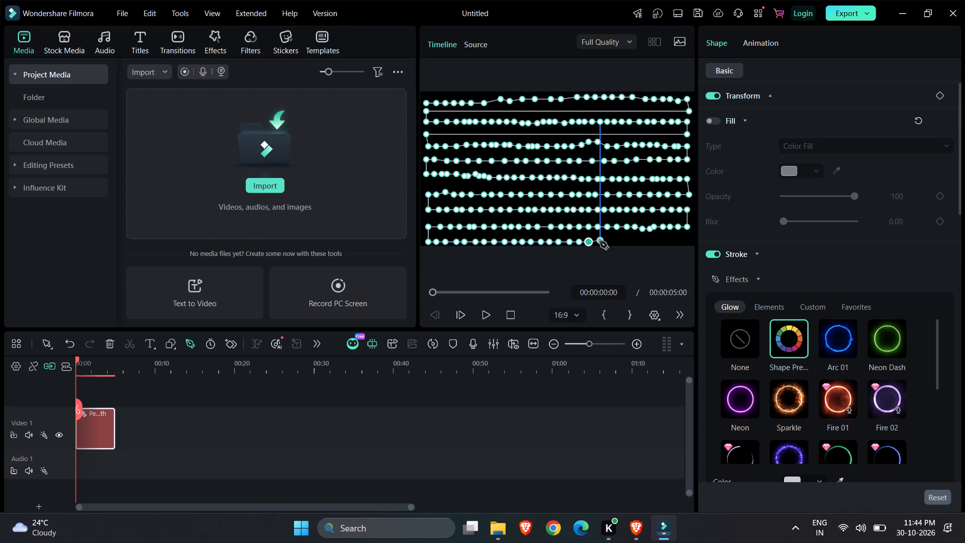
pyautogui.click(600, 242)
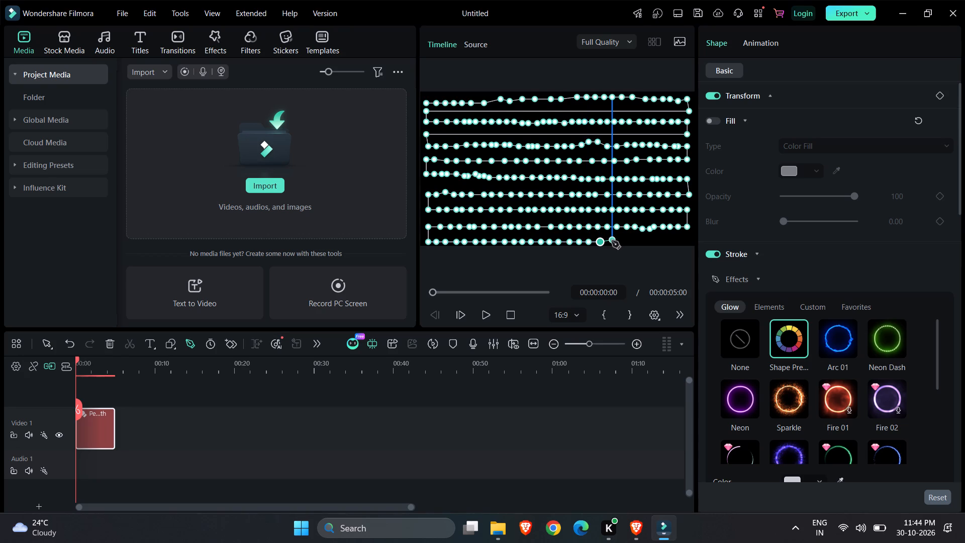
# Complete the ninth row with nine closely spaced points ending at the frame's right edge.
pyautogui.click(611, 242)
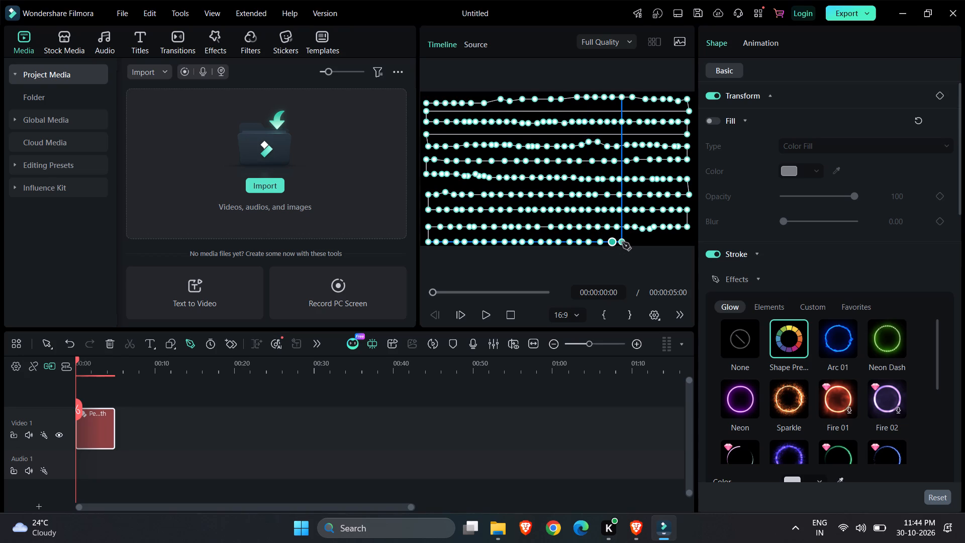
pyautogui.click(622, 242)
pyautogui.click(633, 242)
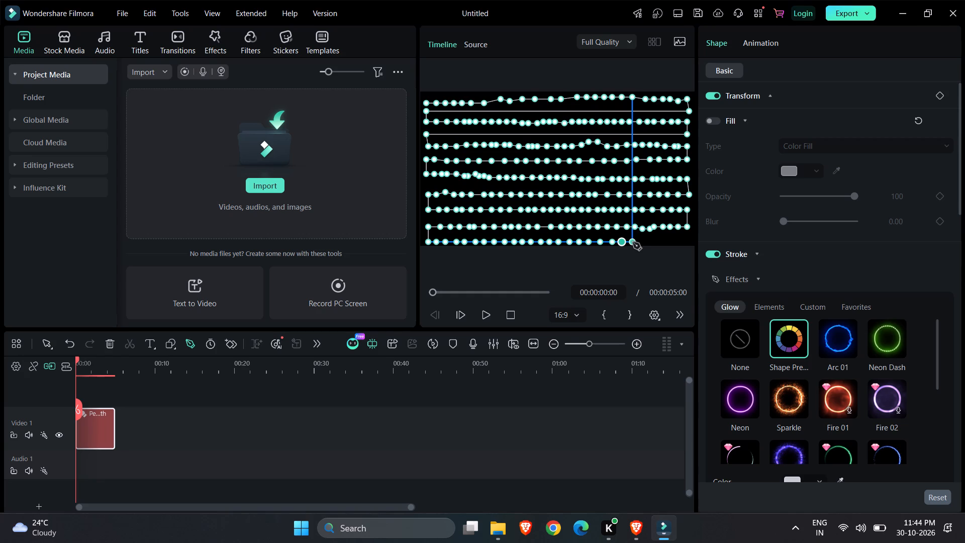
pyautogui.click(644, 242)
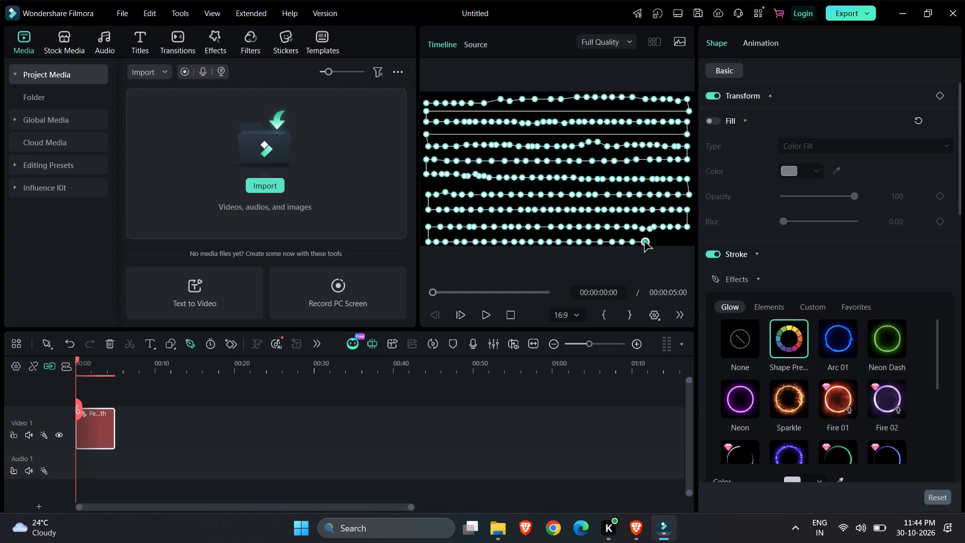
pyautogui.click(656, 241)
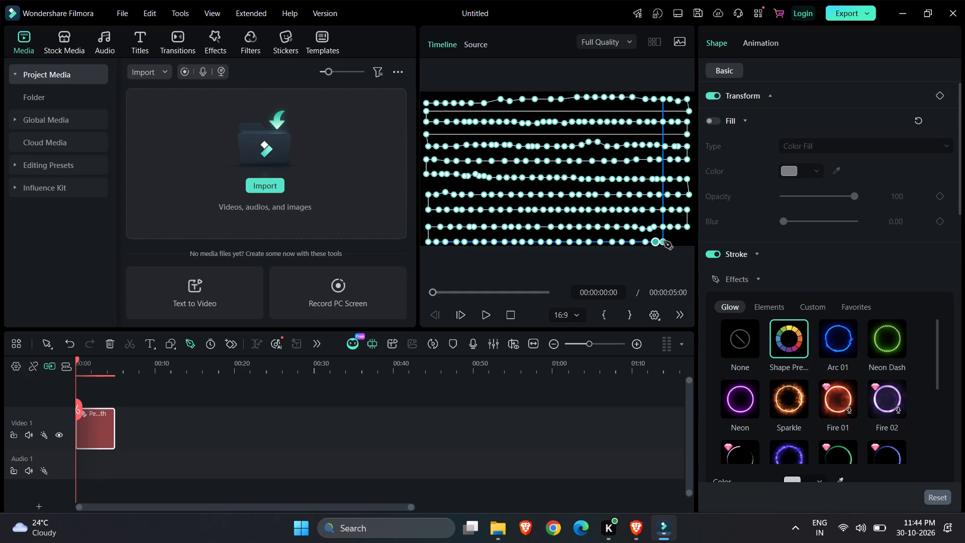
pyautogui.click(665, 241)
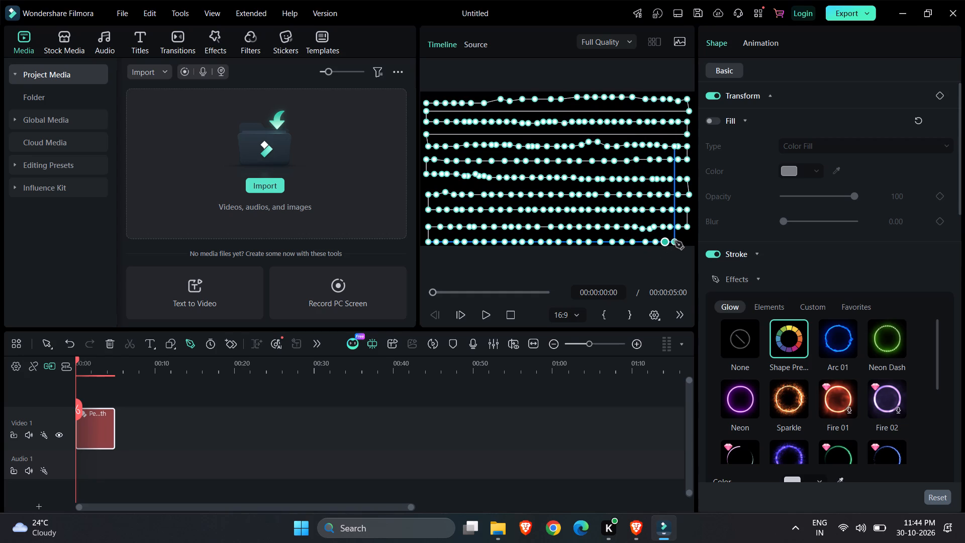
pyautogui.click(675, 241)
pyautogui.click(682, 241)
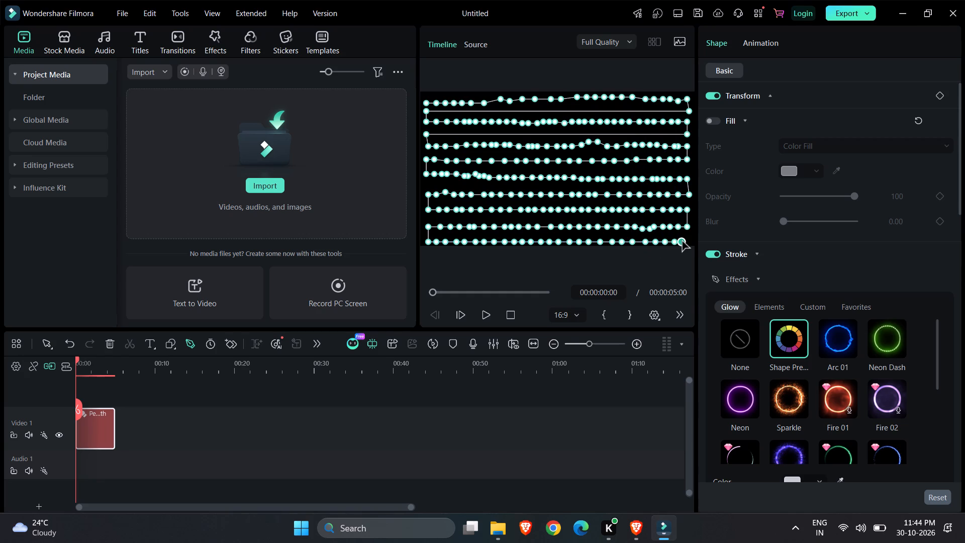
pyautogui.click(690, 242)
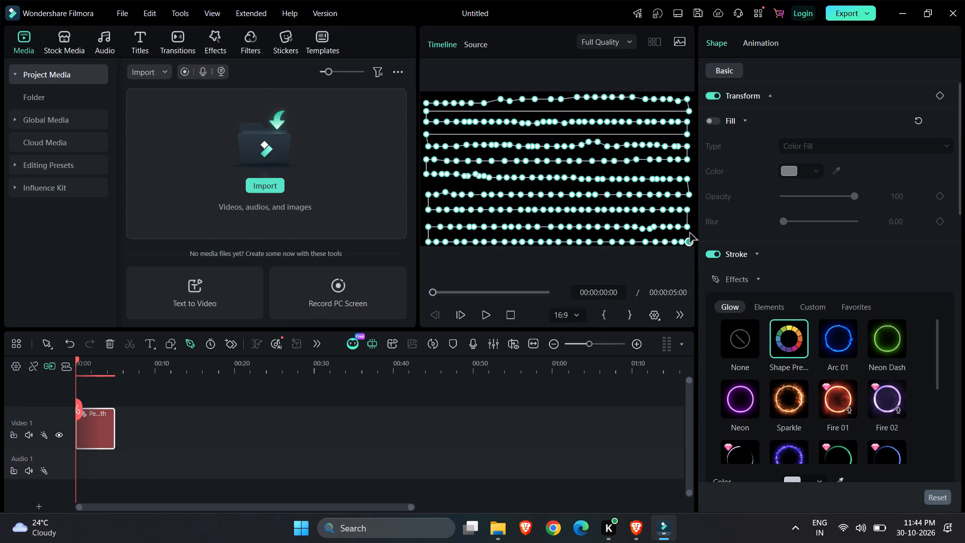
pyautogui.click(687, 228)
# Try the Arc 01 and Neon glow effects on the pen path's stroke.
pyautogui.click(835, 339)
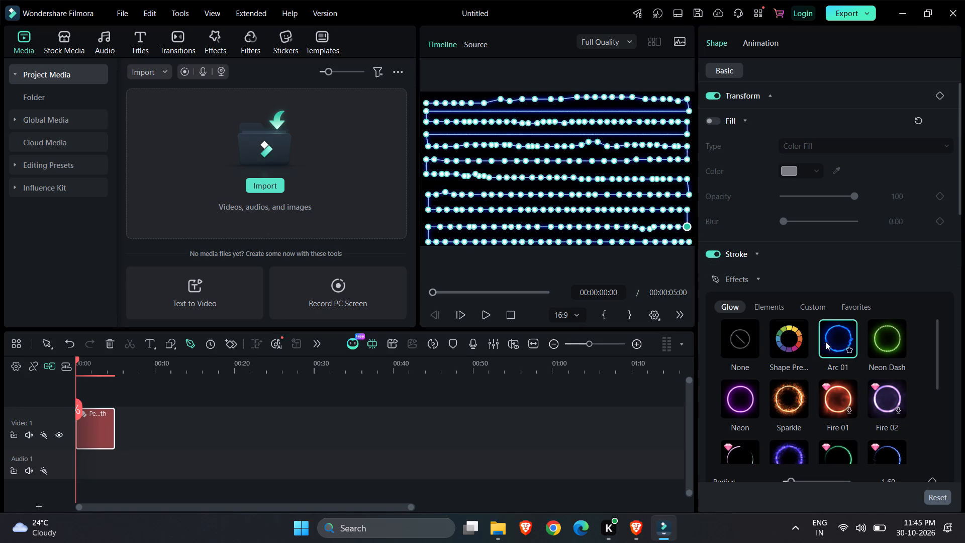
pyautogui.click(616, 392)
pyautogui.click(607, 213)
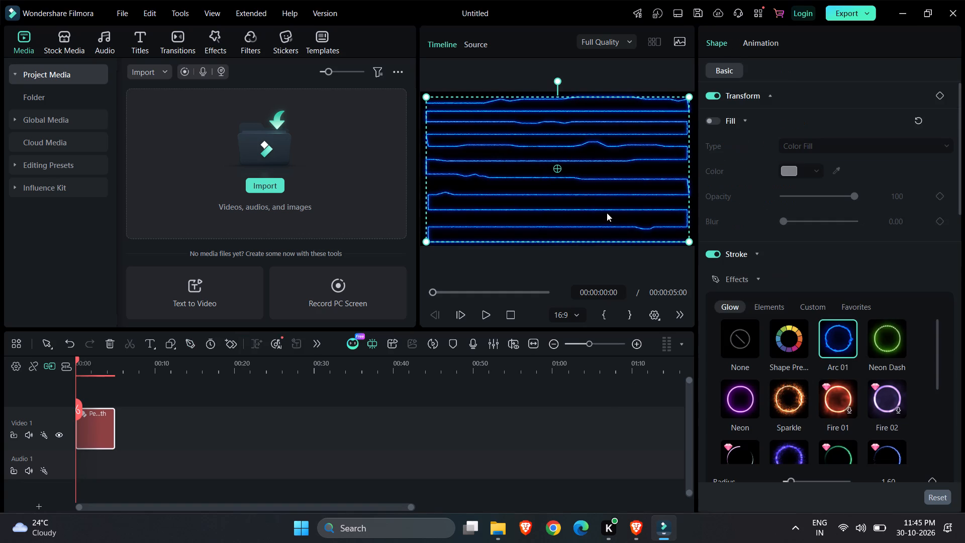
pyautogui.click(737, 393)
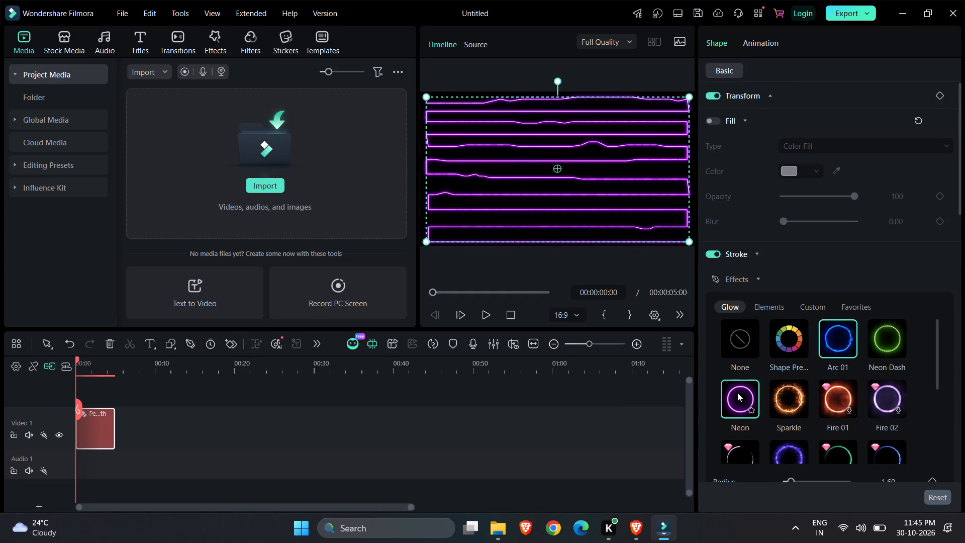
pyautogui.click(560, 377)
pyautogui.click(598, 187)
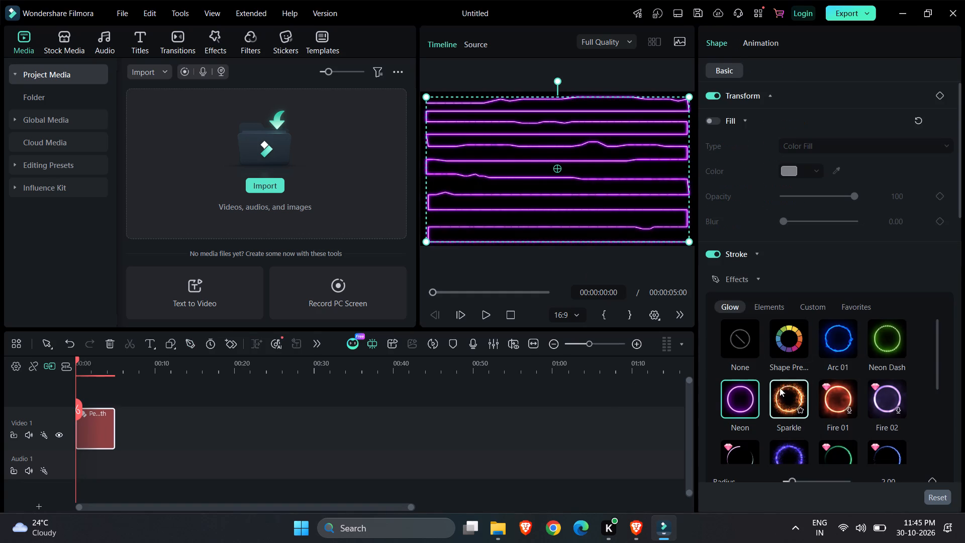
# Apply the Sparkle glow effect to the pen path's stroke.
pyautogui.click(790, 398)
pyautogui.click(626, 412)
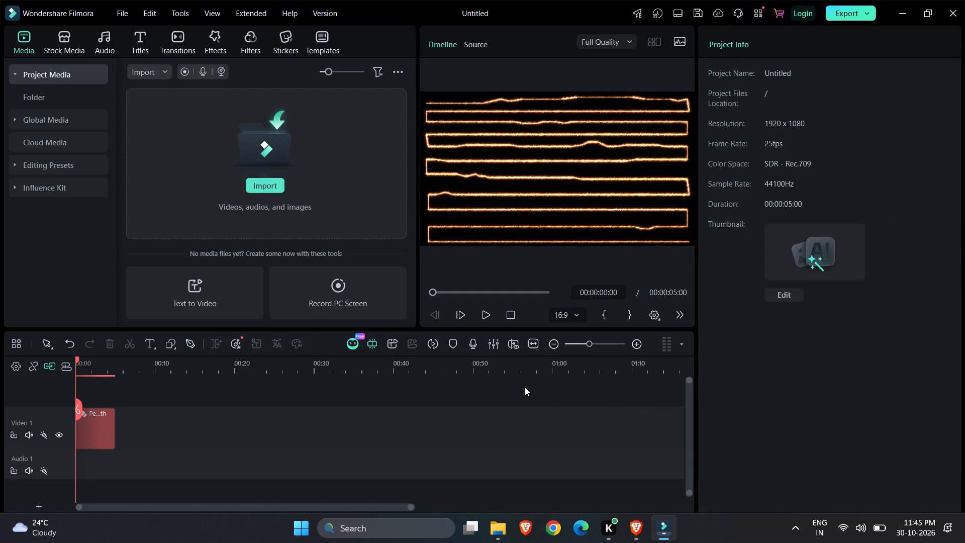
# Extend the end of the pen path clip on Video 1 to a duration of about 10 seconds.
pyautogui.hscroll(1, 189, 408)
pyautogui.click(108, 425)
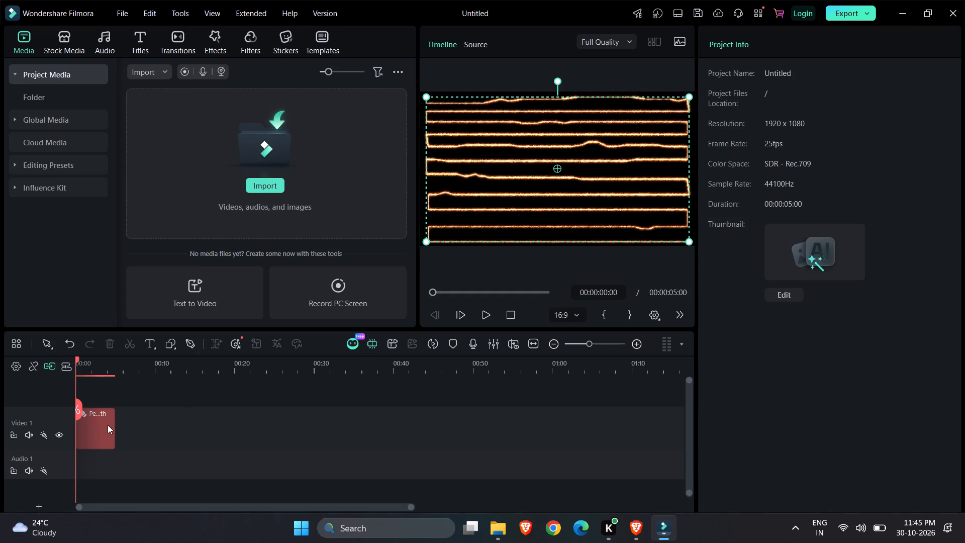
pyautogui.moveTo(115, 425); pyautogui.dragTo(156, 422)
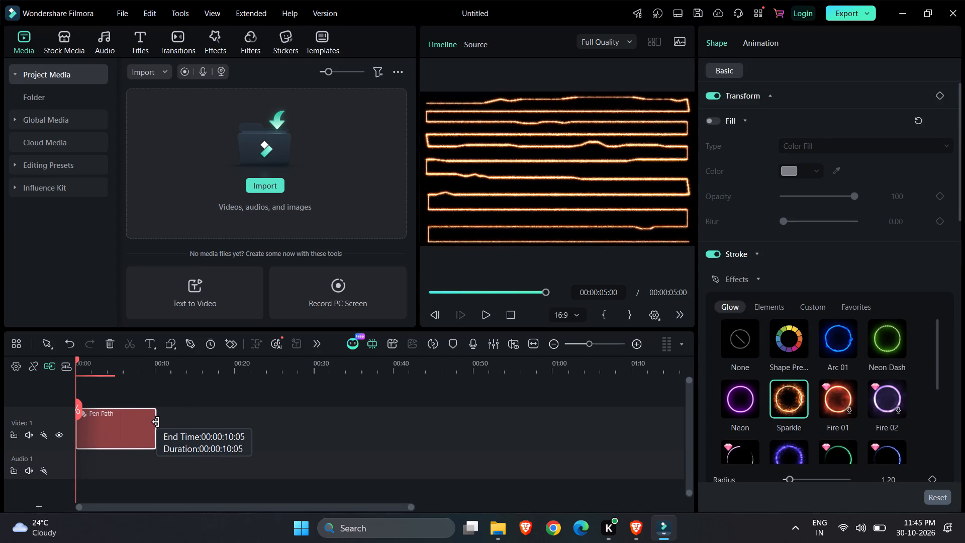
pyautogui.moveTo(156, 422); pyautogui.dragTo(155, 422)
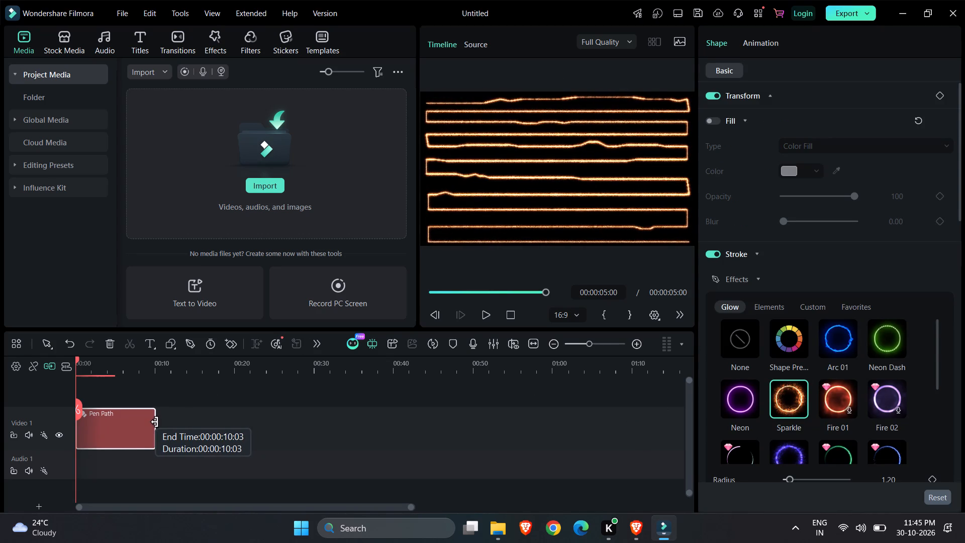
pyautogui.moveTo(155, 422); pyautogui.dragTo(155, 422)
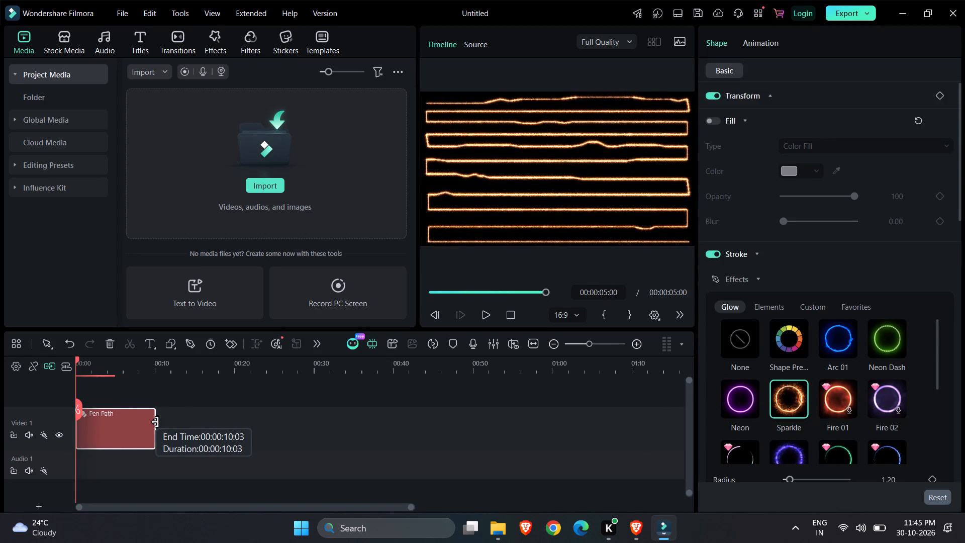
pyautogui.moveTo(155, 422); pyautogui.dragTo(155, 421)
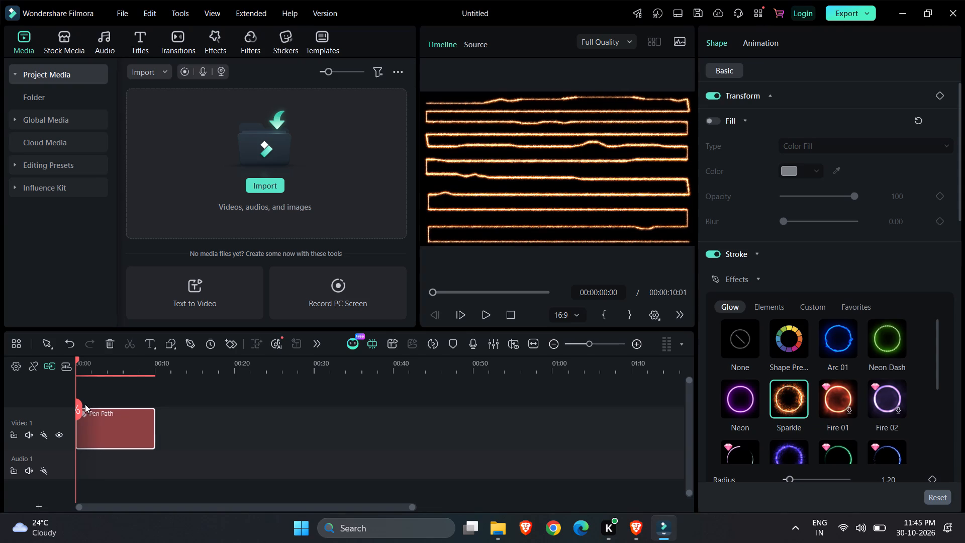
# Start a new pen path at the first clip's end, placing ten closely spaced points rightward from the frame's bottom-left corner.
pyautogui.moveTo(78, 405); pyautogui.dragTo(168, 385)
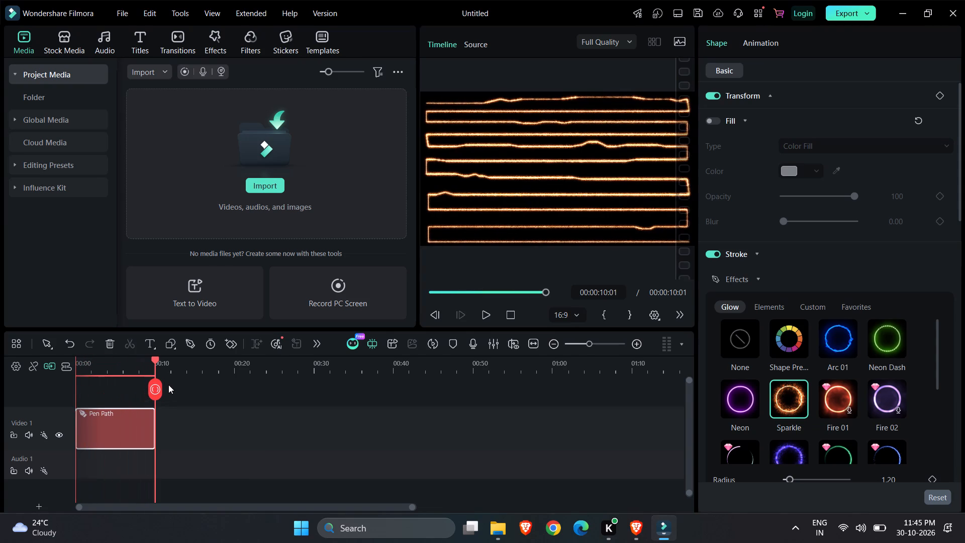
pyautogui.moveTo(168, 385); pyautogui.dragTo(169, 387)
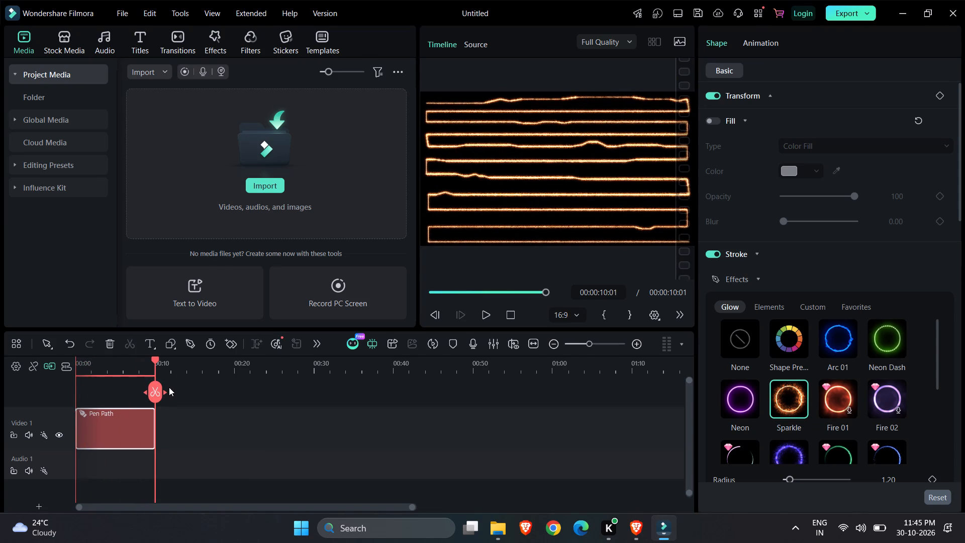
pyautogui.click(192, 348)
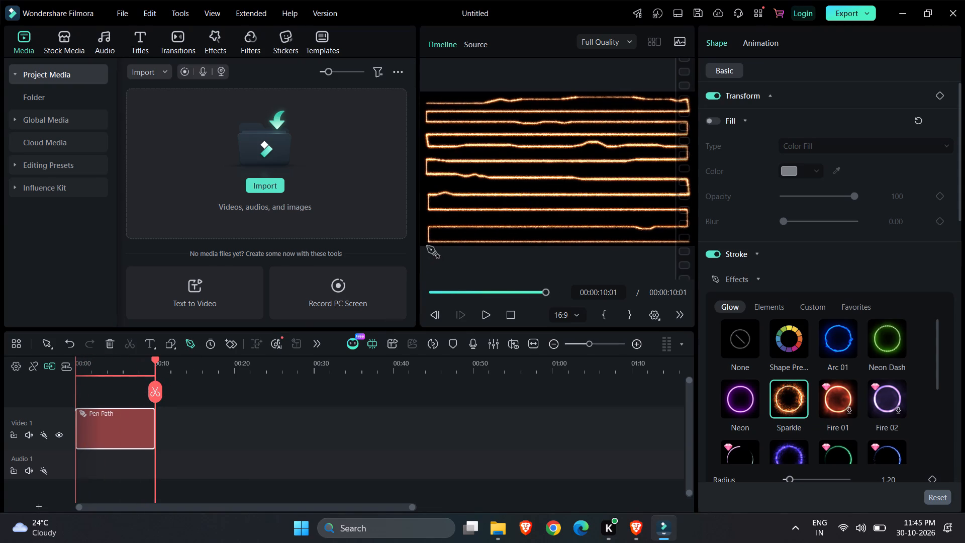
pyautogui.click(425, 243)
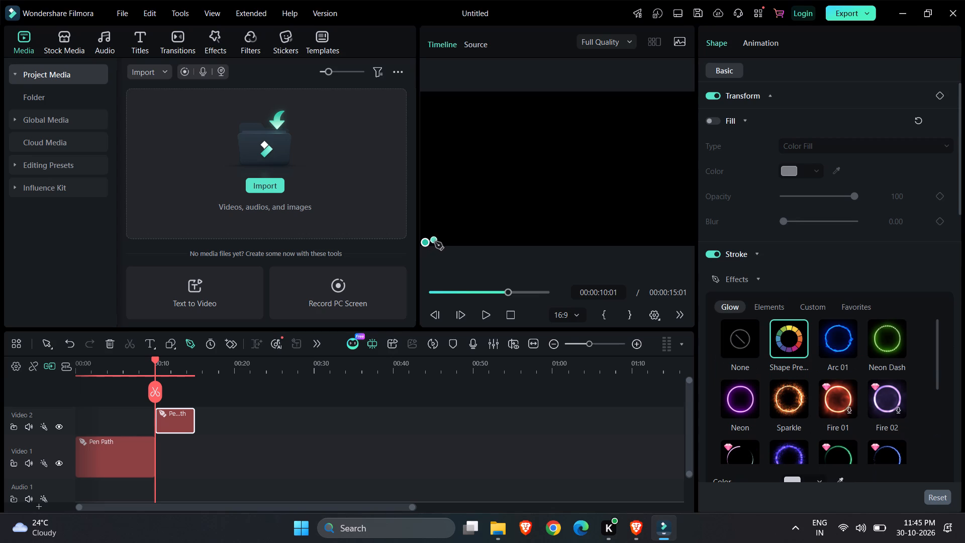
pyautogui.click(436, 243)
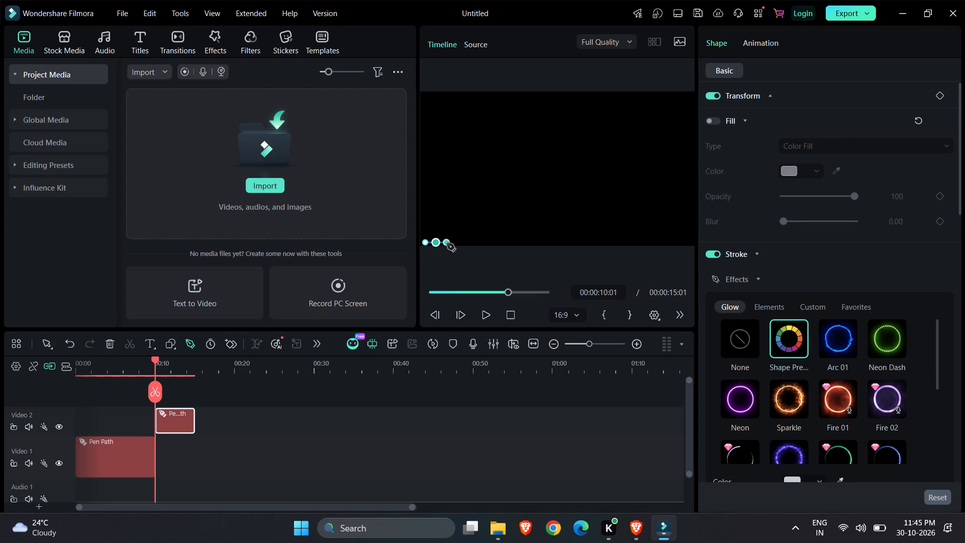
pyautogui.click(447, 243)
pyautogui.click(458, 242)
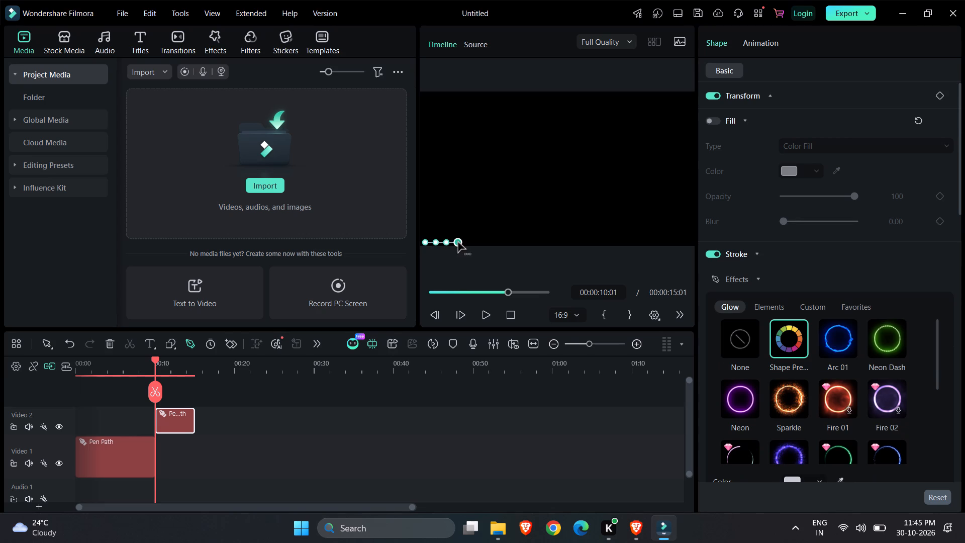
pyautogui.click(468, 242)
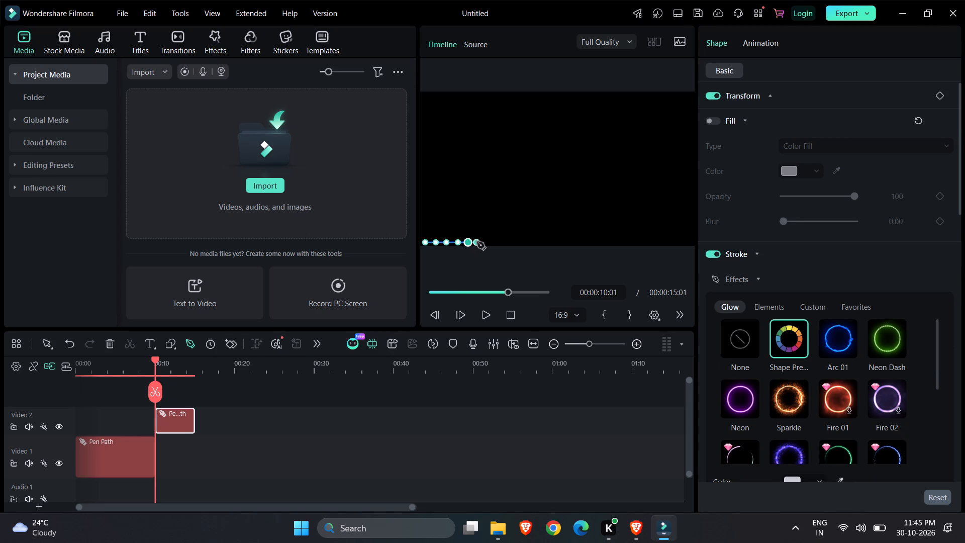
pyautogui.click(477, 242)
pyautogui.click(488, 242)
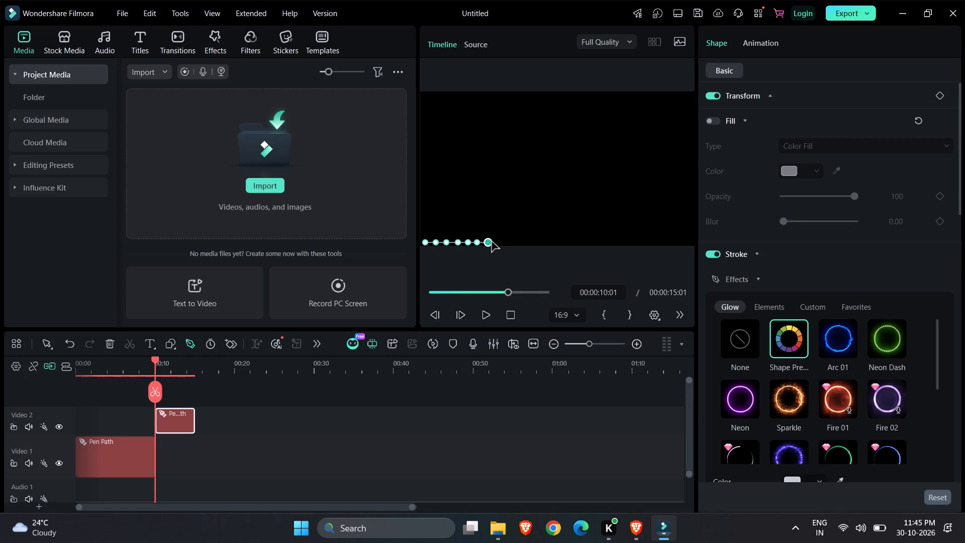
pyautogui.click(497, 242)
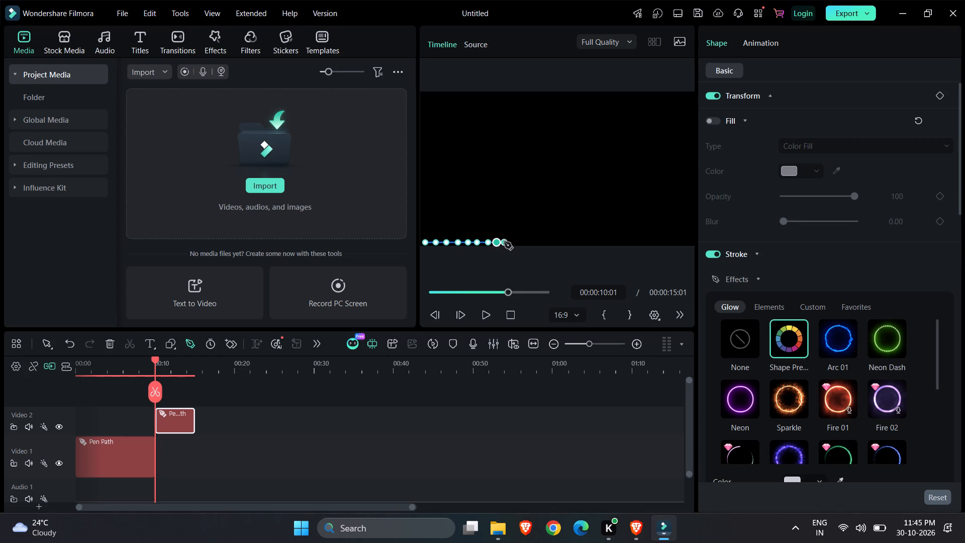
pyautogui.click(507, 242)
pyautogui.click(517, 242)
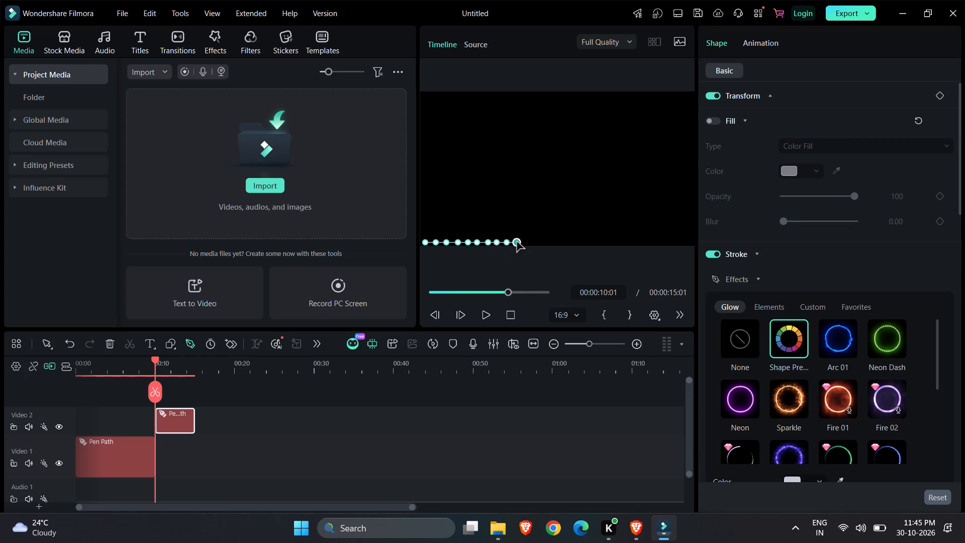
# Continue the new path's bottom row with ten closely spaced points to about two thirds of the frame's width.
pyautogui.click(526, 241)
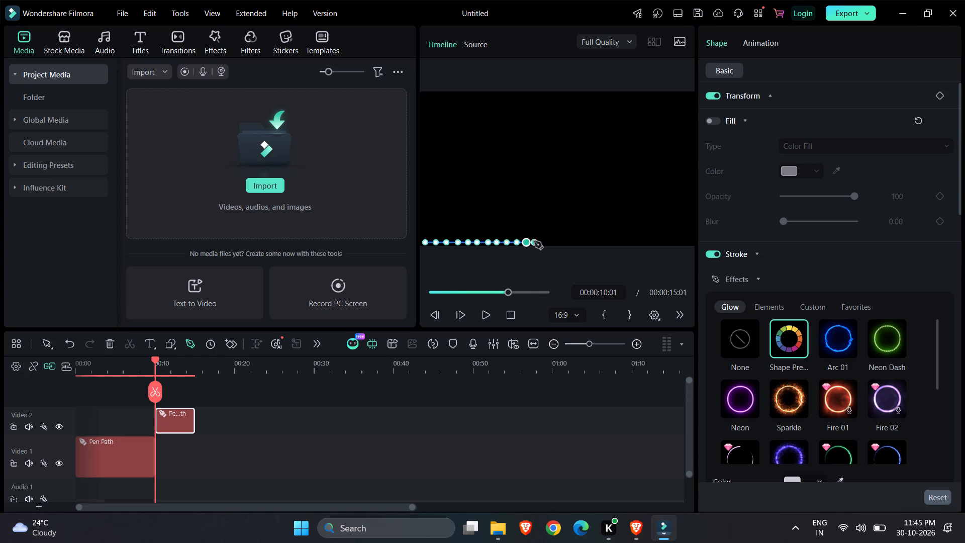
pyautogui.click(536, 241)
pyautogui.click(542, 241)
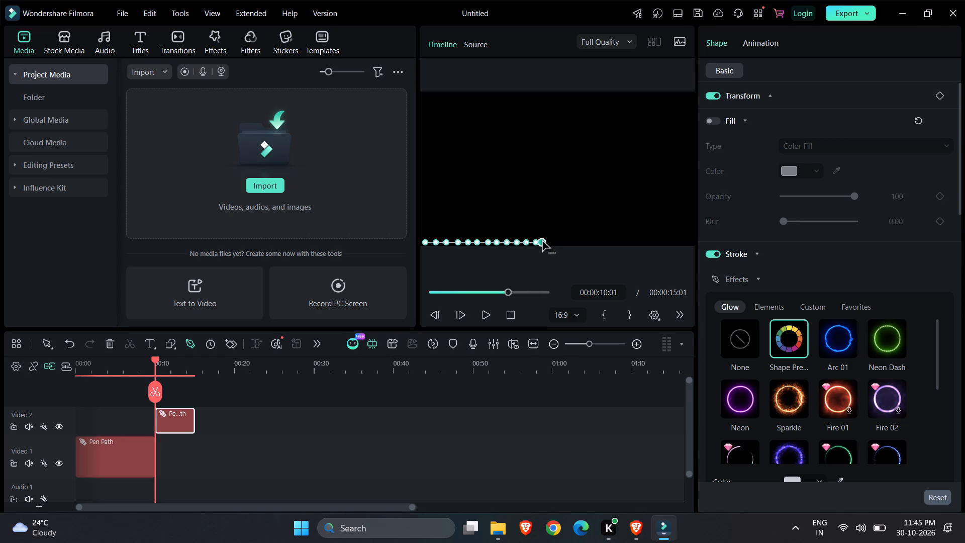
pyautogui.click(551, 242)
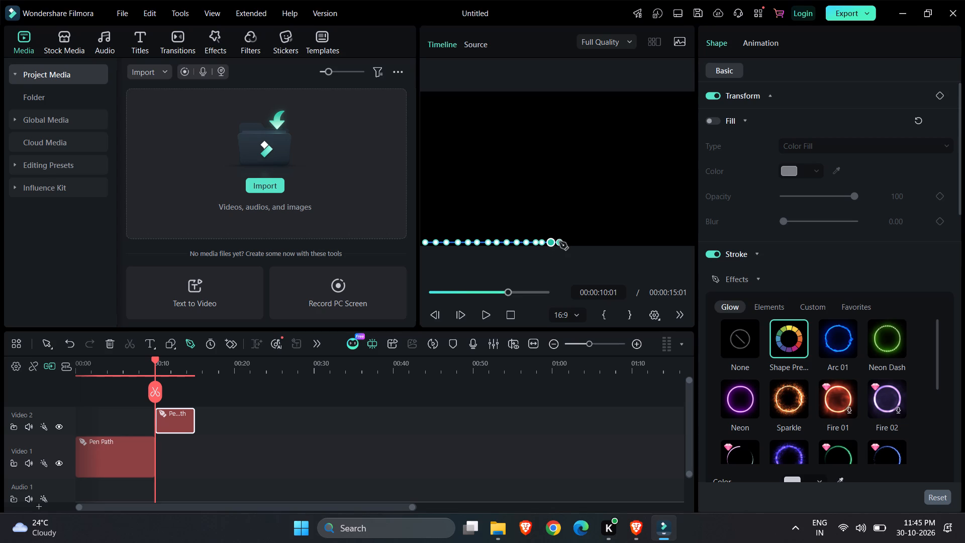
pyautogui.click(559, 242)
pyautogui.click(567, 242)
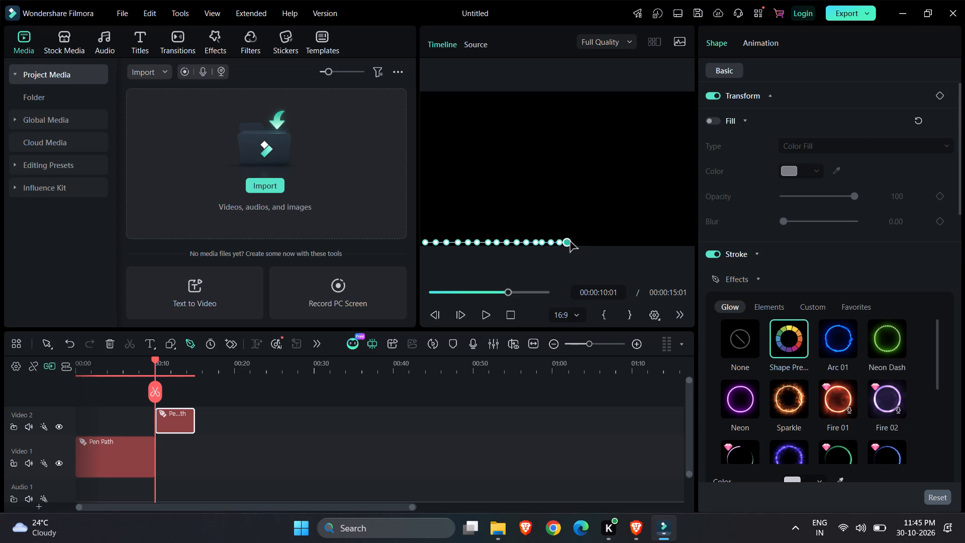
pyautogui.click(572, 242)
pyautogui.click(581, 242)
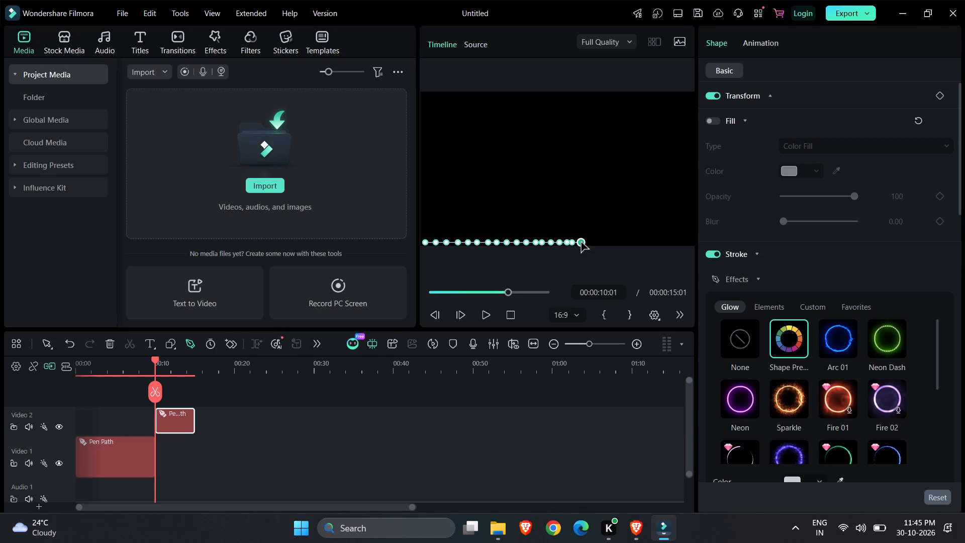
pyautogui.click(590, 242)
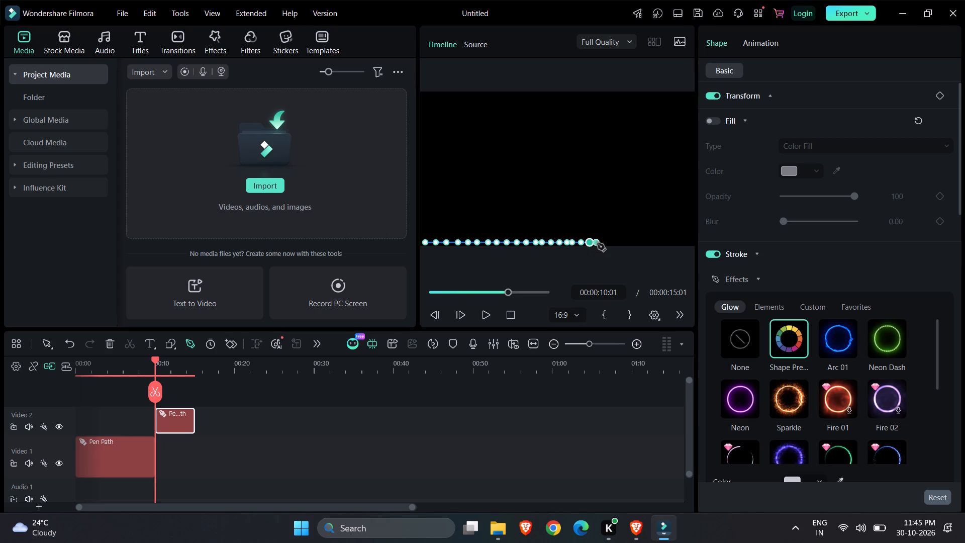
pyautogui.click(599, 243)
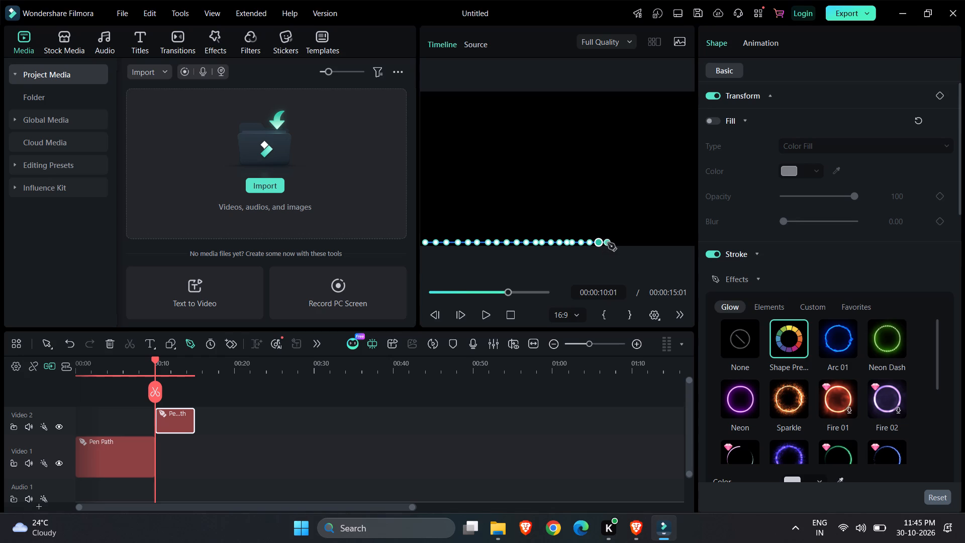
# Complete the bottom row with nine closely spaced points ending at the frame's right edge.
pyautogui.click(608, 243)
pyautogui.click(619, 242)
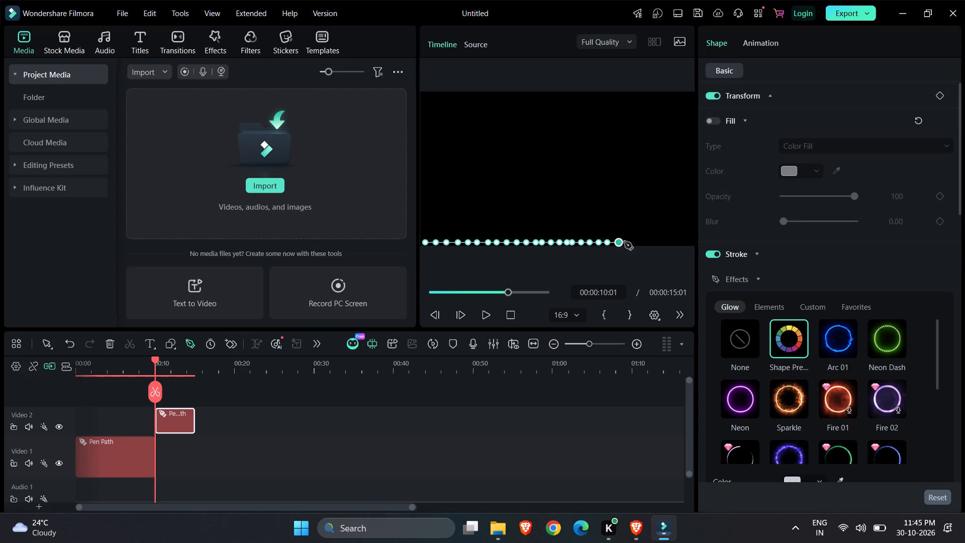
pyautogui.click(630, 242)
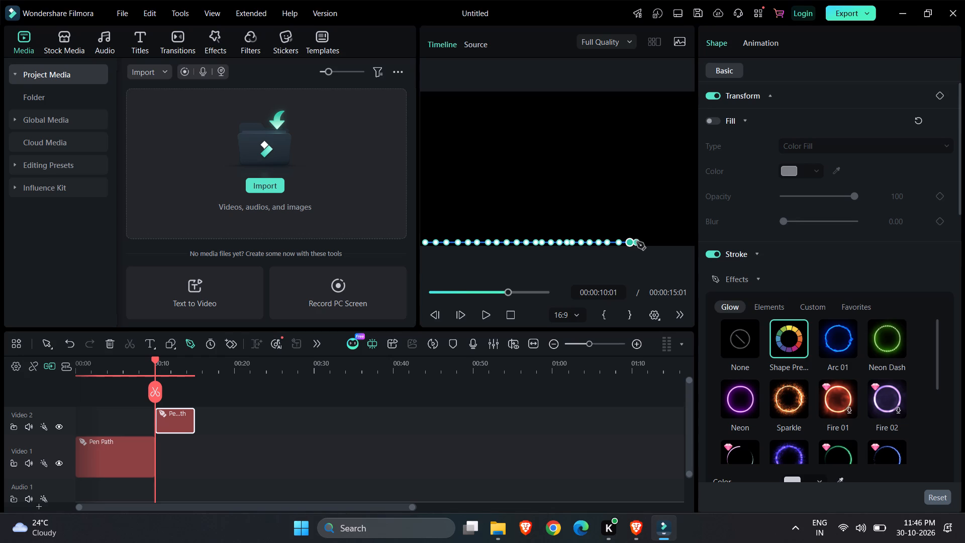
pyautogui.click(638, 242)
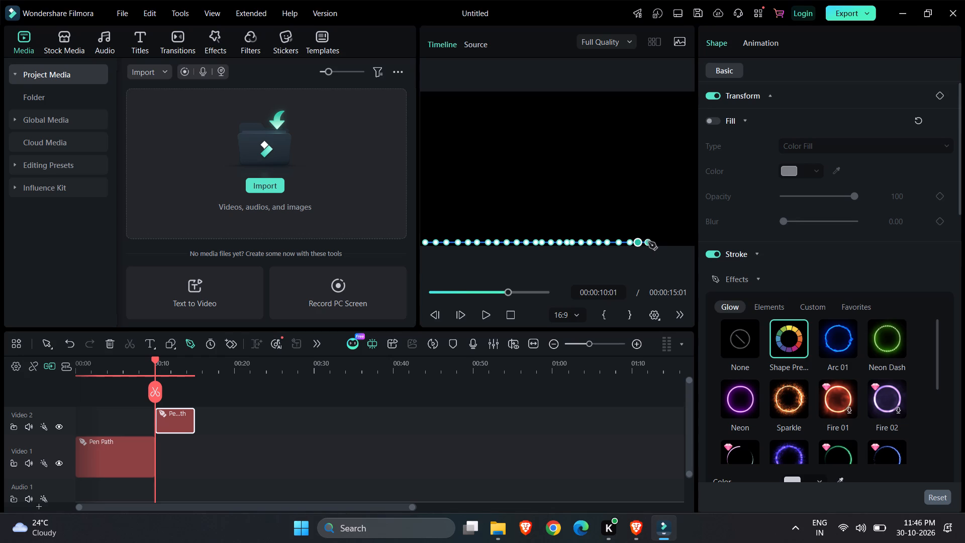
pyautogui.click(648, 242)
pyautogui.click(658, 241)
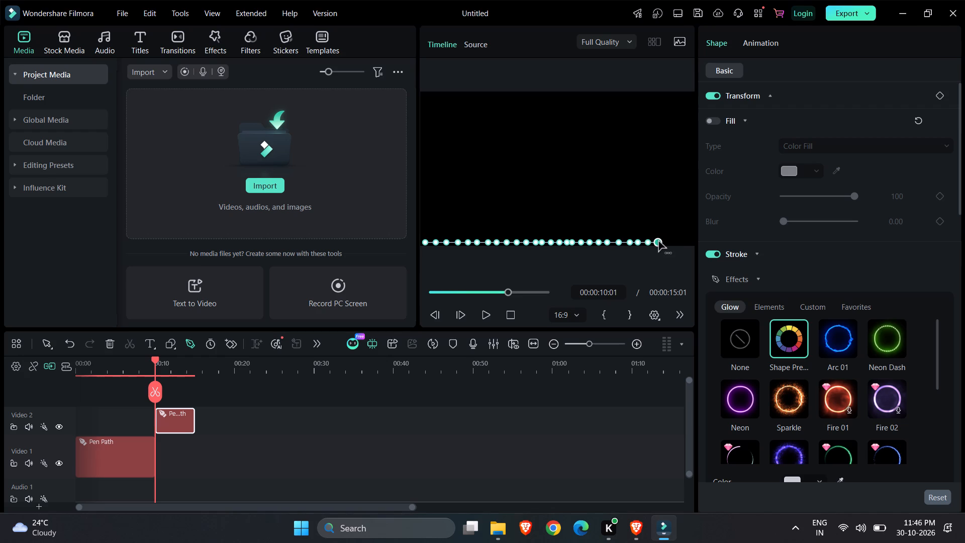
pyautogui.click(668, 241)
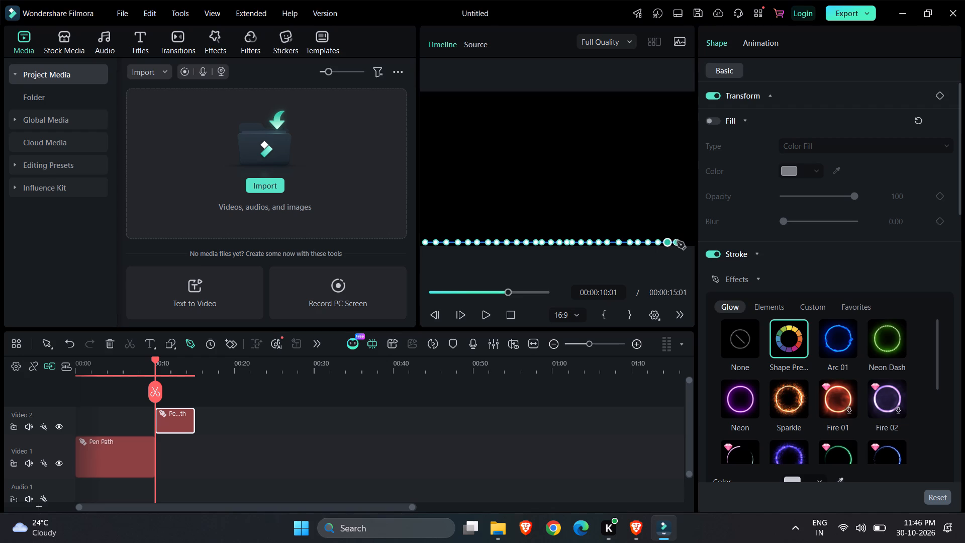
pyautogui.click(678, 241)
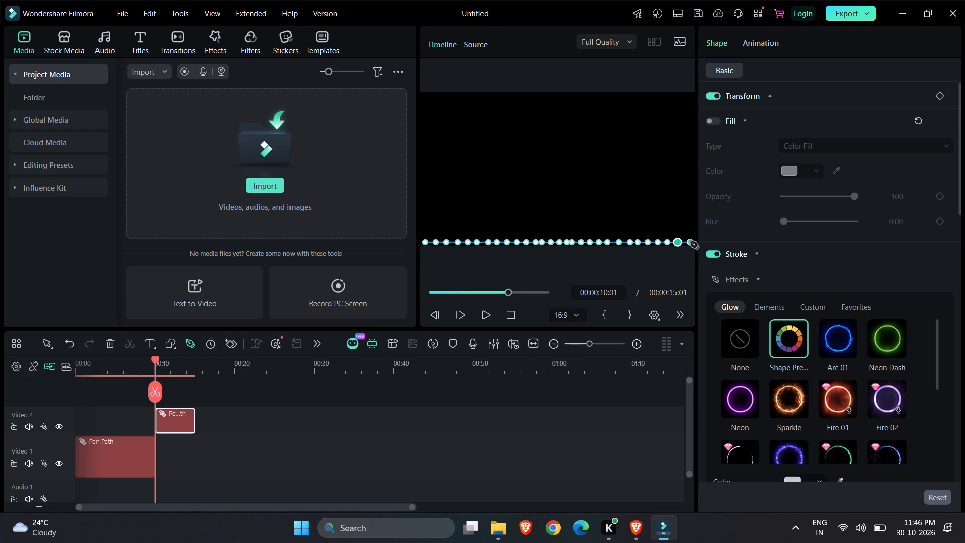
pyautogui.click(693, 242)
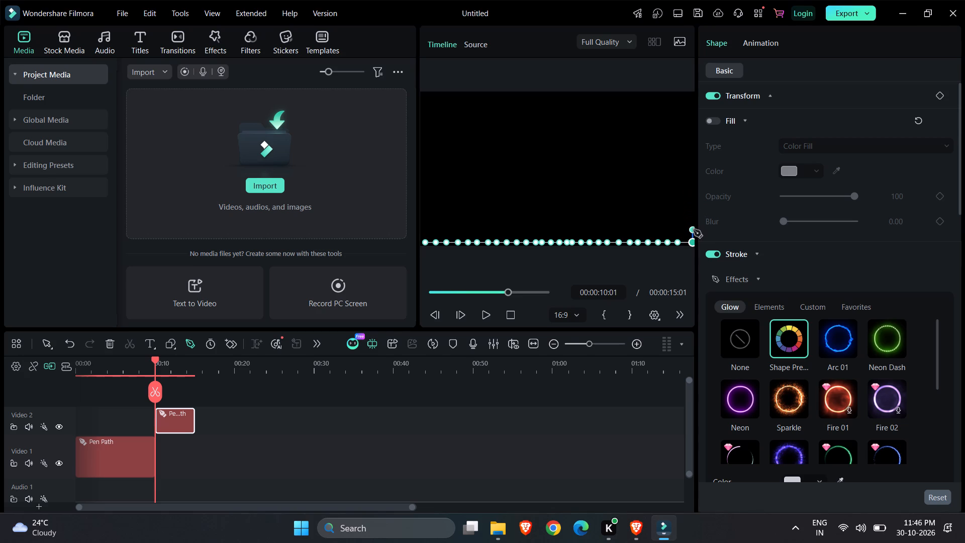
# Start the pen path's second row just above the bottom row, placing ten closely spaced points leftward from the frame's right edge.
pyautogui.click(694, 230)
pyautogui.click(684, 230)
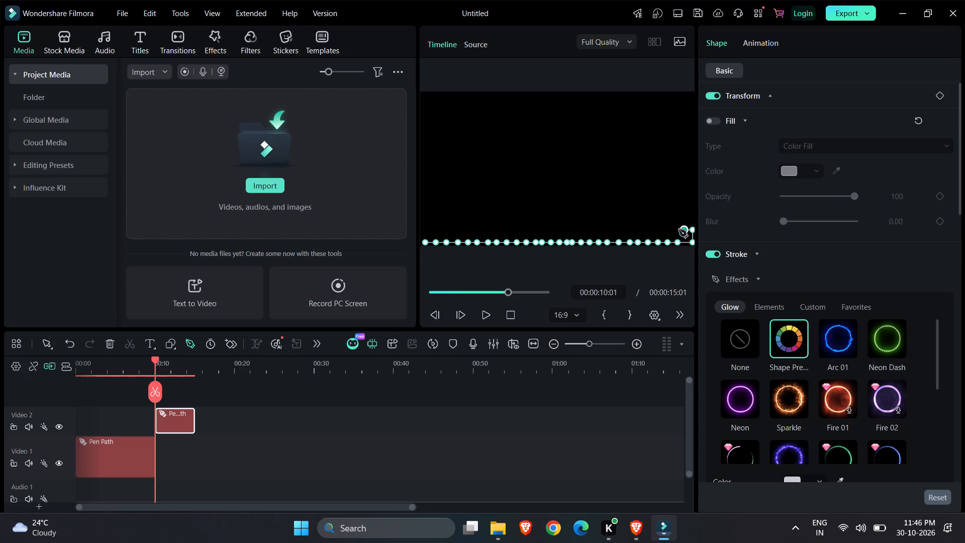
pyautogui.click(675, 230)
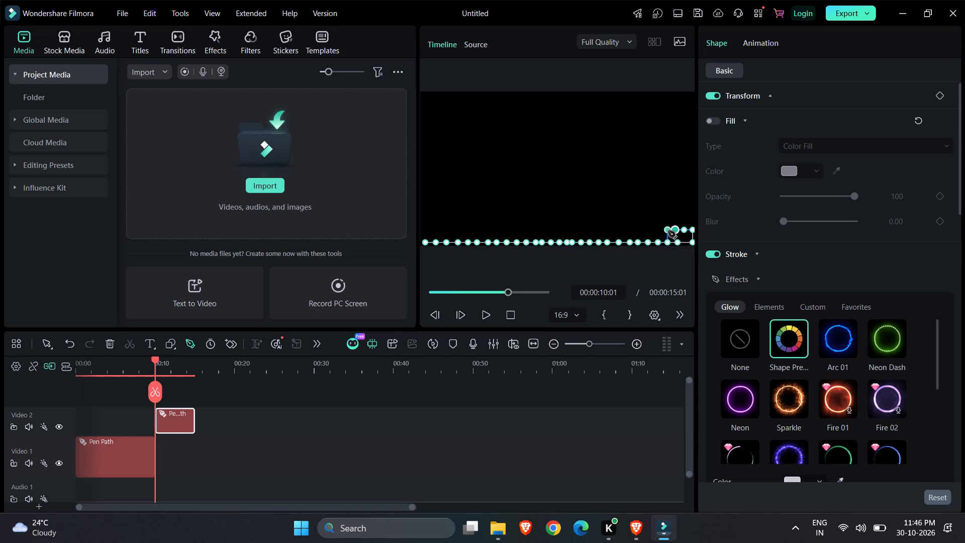
pyautogui.click(665, 230)
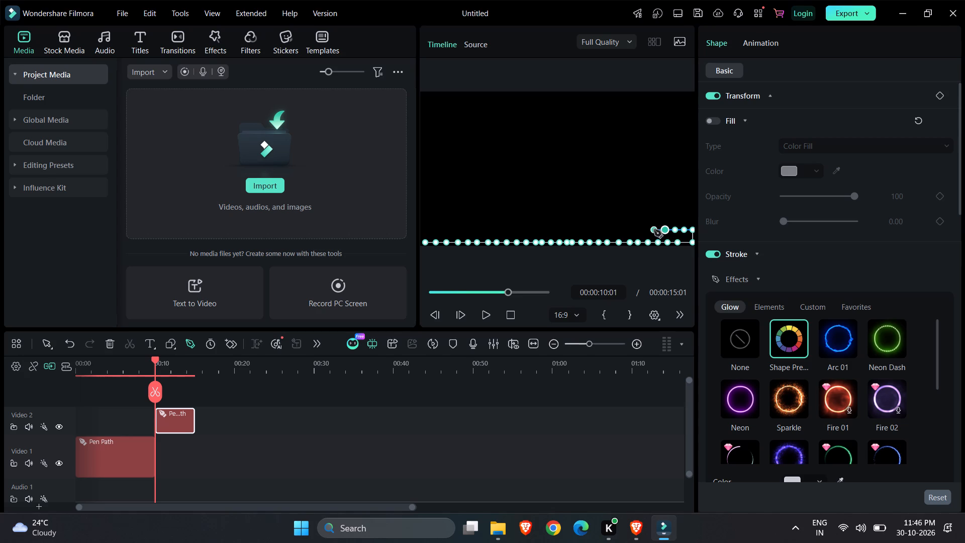
pyautogui.click(654, 230)
pyautogui.click(646, 230)
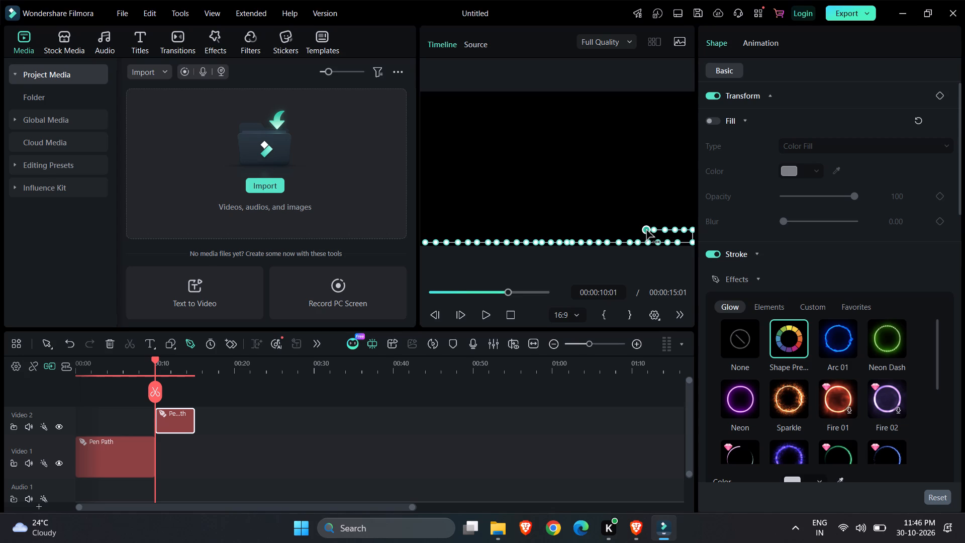
pyautogui.click(641, 230)
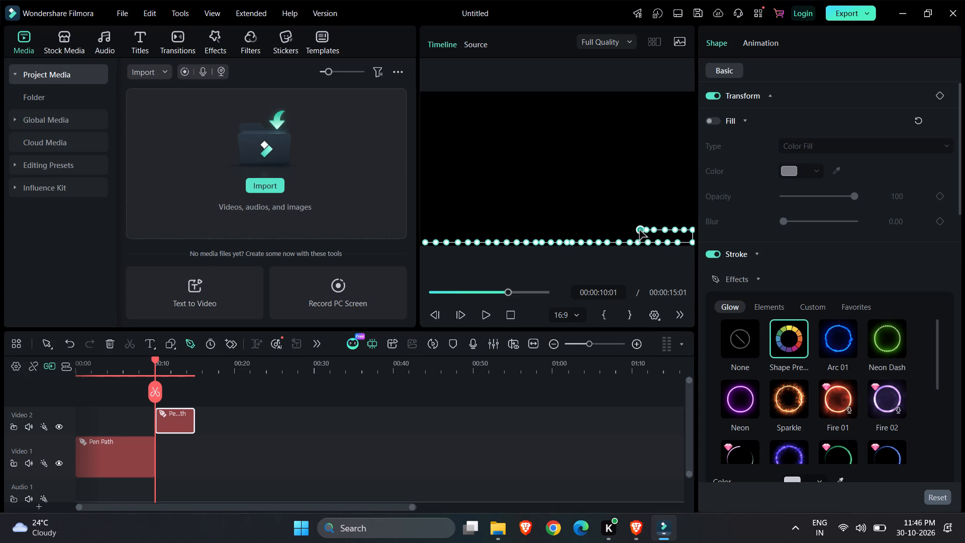
pyautogui.click(634, 230)
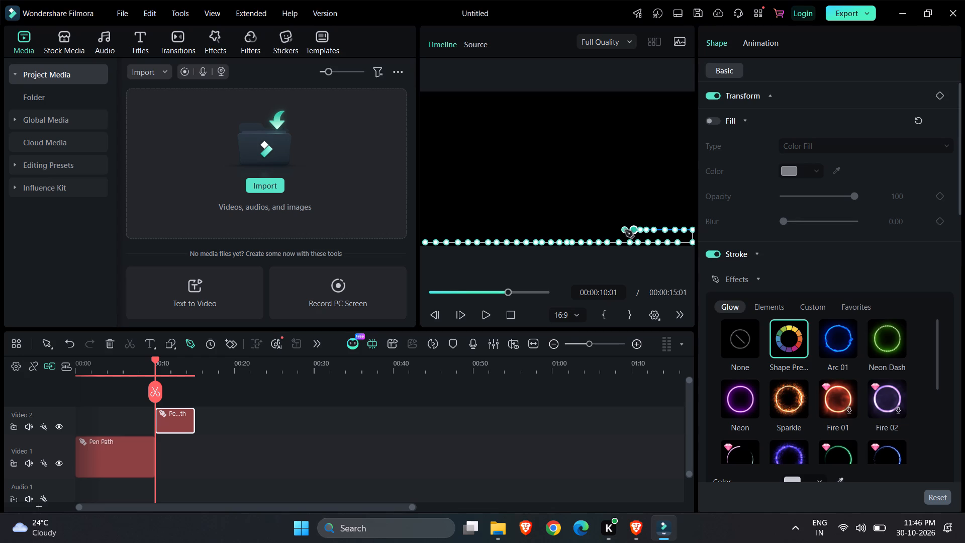
pyautogui.click(624, 230)
pyautogui.click(619, 230)
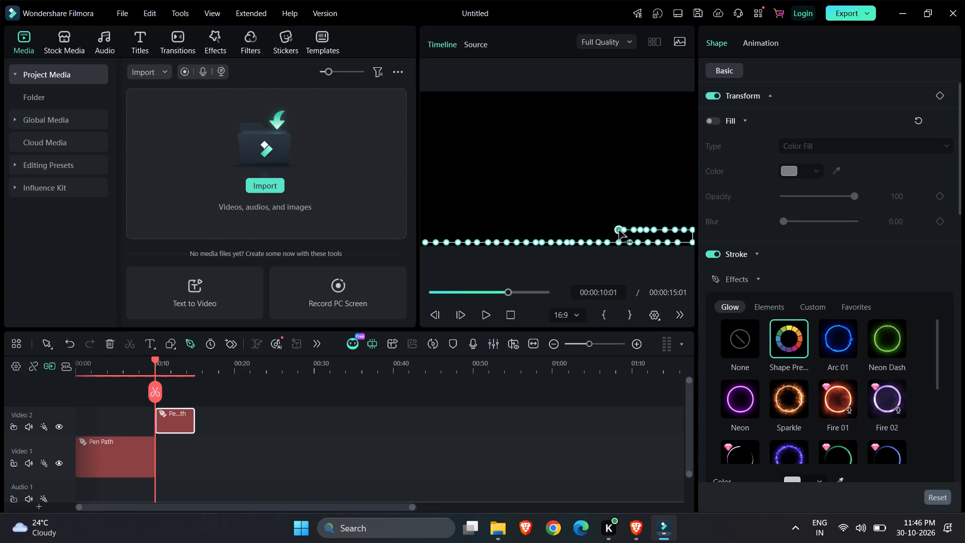
# Continue the second row leftward with ten closely spaced points to slightly left of the frame's middle.
pyautogui.click(609, 230)
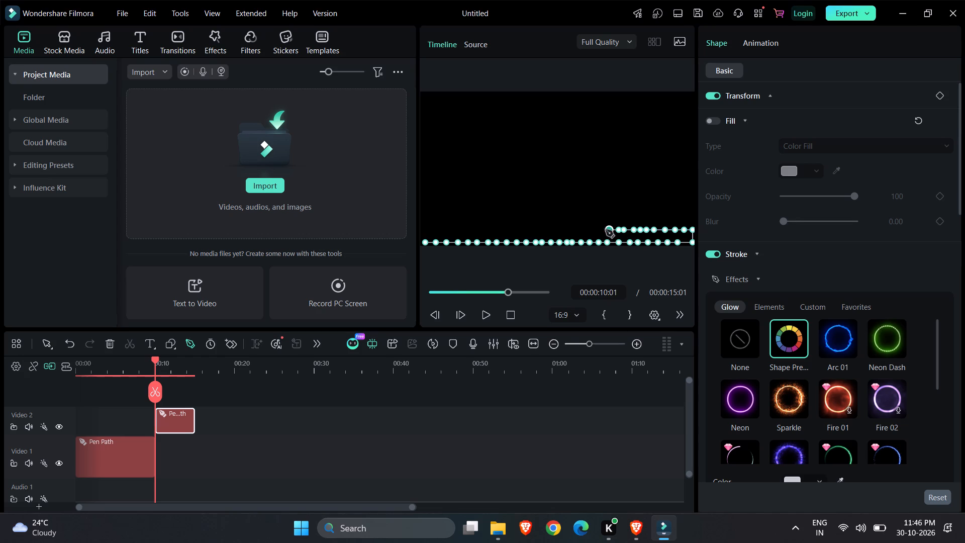
pyautogui.click(600, 230)
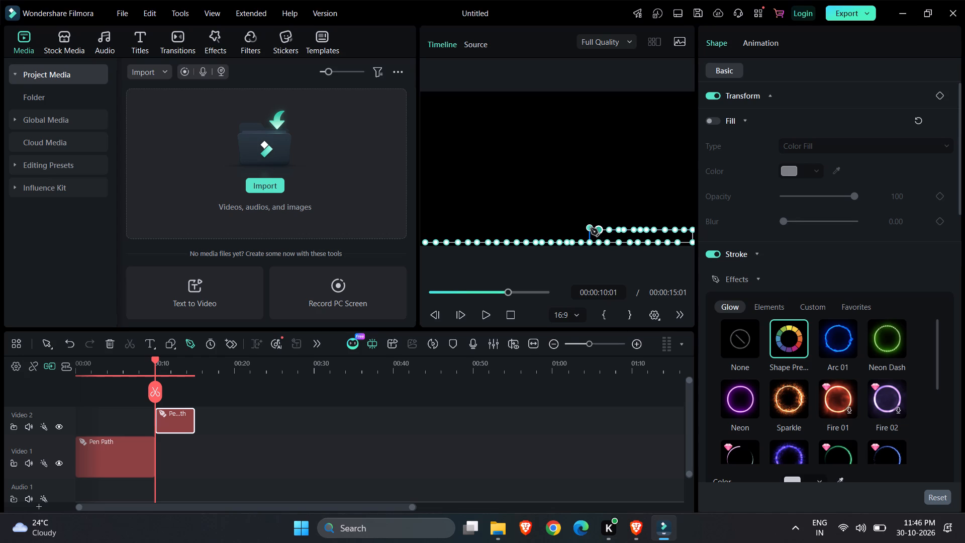
pyautogui.click(591, 231)
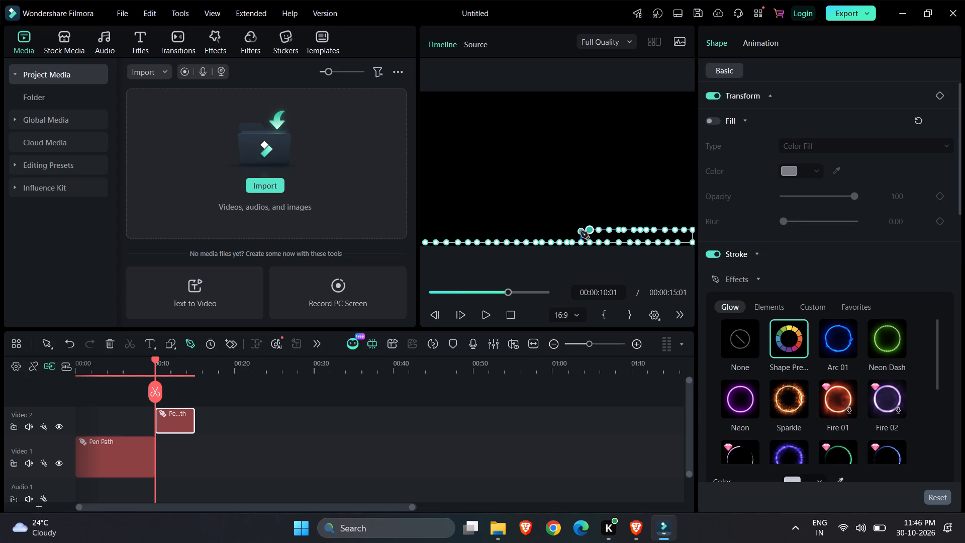
pyautogui.click(580, 229)
pyautogui.click(569, 230)
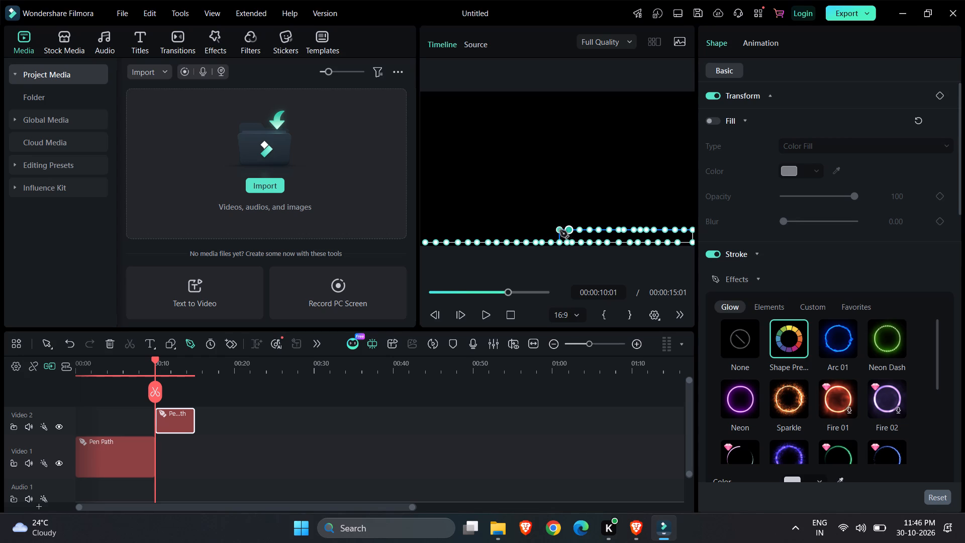
pyautogui.click(560, 230)
pyautogui.click(551, 230)
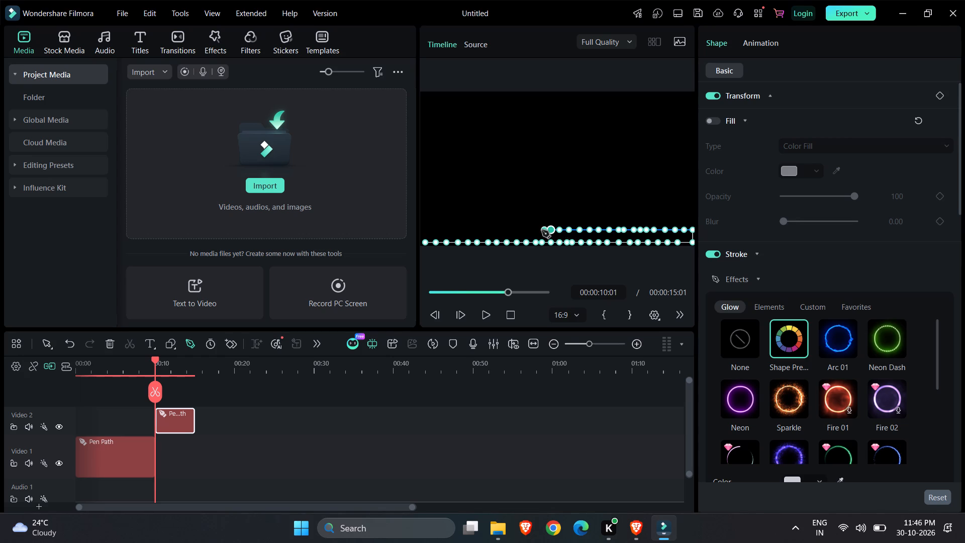
pyautogui.click(542, 230)
pyautogui.click(533, 230)
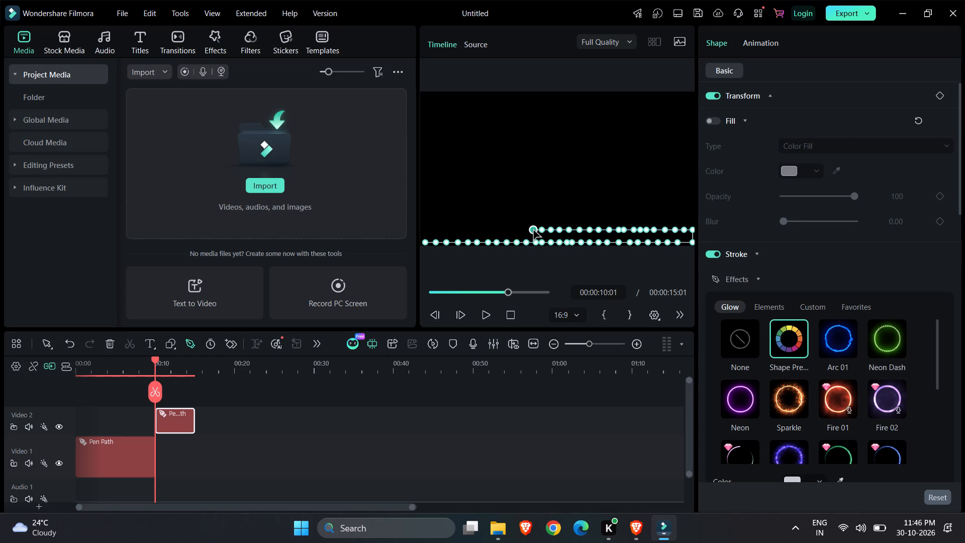
pyautogui.click(525, 230)
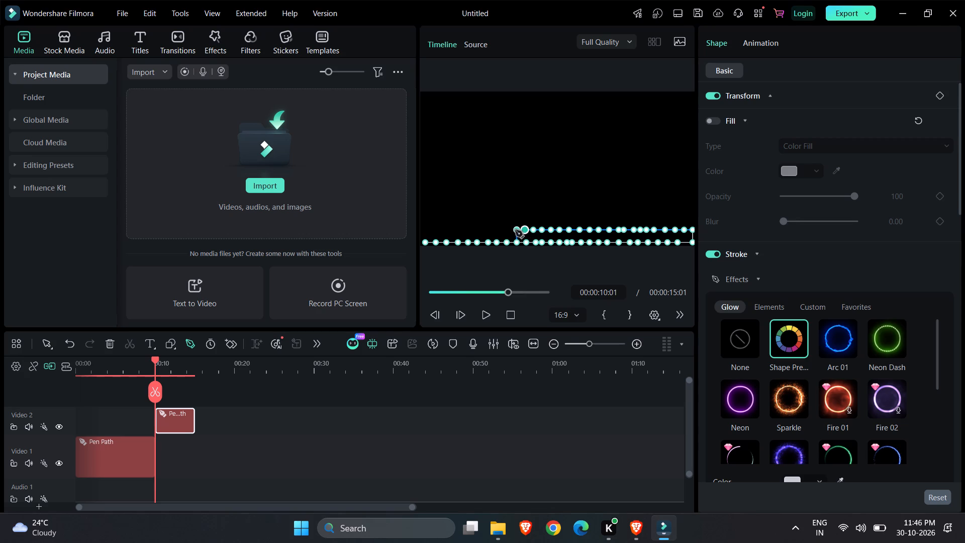
# Complete the second row with ten closely spaced points ending at the frame's left edge.
pyautogui.click(515, 230)
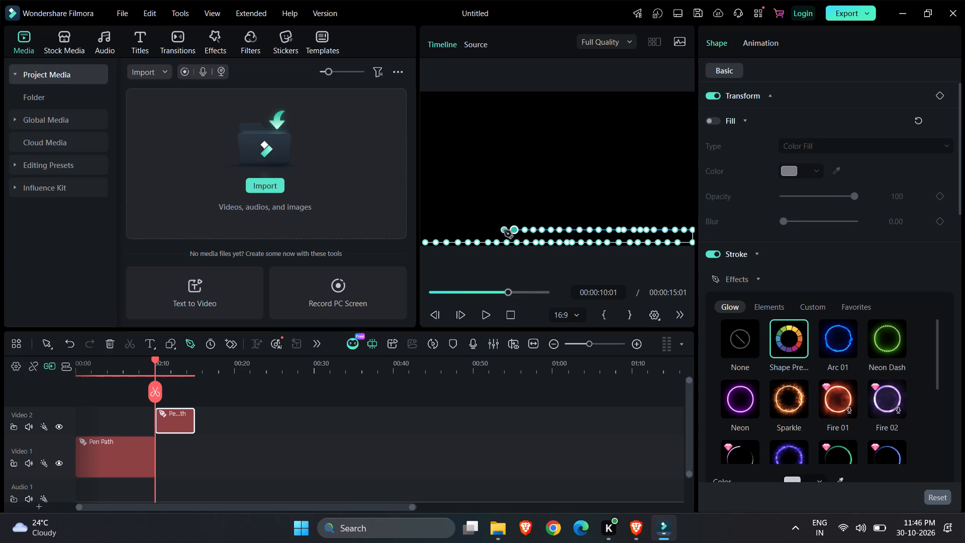
pyautogui.click(504, 230)
pyautogui.click(495, 230)
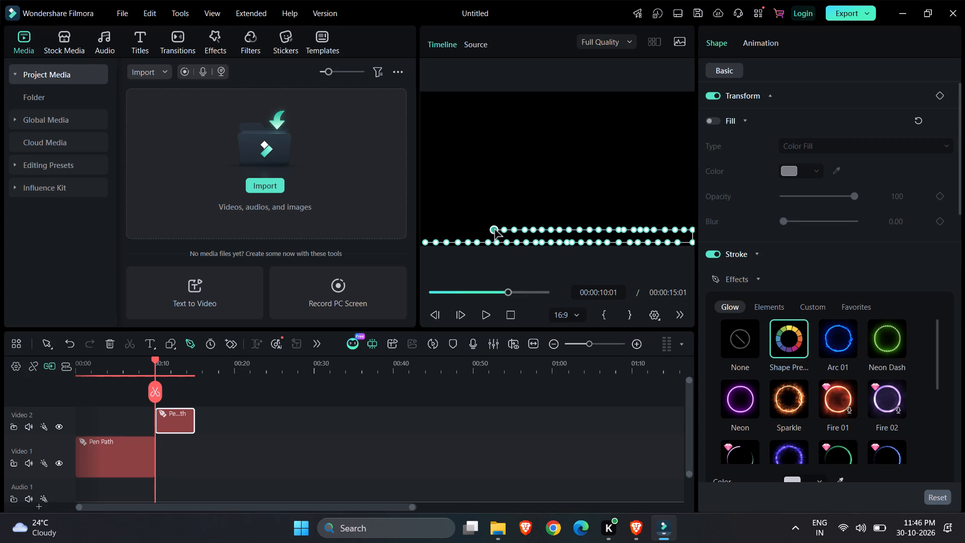
pyautogui.click(486, 230)
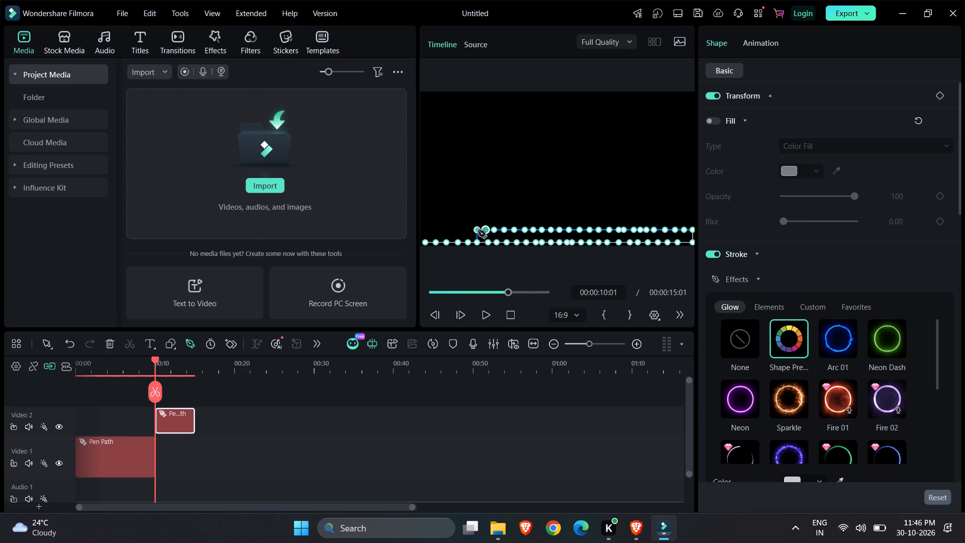
pyautogui.click(476, 231)
pyautogui.click(468, 231)
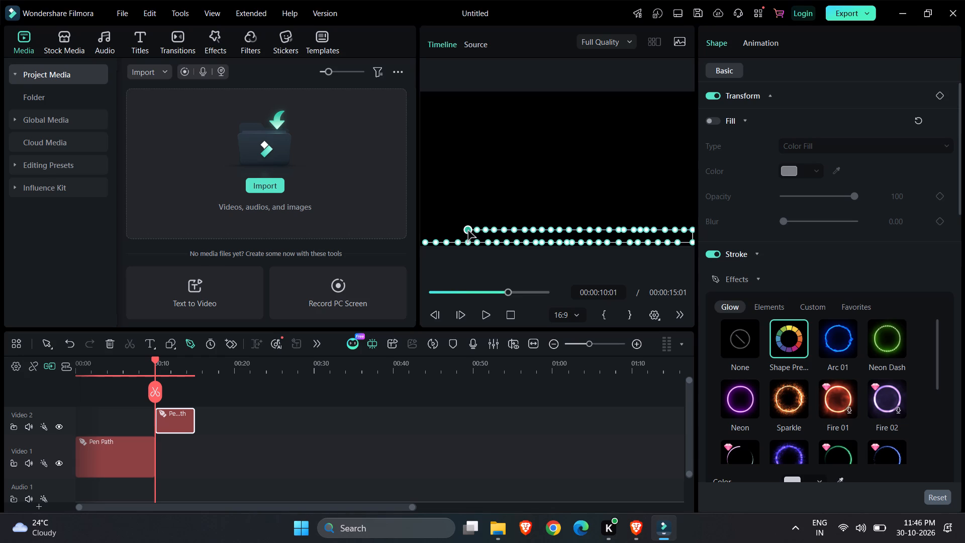
pyautogui.click(460, 231)
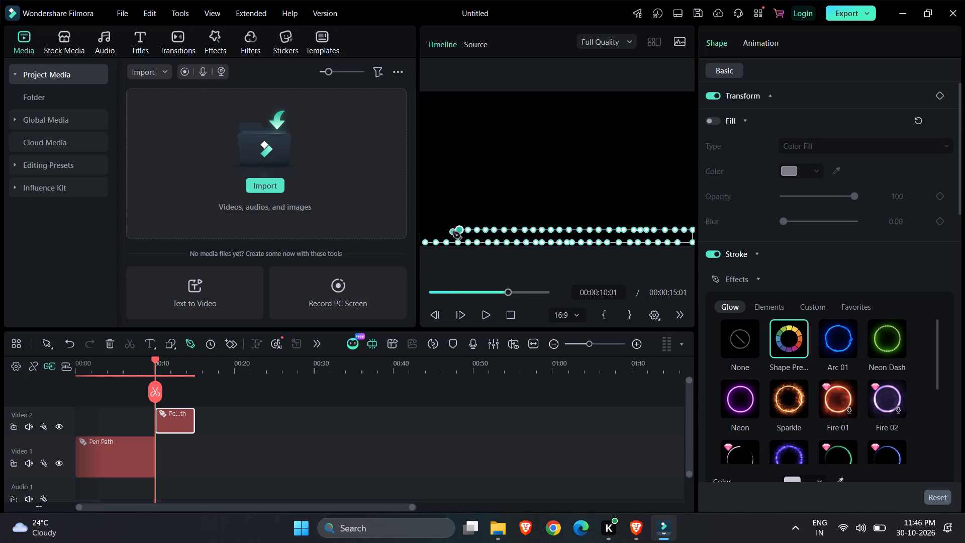
pyautogui.click(449, 230)
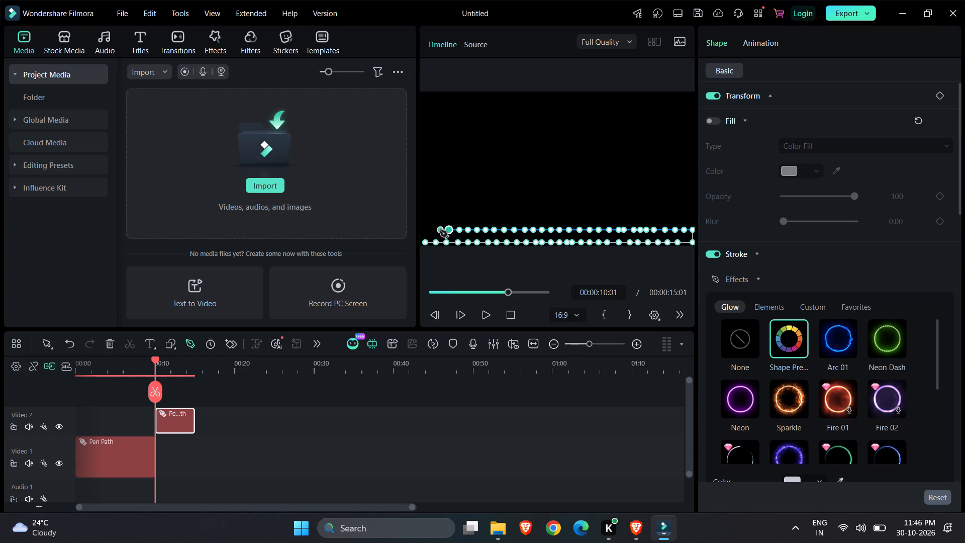
pyautogui.click(440, 230)
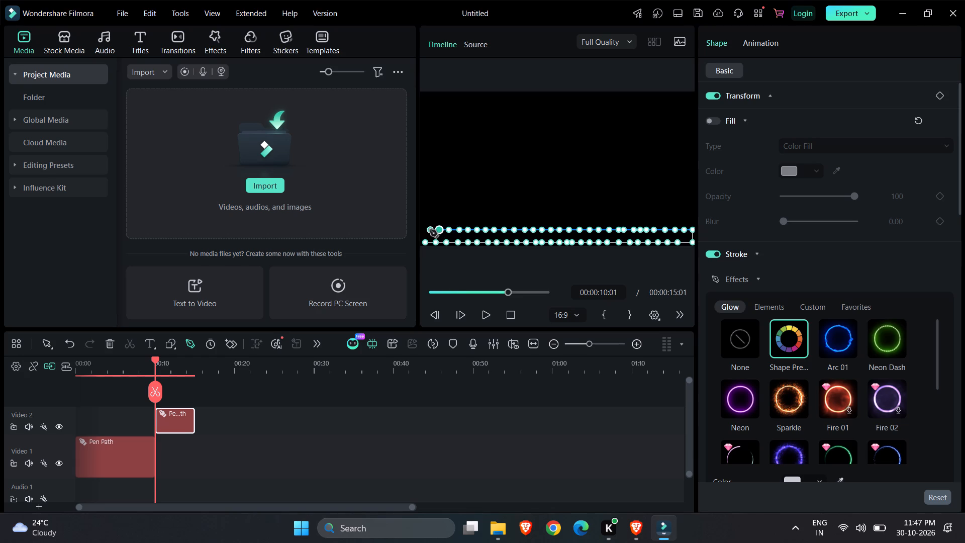
pyautogui.click(426, 228)
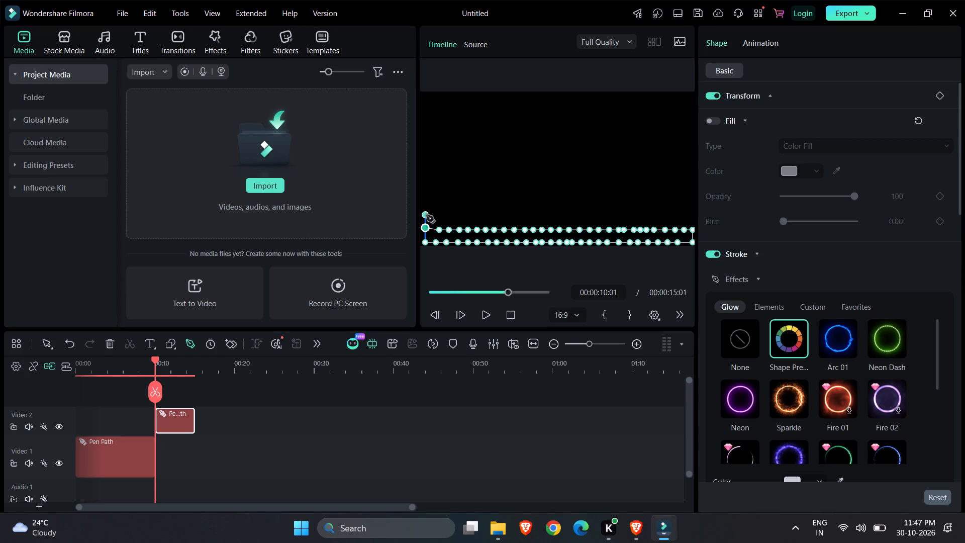
# Start the third row above the second, placing nine closely spaced points from the frame's left edge to about one third of its width.
pyautogui.click(426, 213)
pyautogui.click(437, 213)
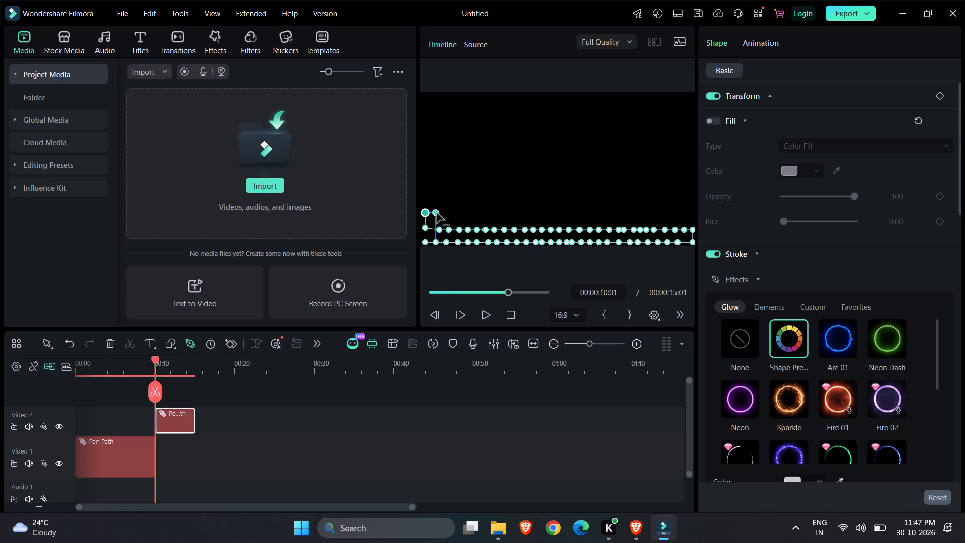
pyautogui.click(446, 213)
pyautogui.click(460, 213)
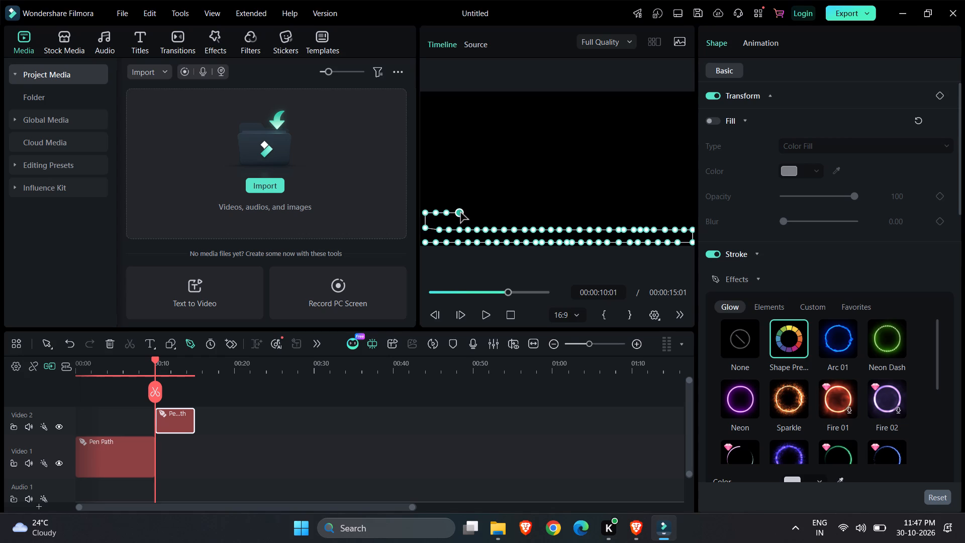
pyautogui.click(470, 213)
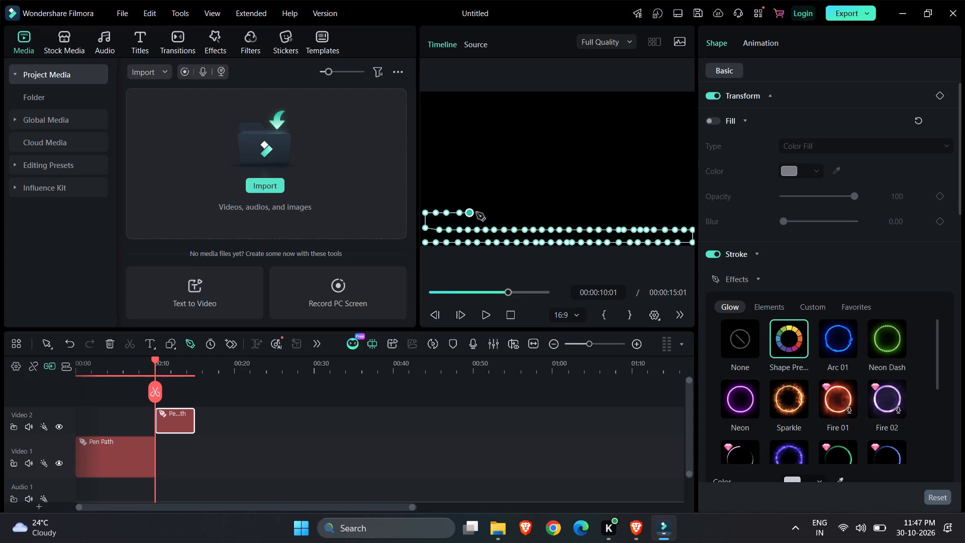
pyautogui.click(479, 212)
pyautogui.click(488, 213)
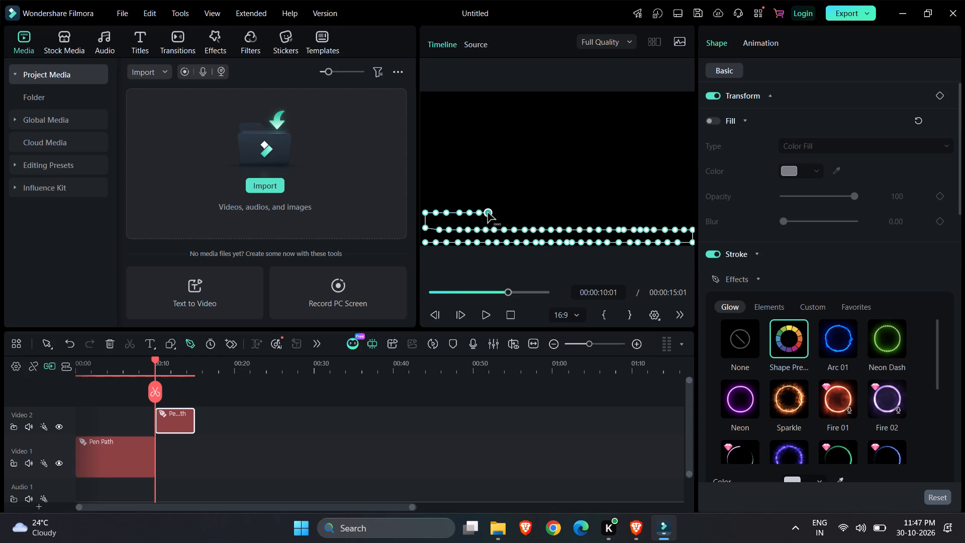
pyautogui.click(498, 214)
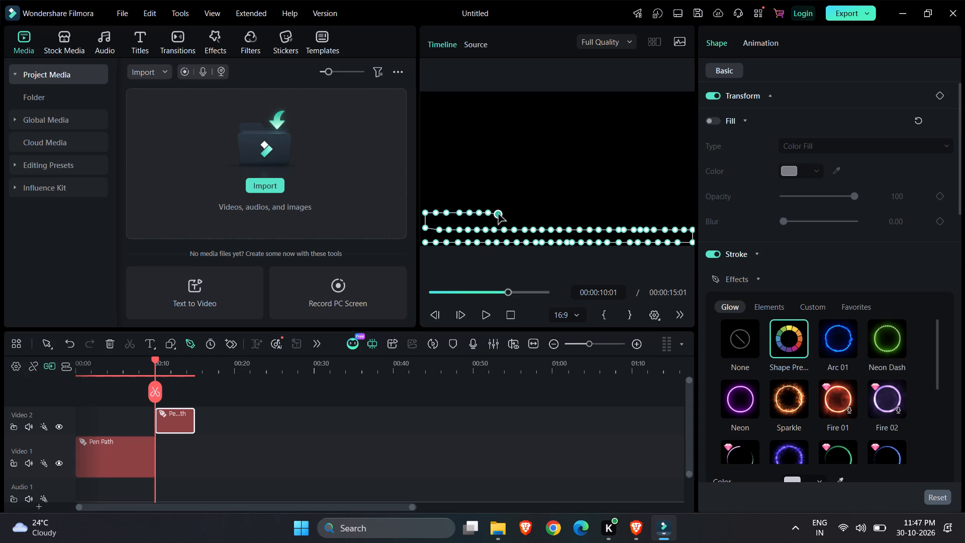
pyautogui.click(507, 214)
# Continue the pen path's third row rightward with ten closely spaced points to about two thirds of the frame's width.
pyautogui.click(516, 214)
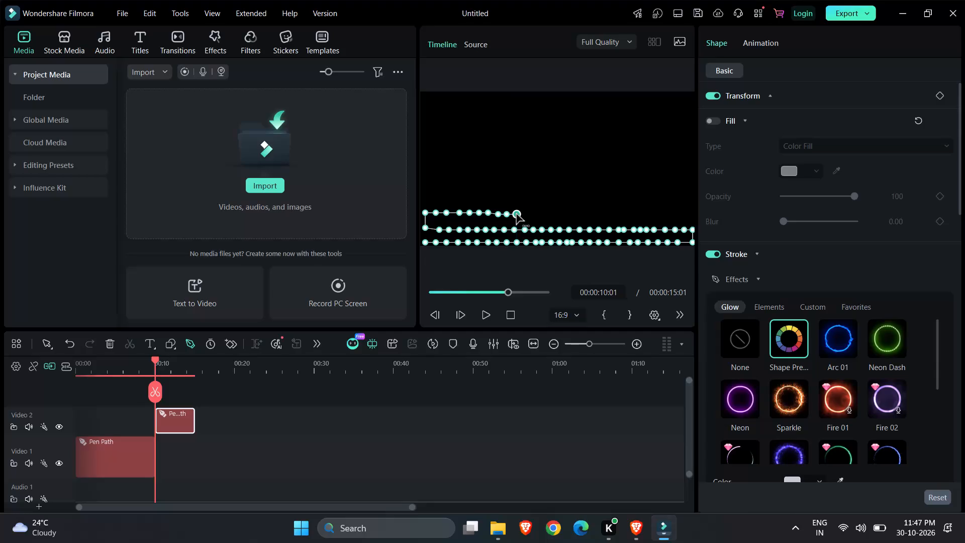
pyautogui.click(524, 214)
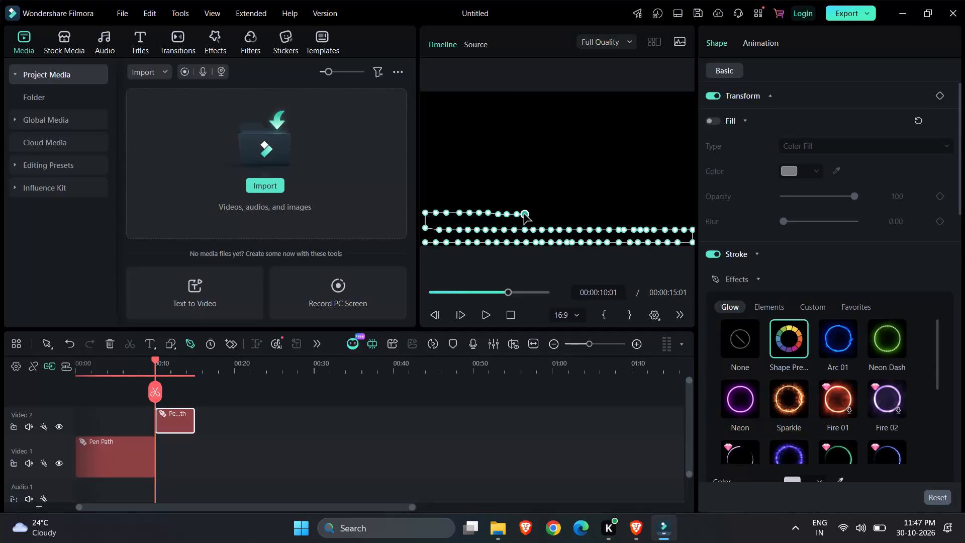
pyautogui.click(533, 214)
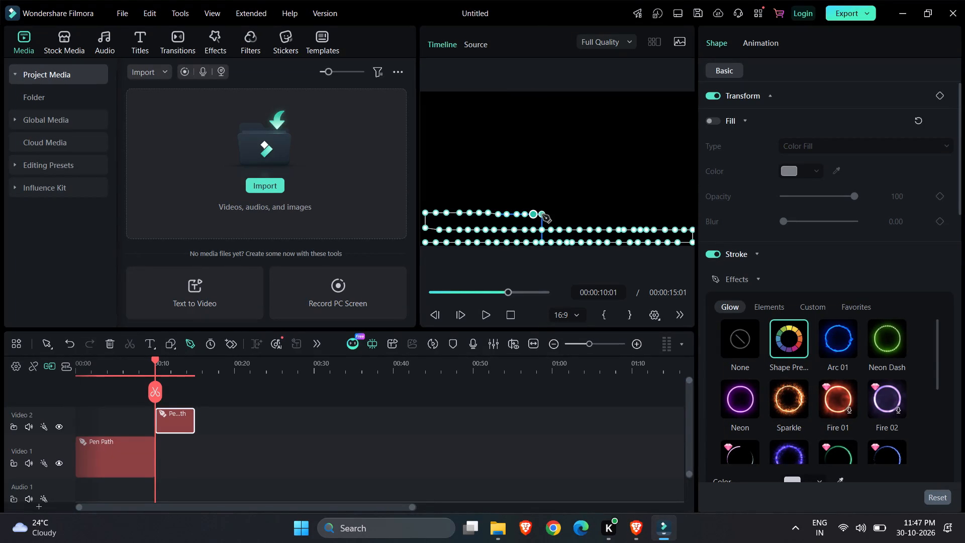
pyautogui.click(542, 215)
pyautogui.click(550, 215)
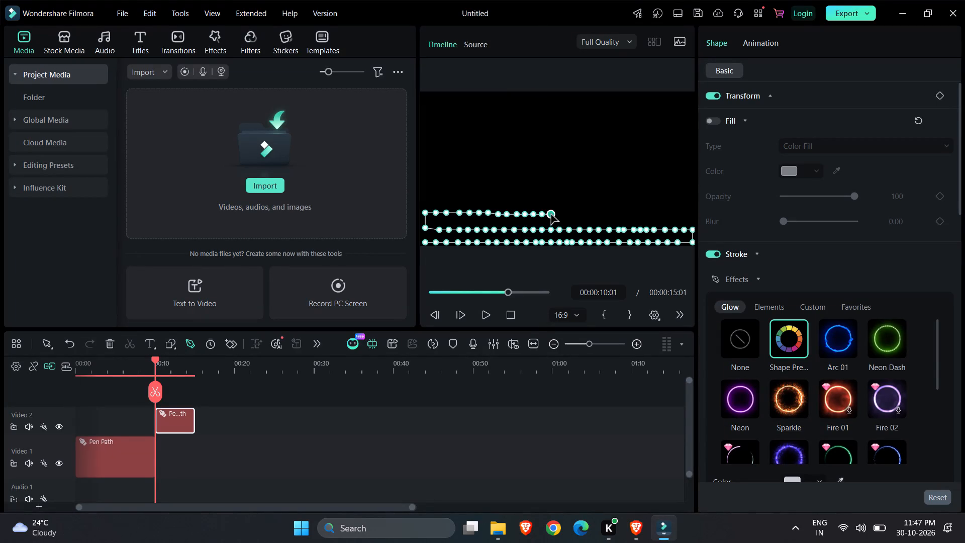
pyautogui.click(563, 215)
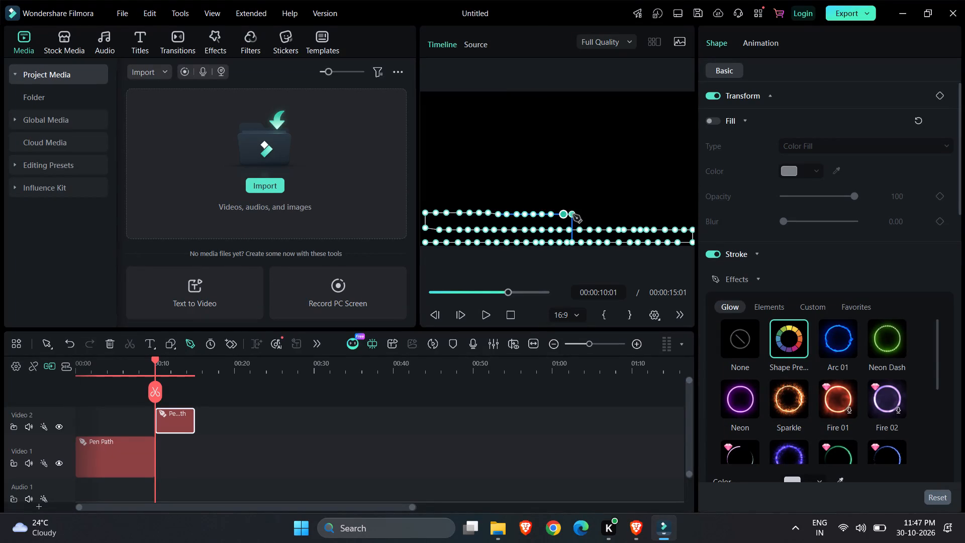
pyautogui.click(573, 215)
pyautogui.click(582, 215)
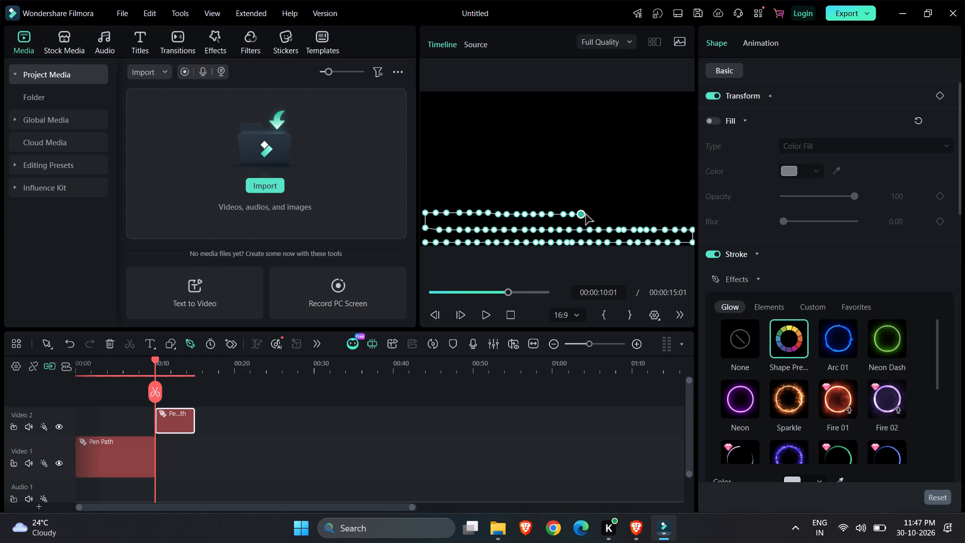
pyautogui.click(590, 215)
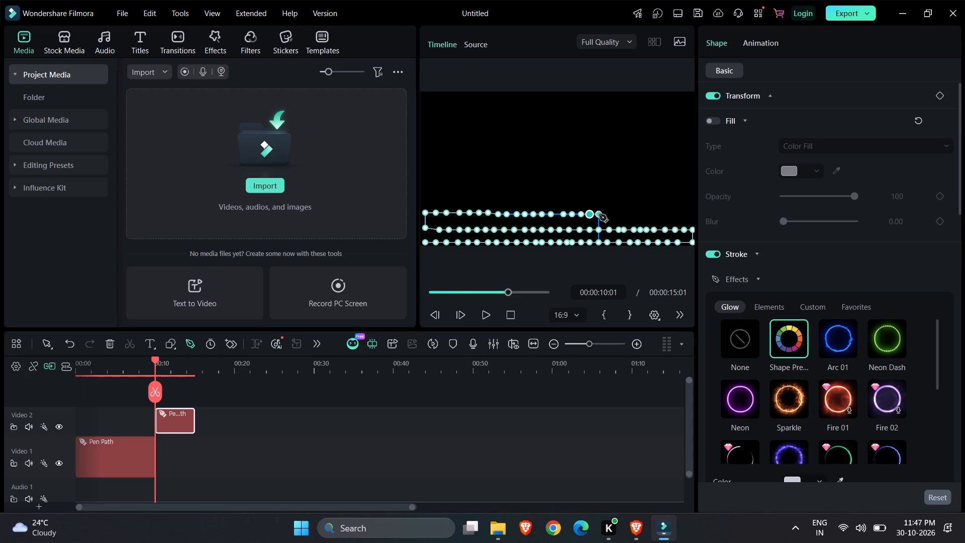
pyautogui.click(599, 214)
# Complete the third row with ten closely spaced points ending at the frame's right edge.
pyautogui.click(607, 214)
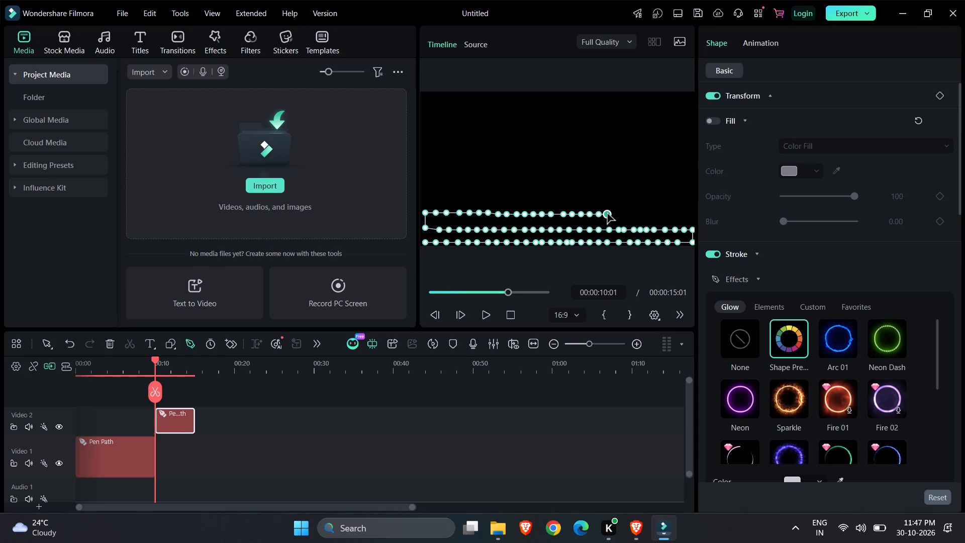
pyautogui.click(616, 213)
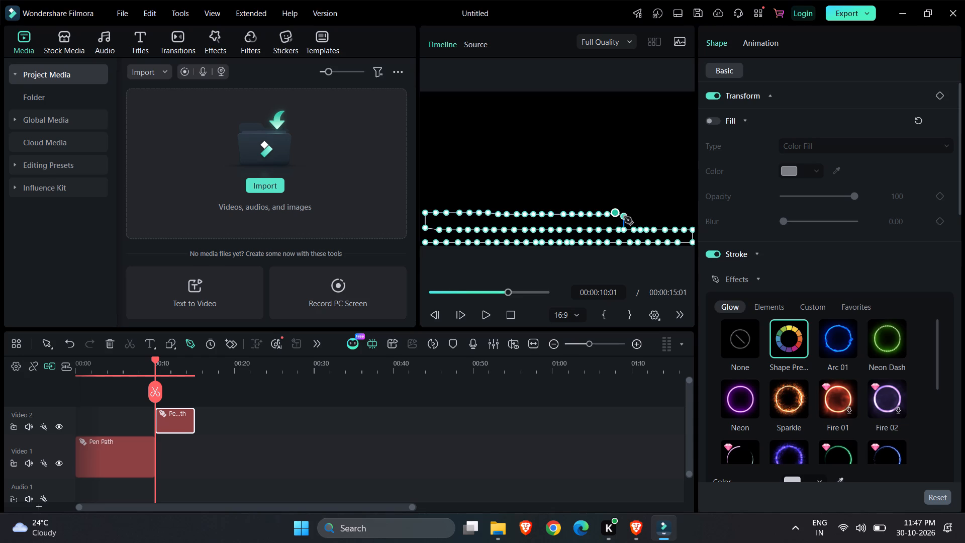
pyautogui.click(624, 217)
pyautogui.click(632, 217)
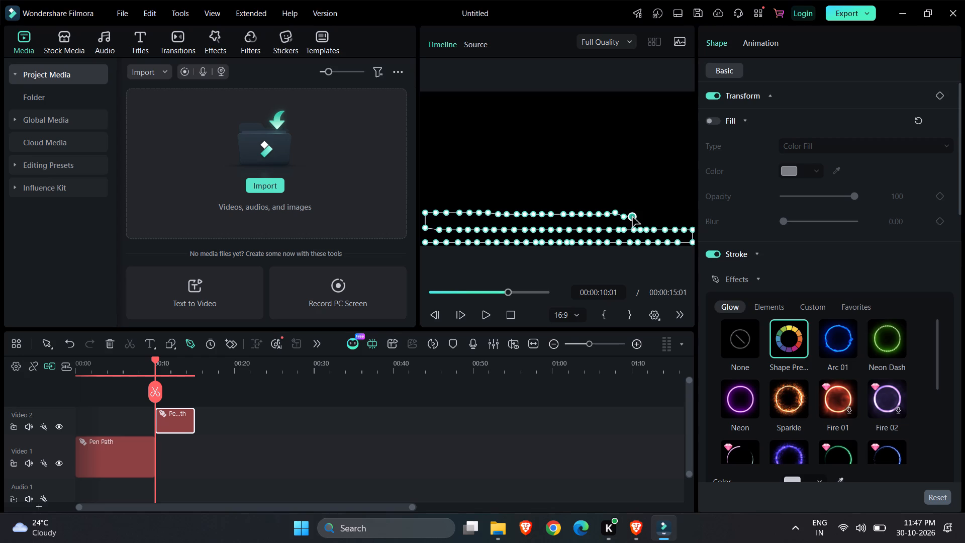
pyautogui.click(643, 217)
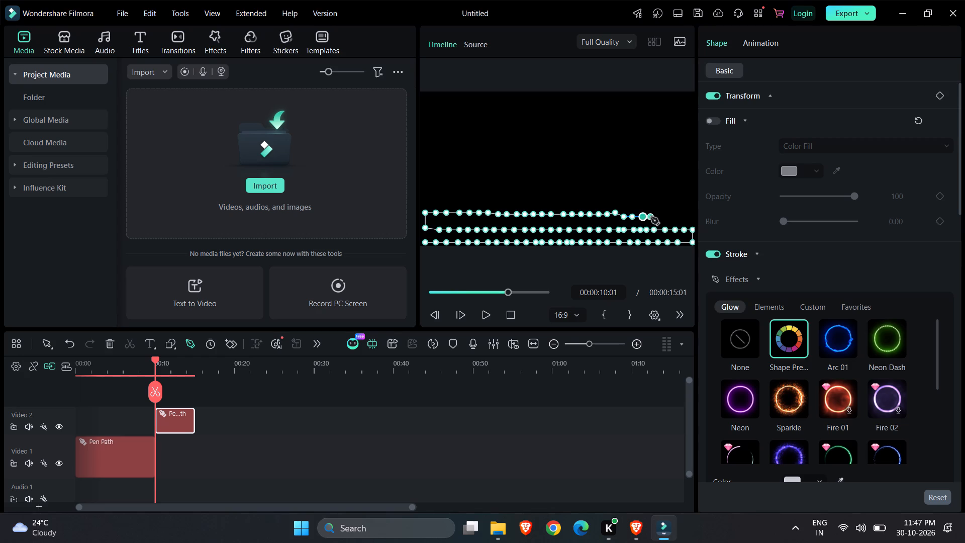
pyautogui.click(651, 217)
pyautogui.click(660, 216)
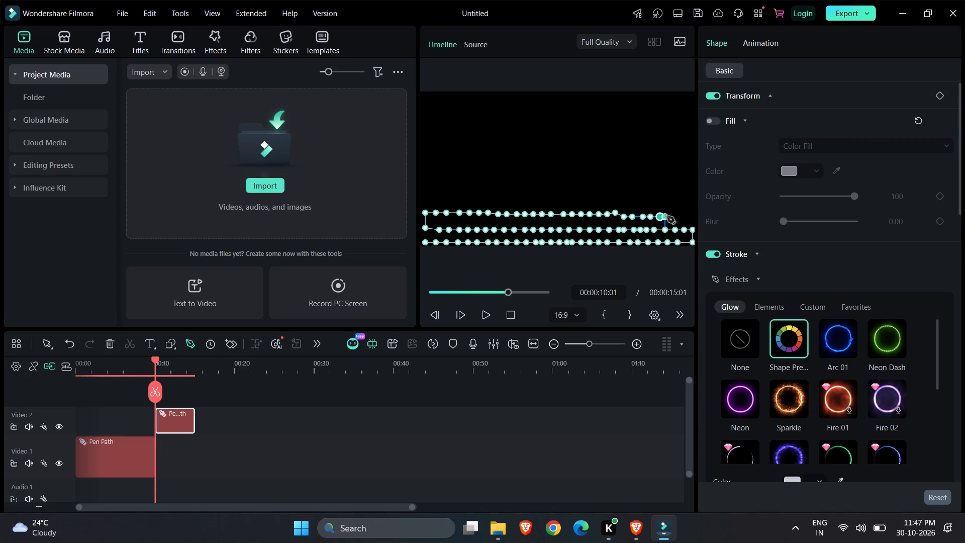
pyautogui.click(669, 216)
pyautogui.click(679, 216)
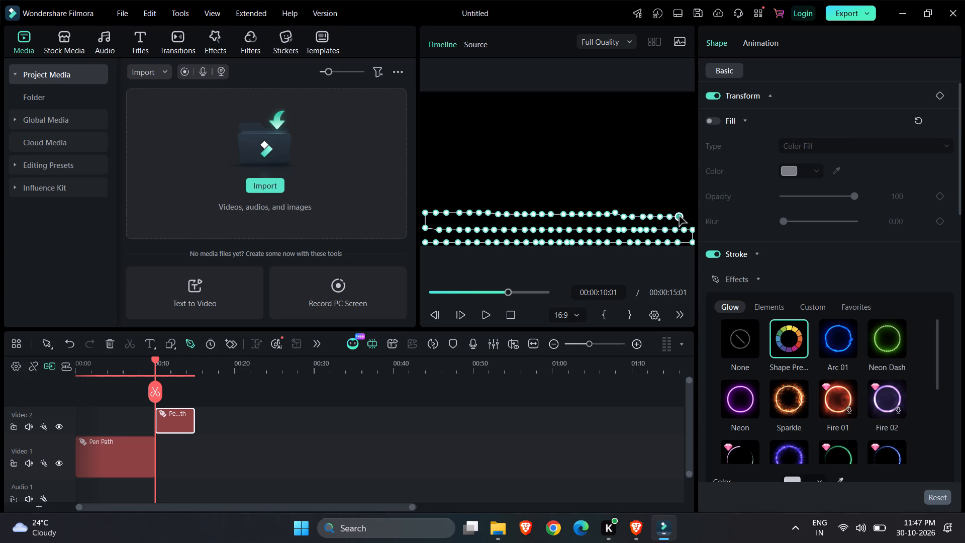
pyautogui.click(690, 216)
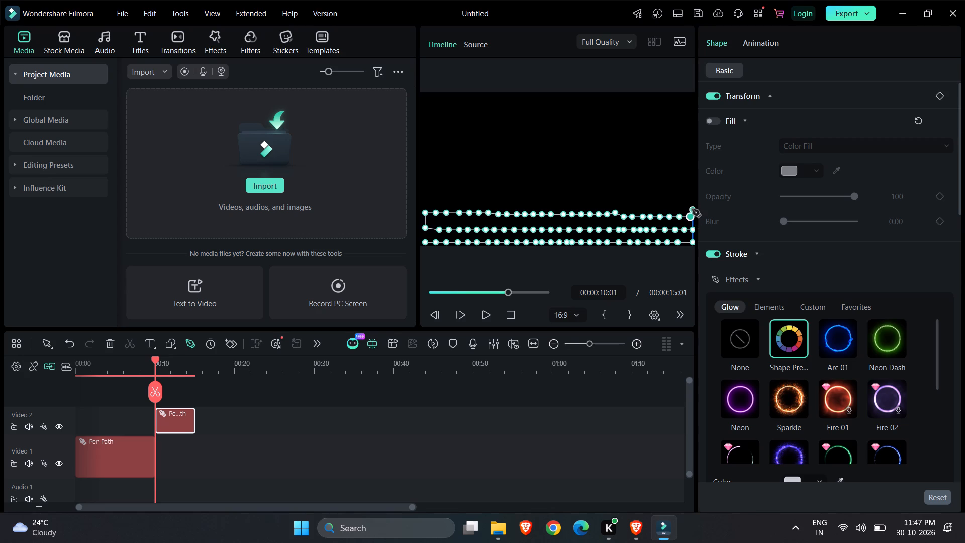
# Start the fourth row just above the third, placing nine closely spaced points leftward from the frame's right edge.
pyautogui.click(689, 203)
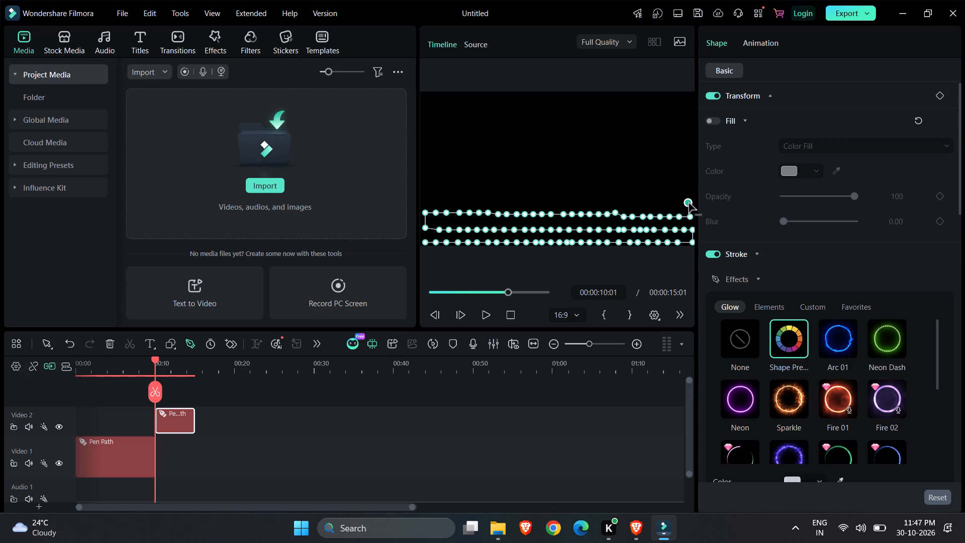
pyautogui.click(679, 203)
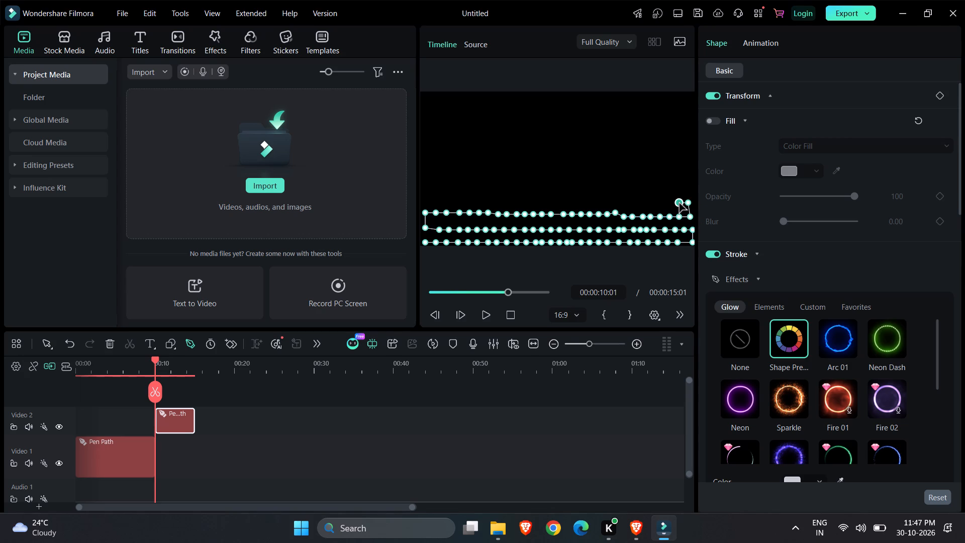
pyautogui.click(669, 205)
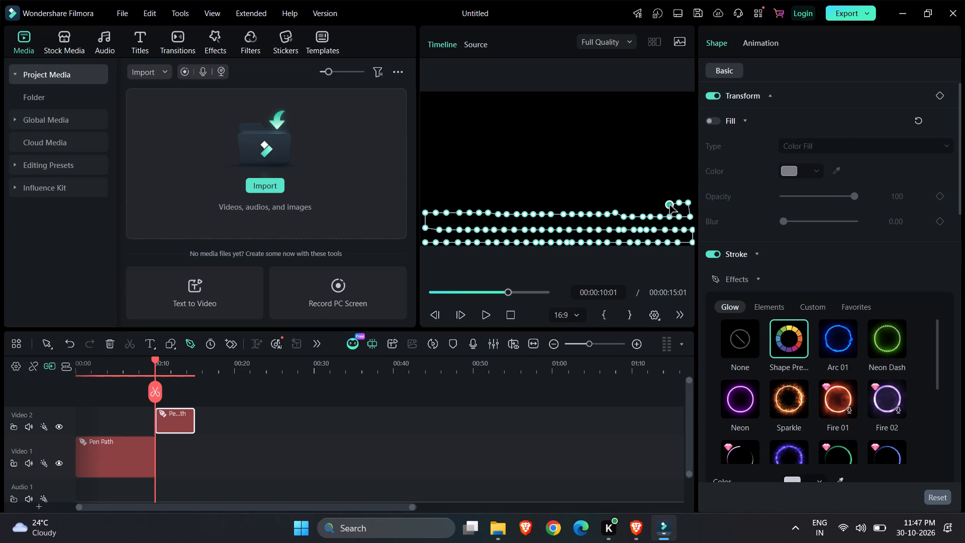
pyautogui.click(660, 205)
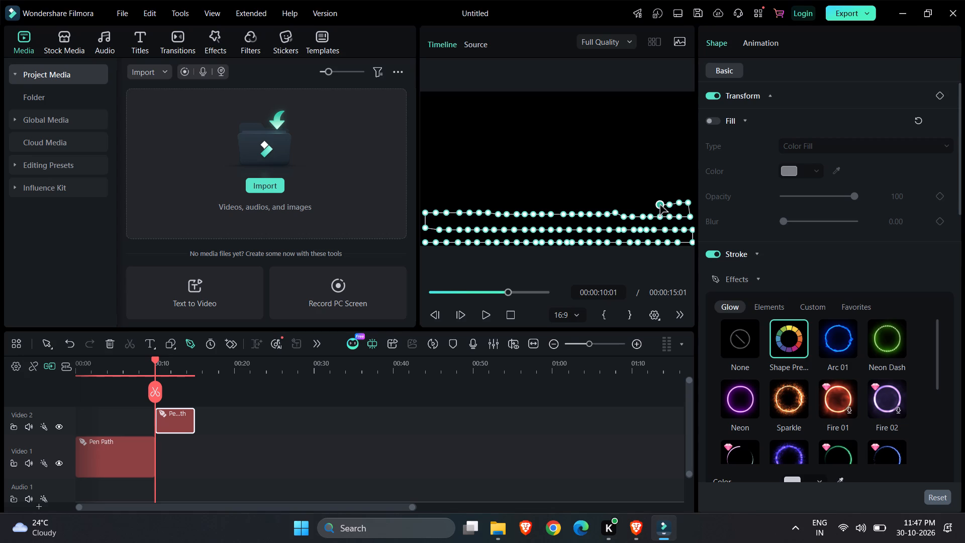
pyautogui.click(652, 205)
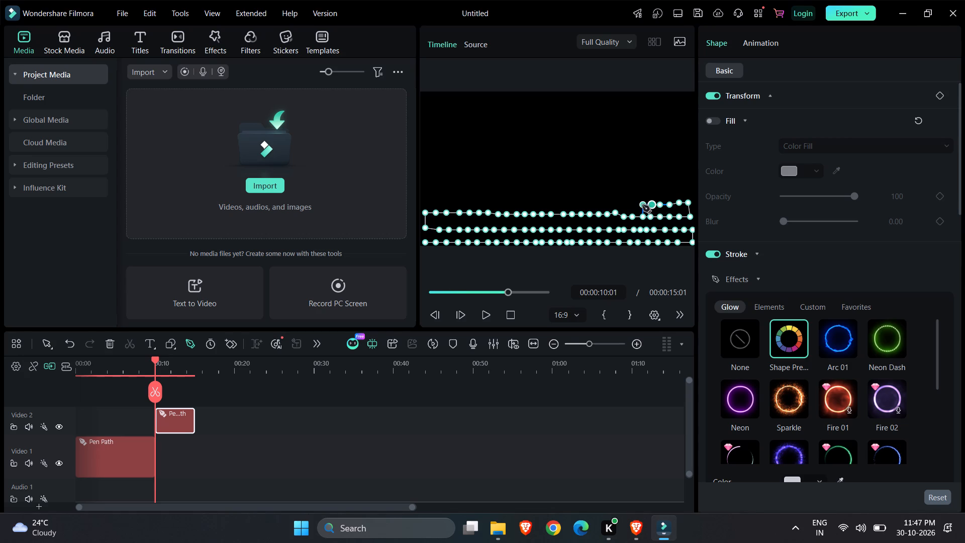
pyautogui.click(642, 205)
pyautogui.click(631, 205)
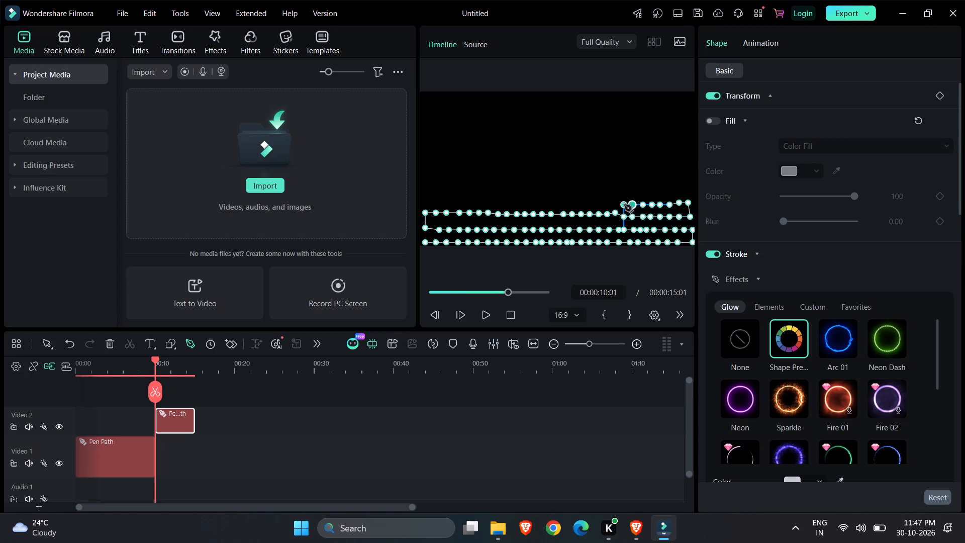
pyautogui.click(621, 205)
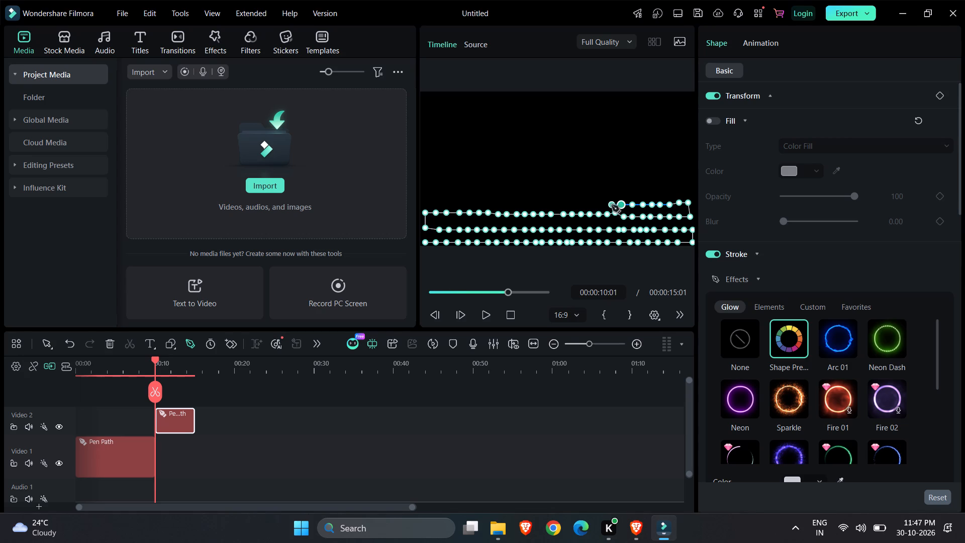
pyautogui.click(610, 205)
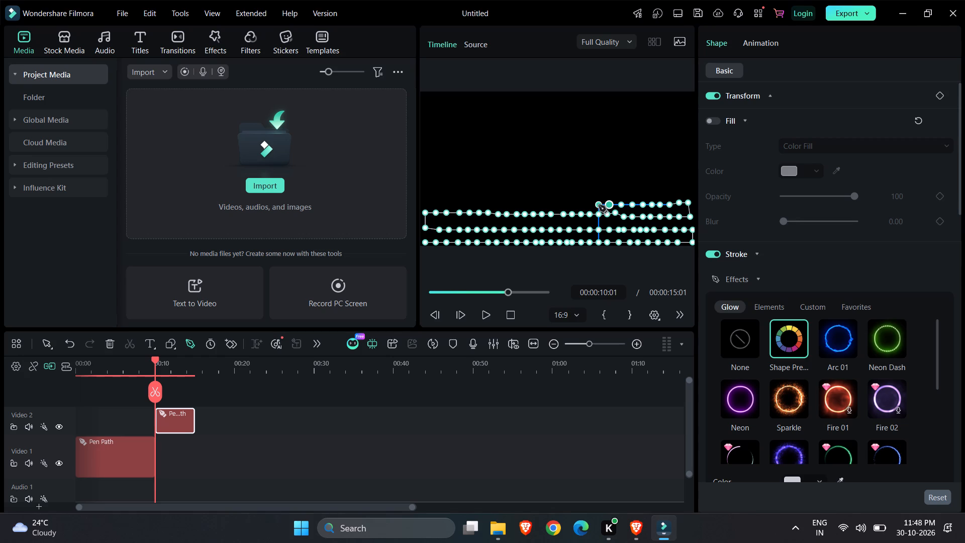
# Continue the fourth row leftward with nine closely spaced points to about one third of the frame's width from its left edge.
pyautogui.click(598, 205)
pyautogui.click(588, 204)
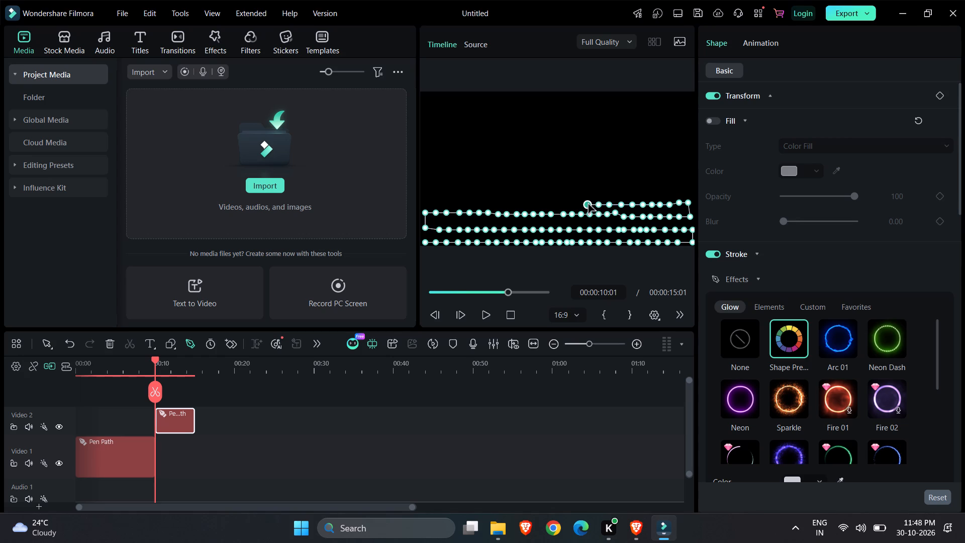
pyautogui.click(576, 204)
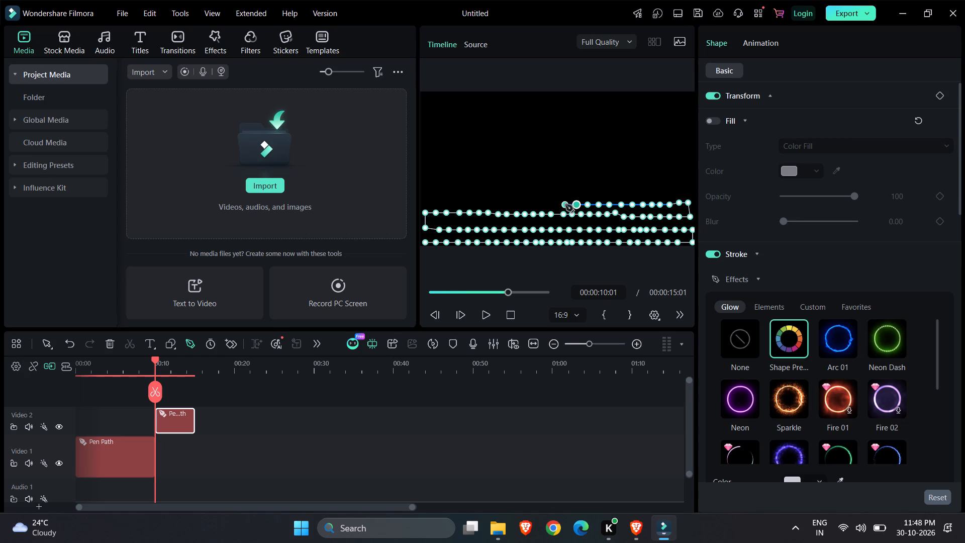
pyautogui.click(565, 205)
pyautogui.click(554, 205)
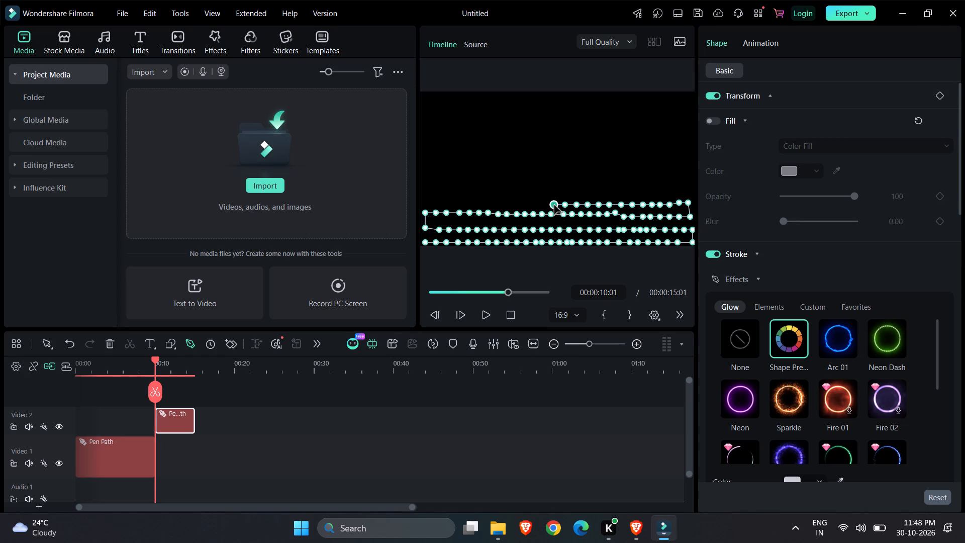
pyautogui.click(542, 205)
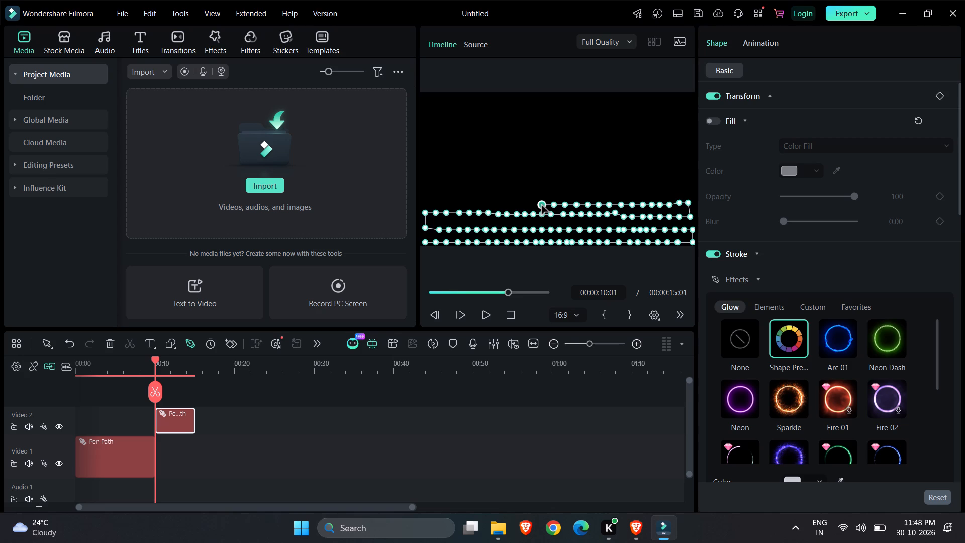
pyautogui.click(531, 204)
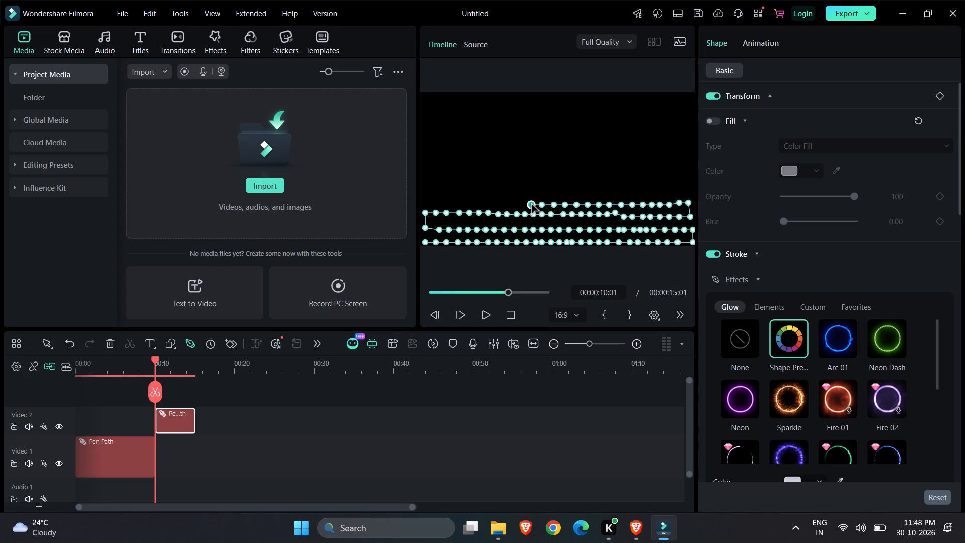
pyautogui.click(521, 204)
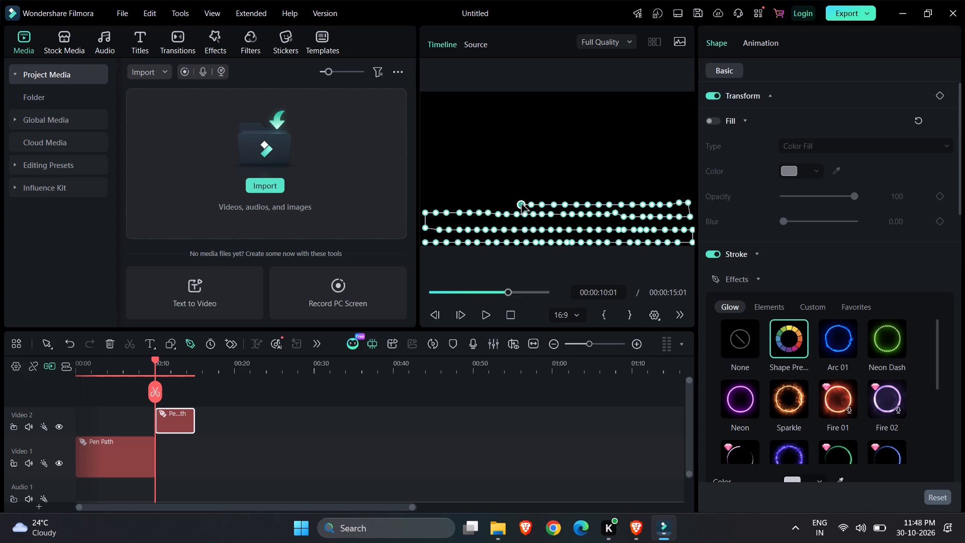
pyautogui.click(511, 205)
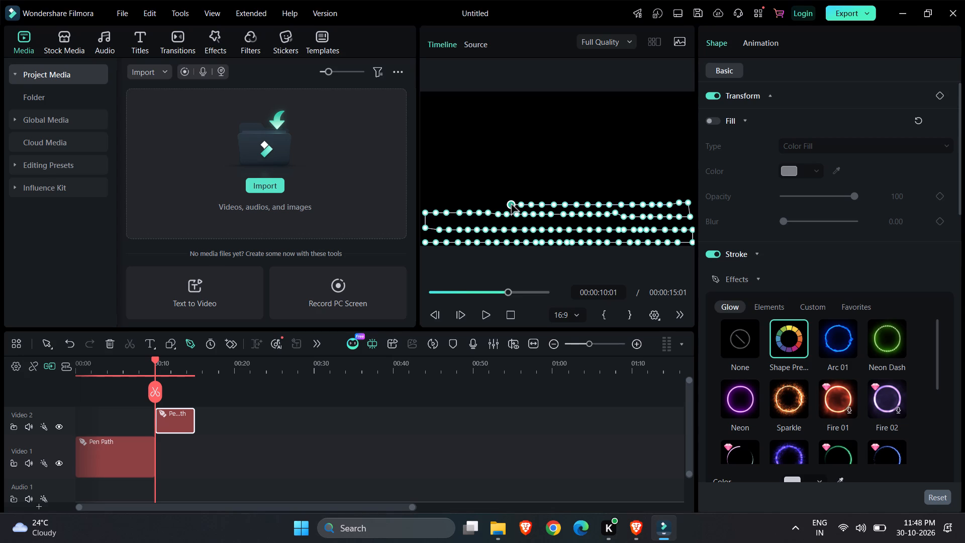
# Complete the fourth row with eight closely spaced points ending at the frame's left edge.
pyautogui.click(503, 205)
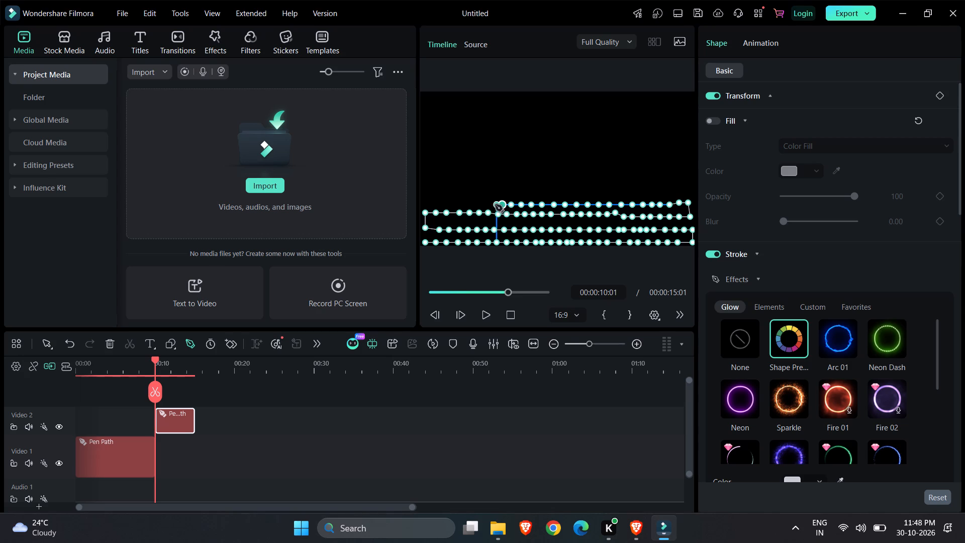
pyautogui.click(492, 205)
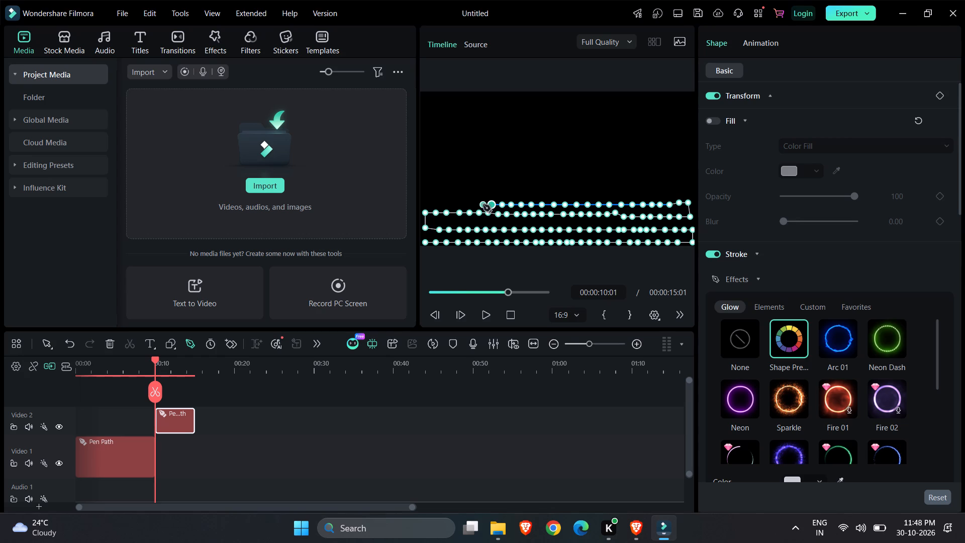
pyautogui.click(483, 205)
pyautogui.click(473, 205)
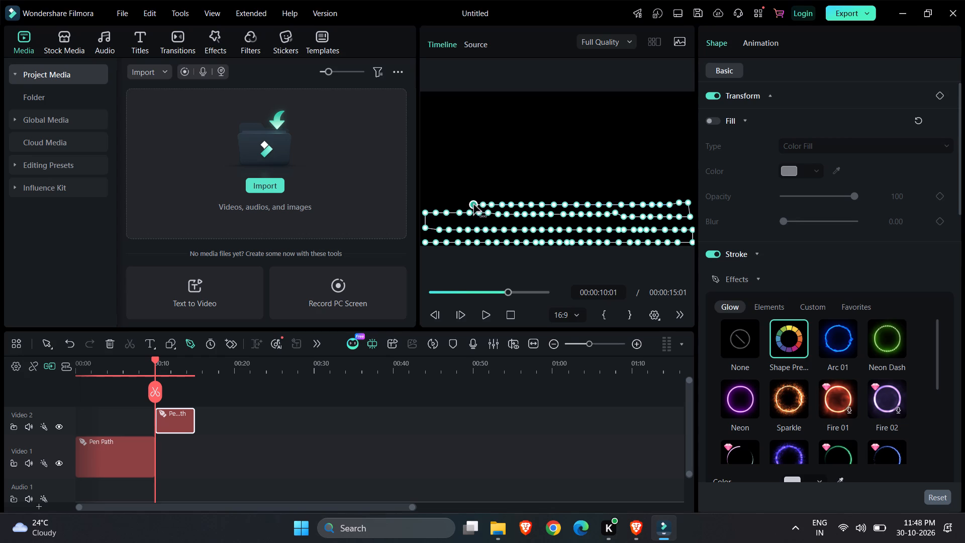
pyautogui.click(464, 204)
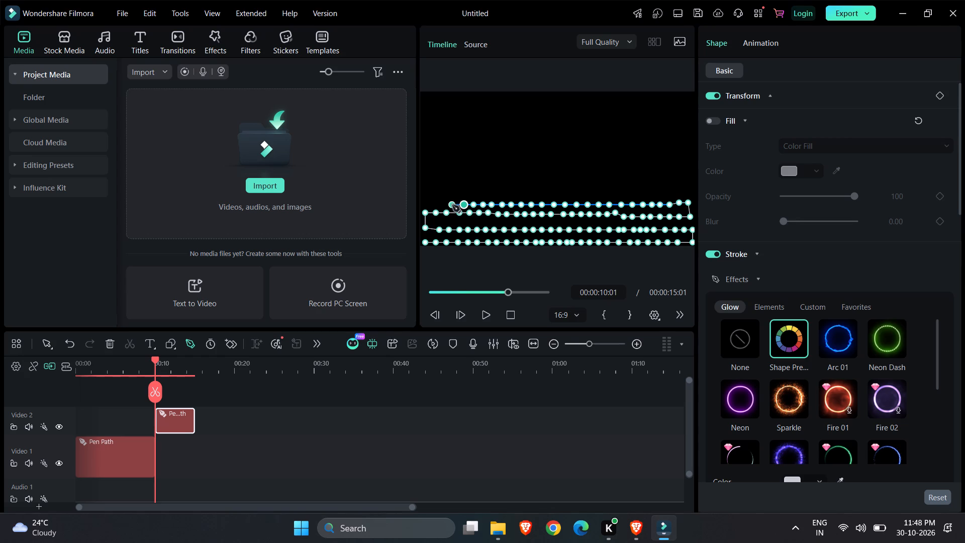
pyautogui.click(452, 205)
pyautogui.click(441, 206)
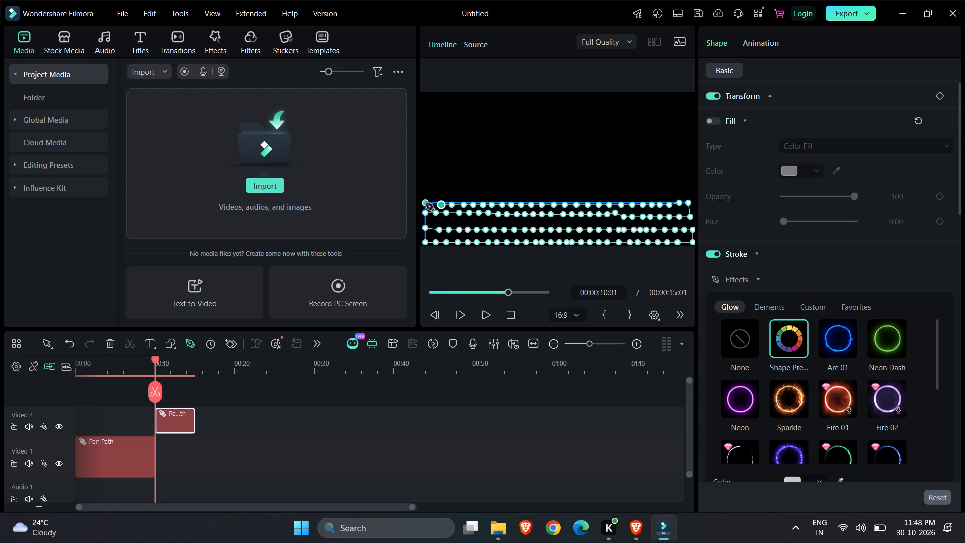
pyautogui.click(426, 203)
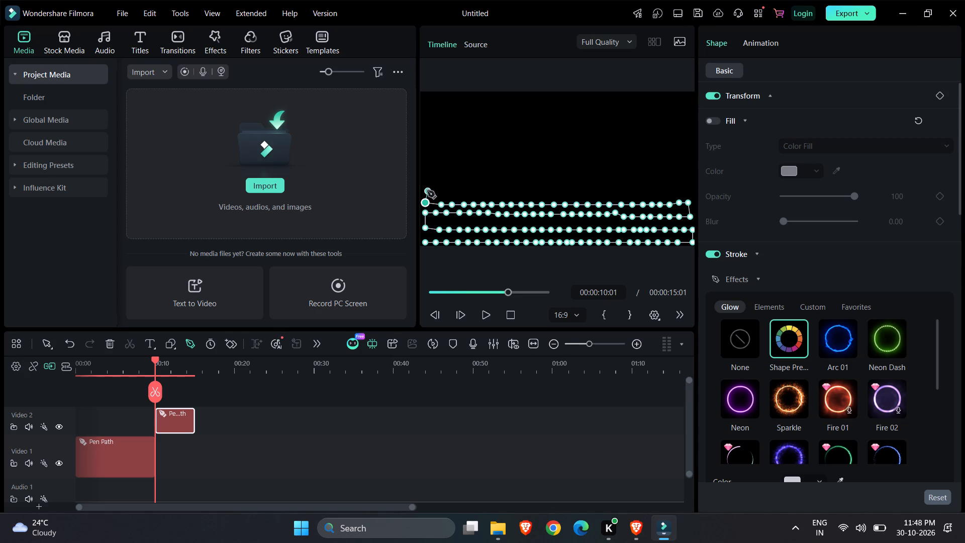
# Start the fifth row just above the fourth, placing nine closely spaced points rightward from the frame's left edge.
pyautogui.click(427, 190)
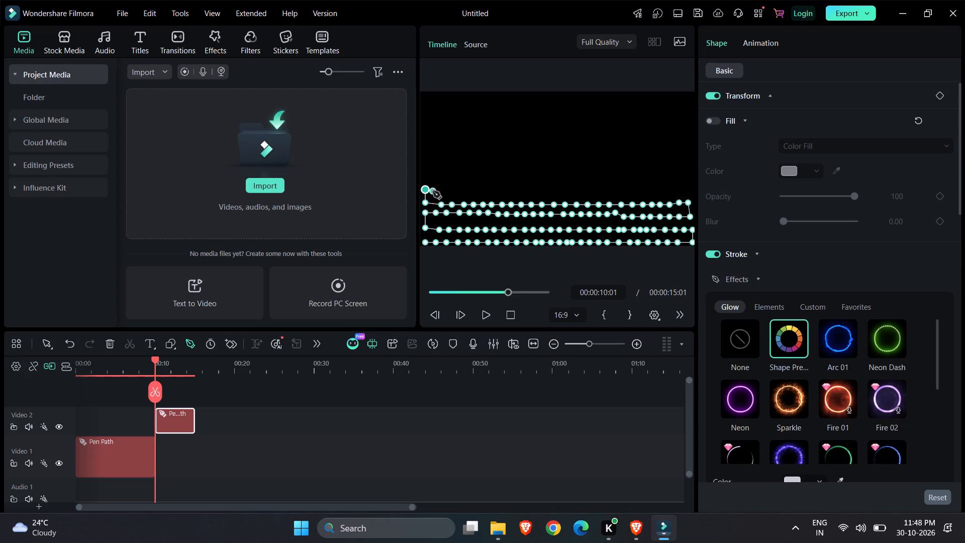
pyautogui.click(436, 190)
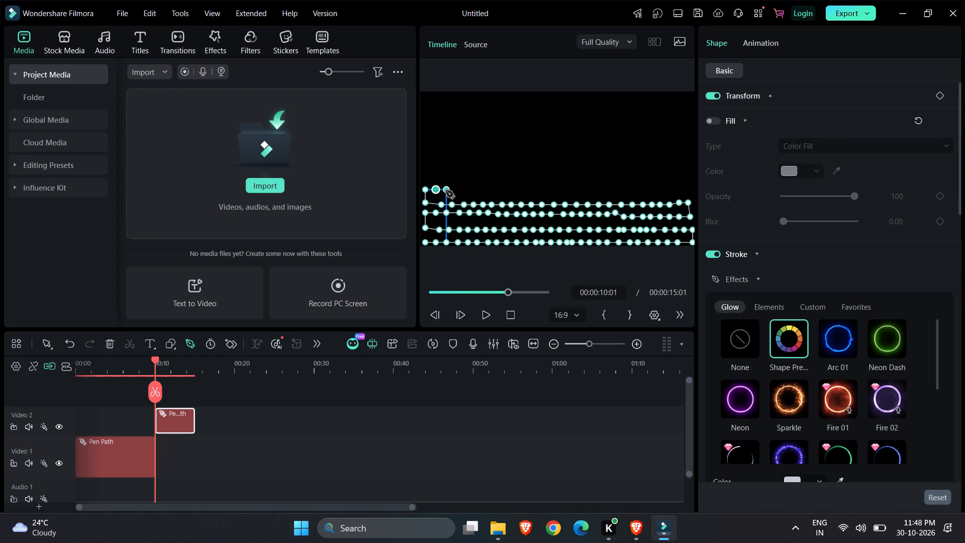
pyautogui.click(446, 191)
pyautogui.click(454, 191)
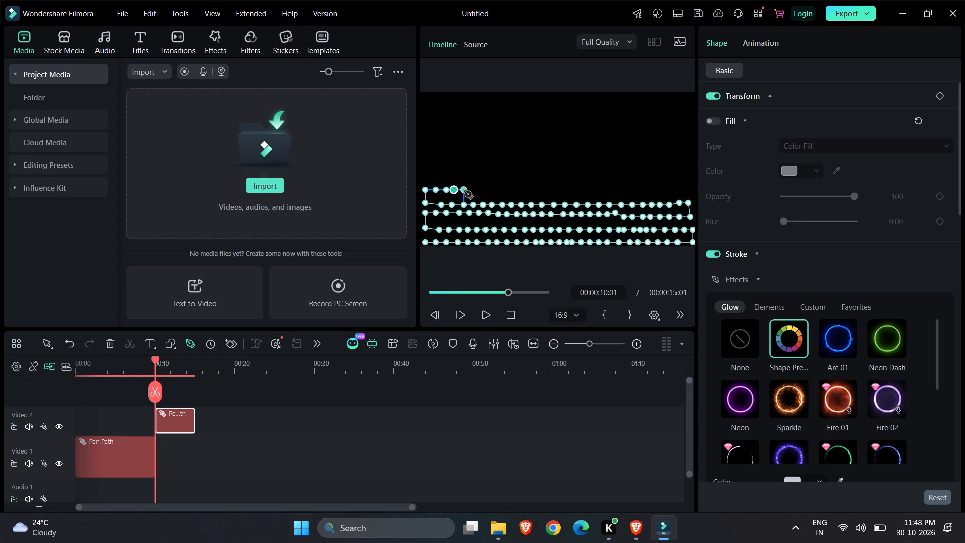
pyautogui.click(464, 191)
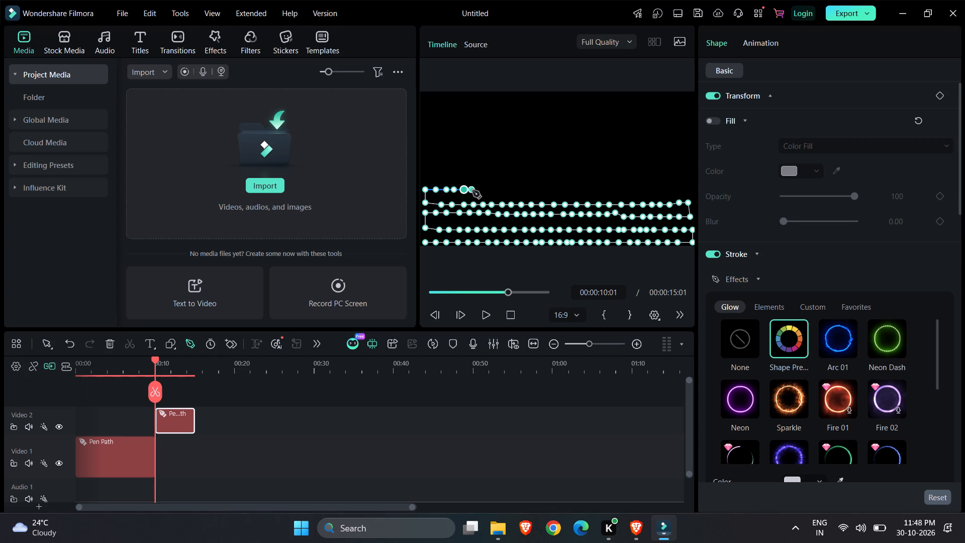
pyautogui.click(473, 191)
pyautogui.click(485, 189)
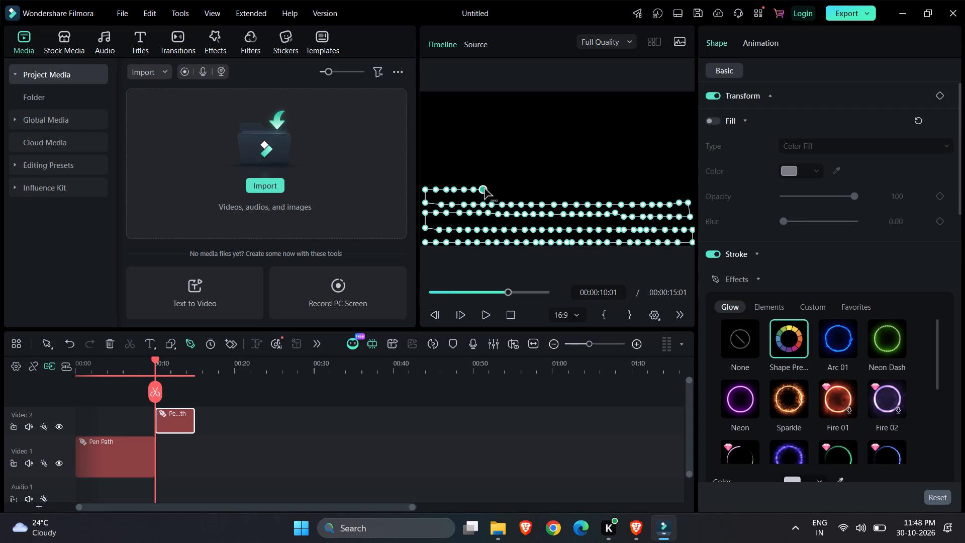
pyautogui.click(493, 189)
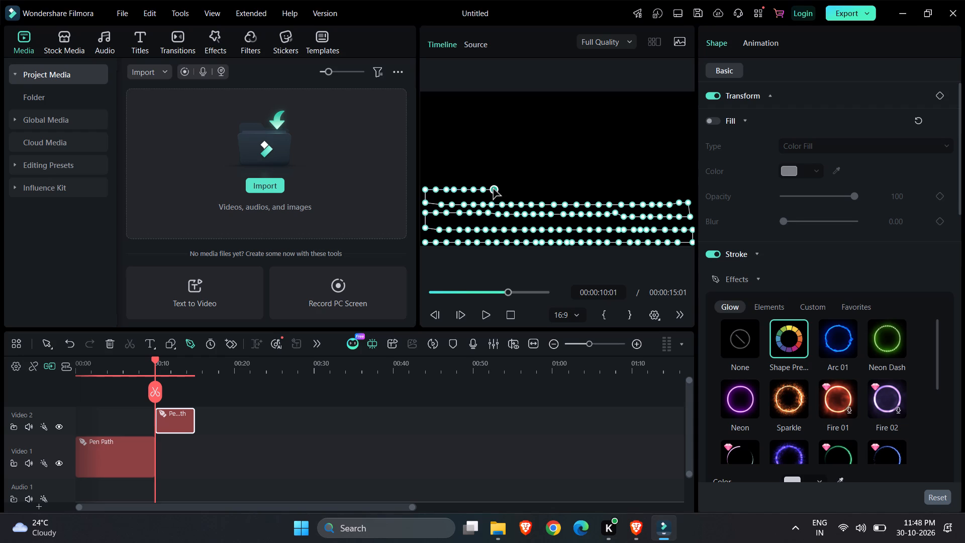
pyautogui.click(504, 190)
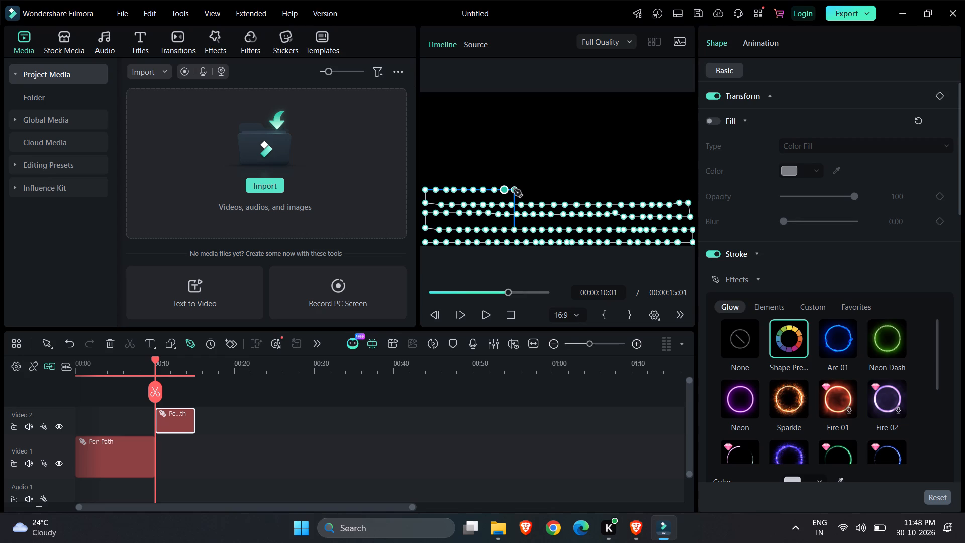
# Continue the fifth row rightward with ten closely spaced points to about two thirds of the frame's width.
pyautogui.click(514, 189)
pyautogui.click(524, 189)
pyautogui.click(537, 189)
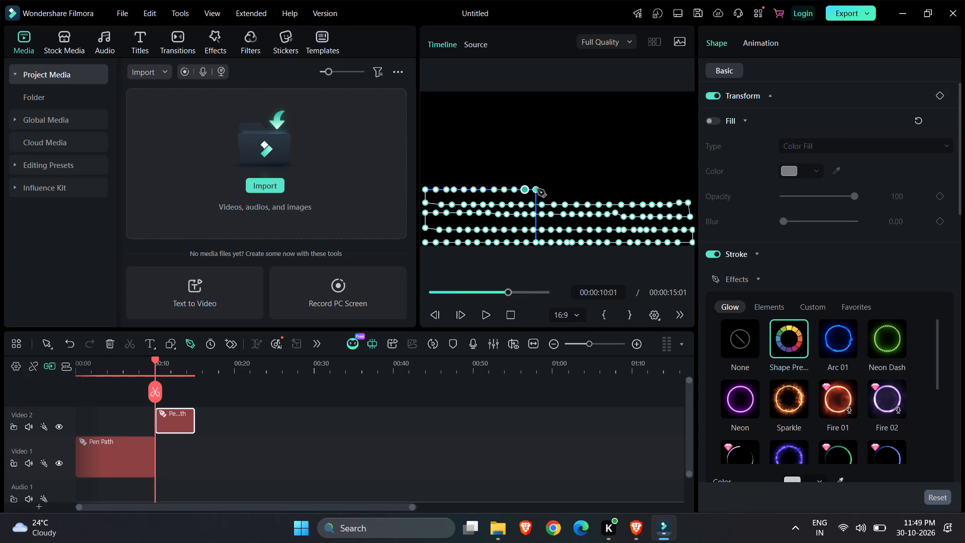
pyautogui.click(543, 189)
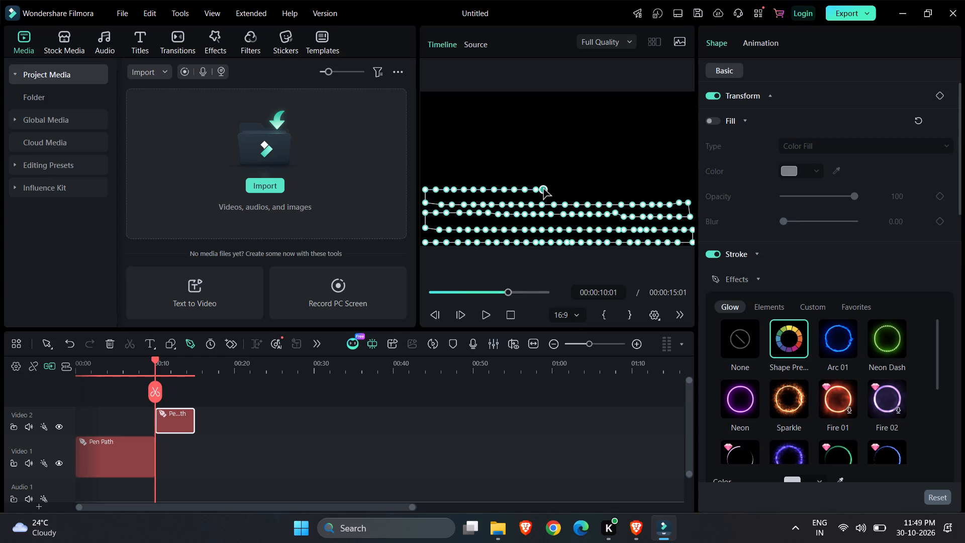
pyautogui.click(553, 189)
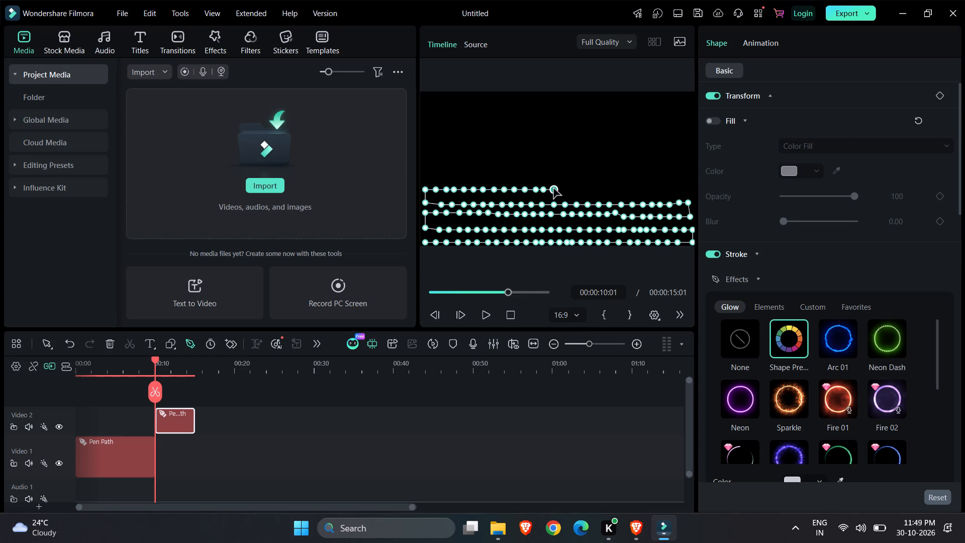
pyautogui.click(563, 189)
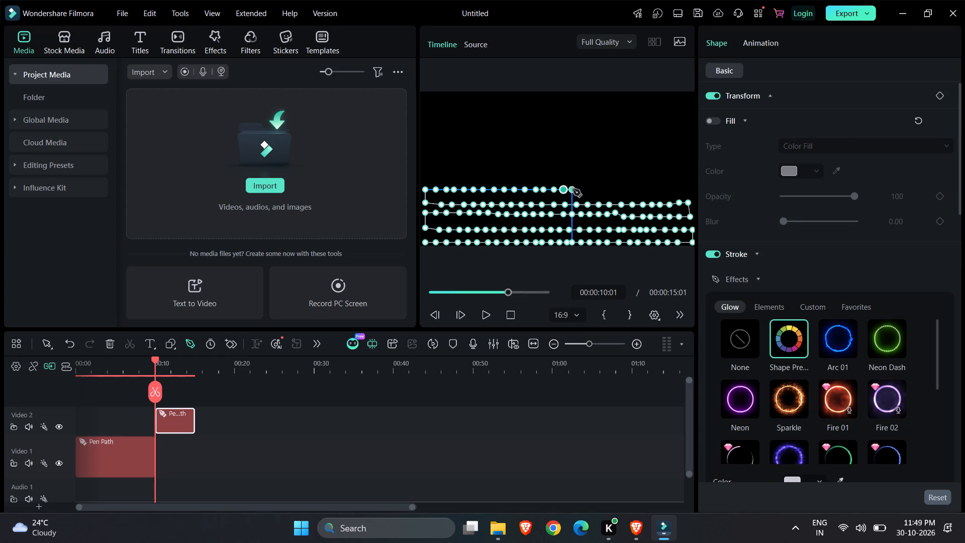
pyautogui.click(573, 189)
pyautogui.click(583, 190)
pyautogui.click(592, 190)
pyautogui.click(605, 190)
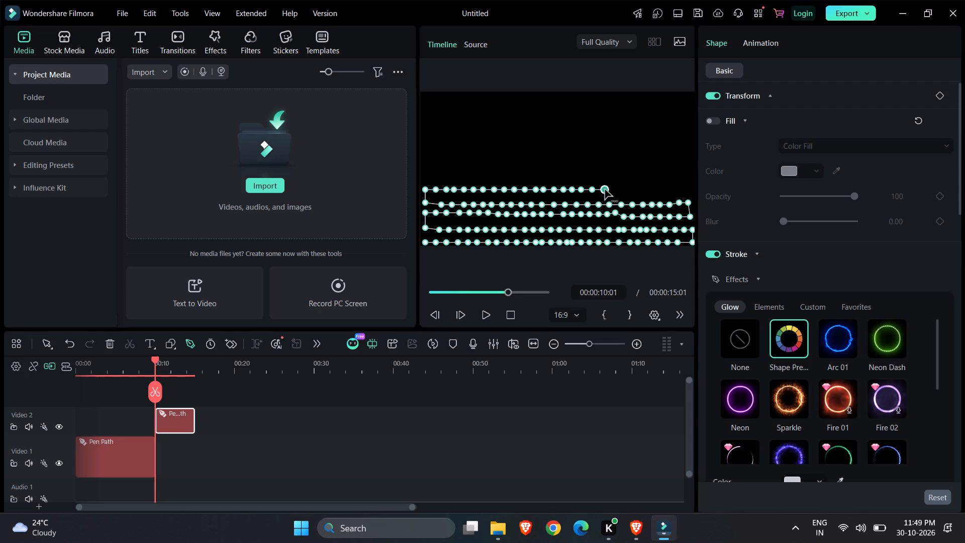
# Complete the fifth row with nine closely spaced points ending at the frame's right edge.
pyautogui.click(613, 189)
pyautogui.click(621, 189)
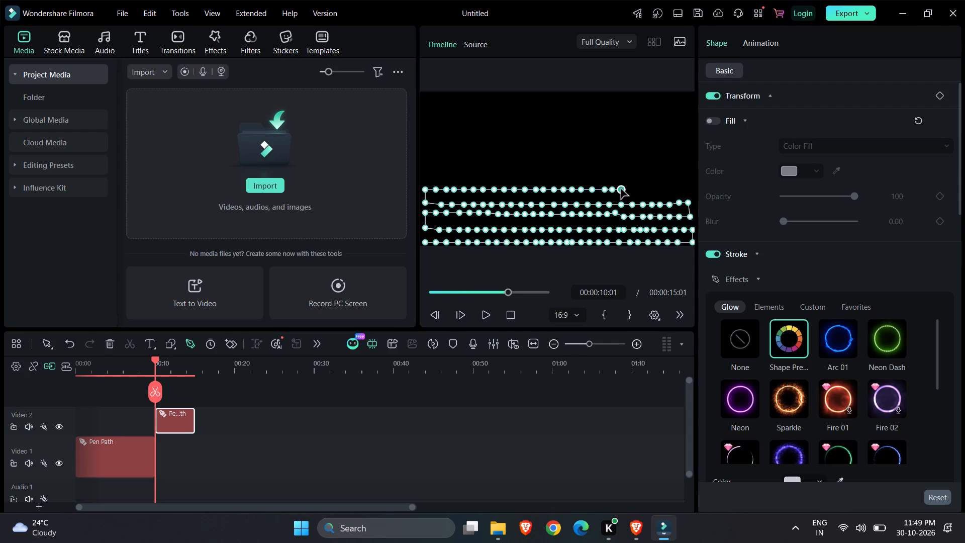
pyautogui.click(630, 189)
pyautogui.click(639, 189)
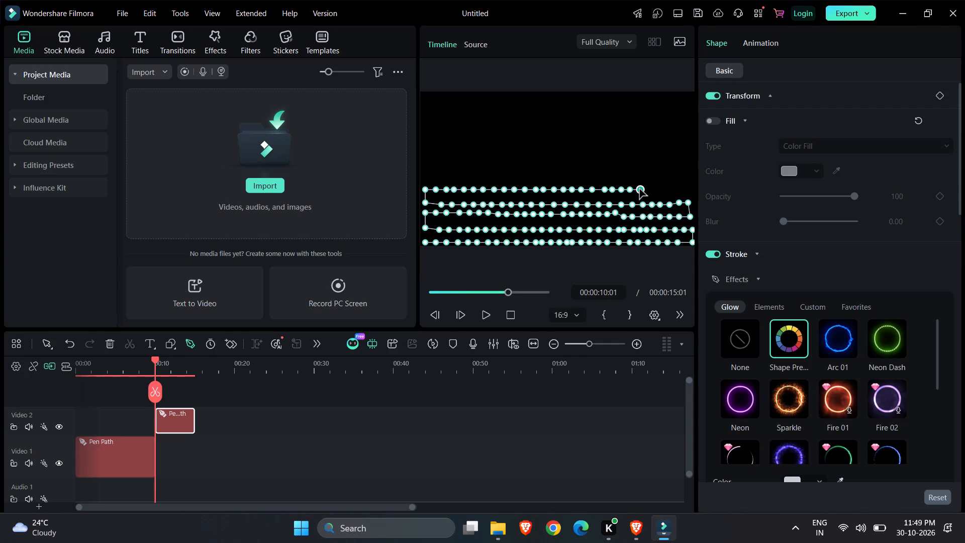
pyautogui.click(650, 190)
pyautogui.click(661, 189)
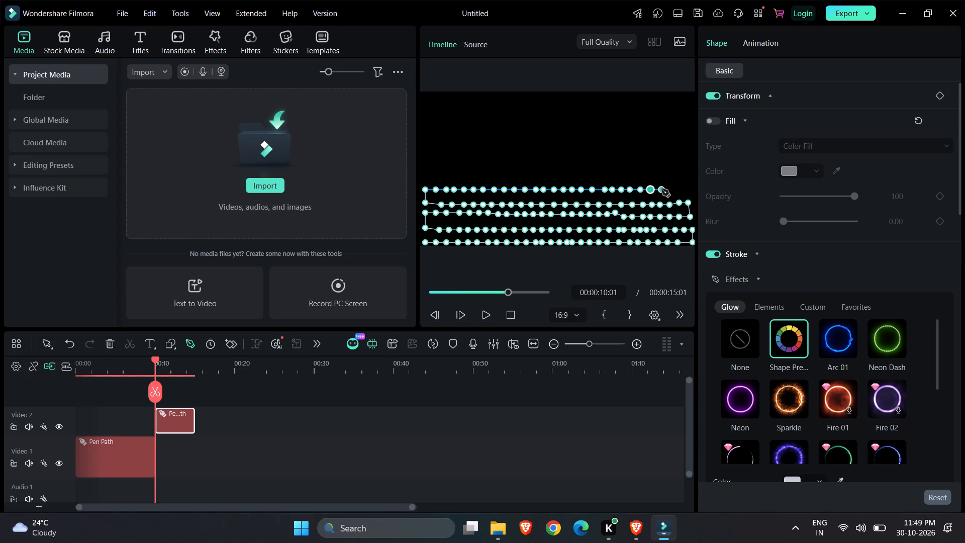
pyautogui.click(671, 189)
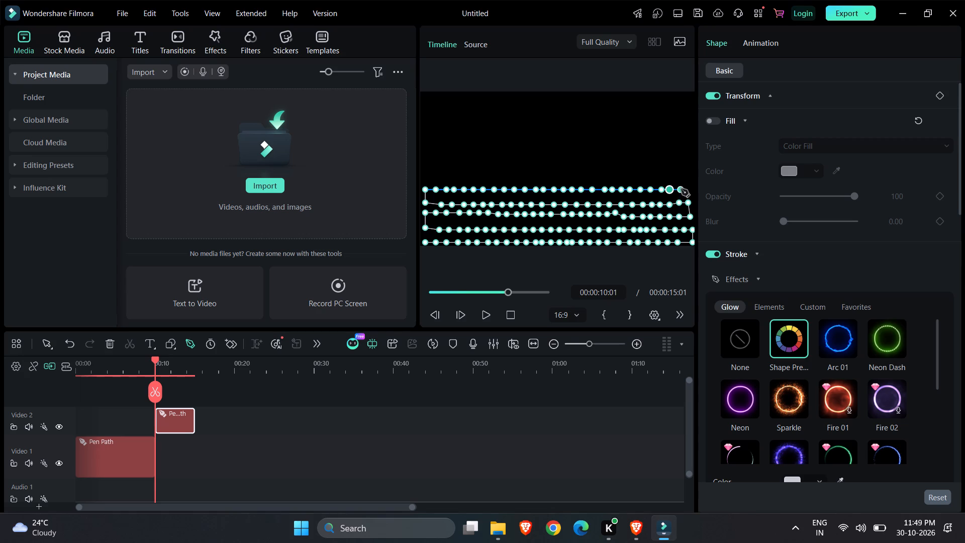
pyautogui.click(681, 189)
pyautogui.click(689, 189)
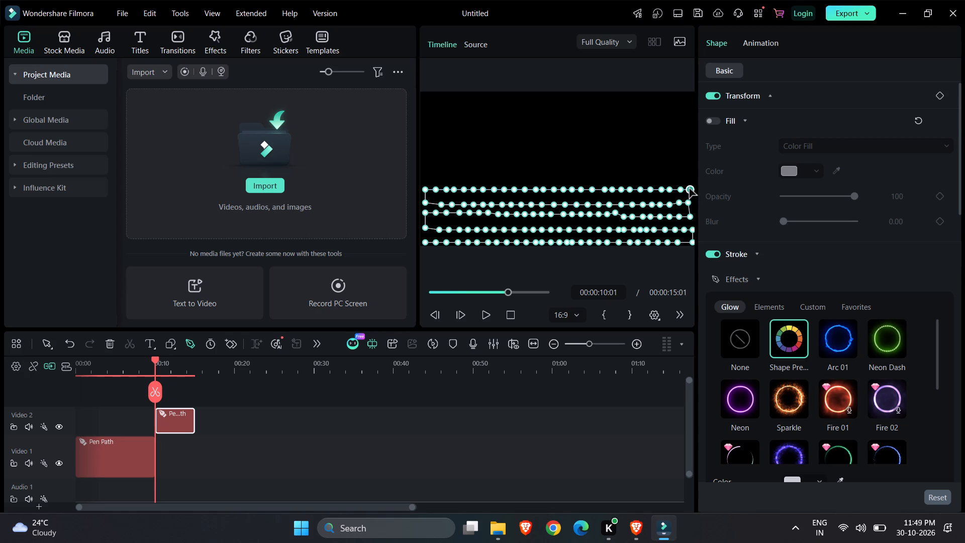
# Start the sixth row just above the fifth, placing twelve closely spaced points leftward from the frame's right edge to about mid-frame.
pyautogui.click(689, 178)
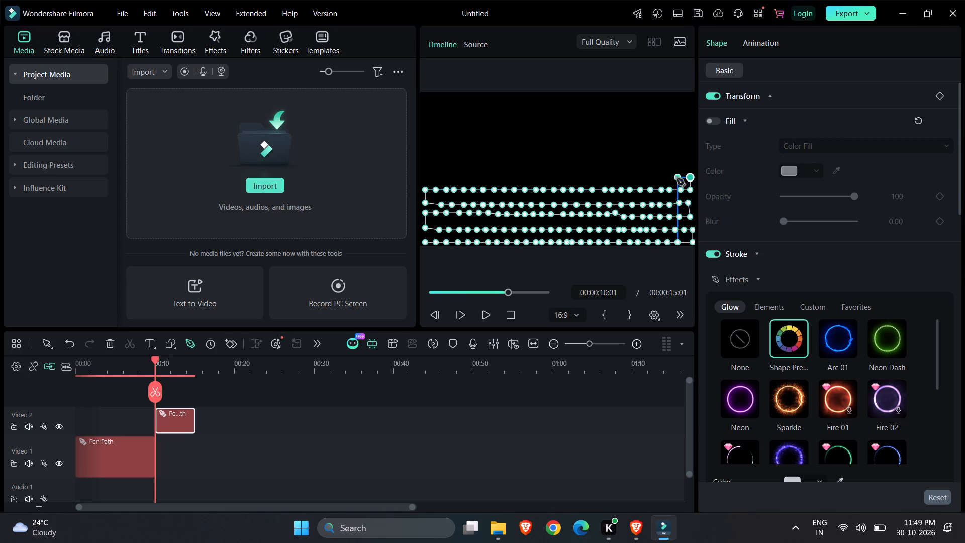
pyautogui.click(677, 178)
pyautogui.click(665, 178)
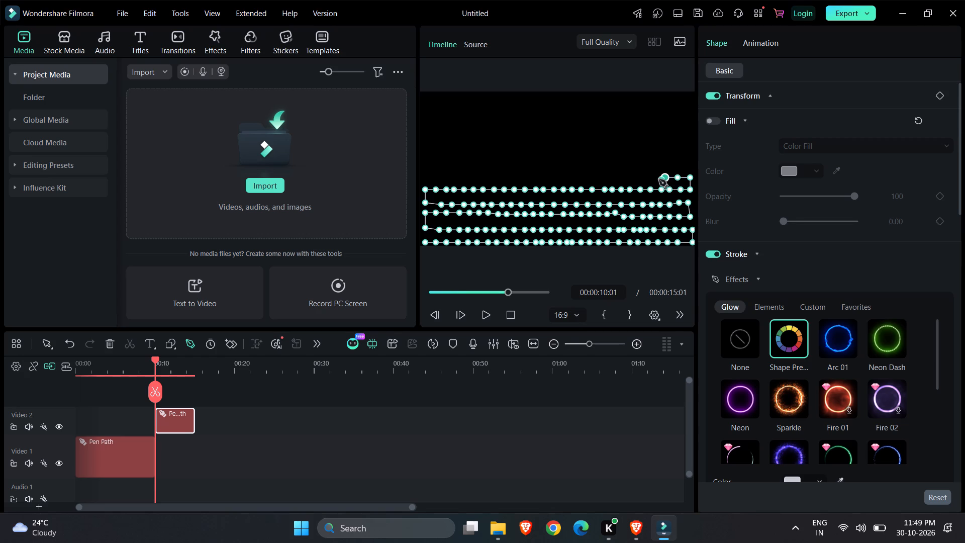
pyautogui.click(653, 178)
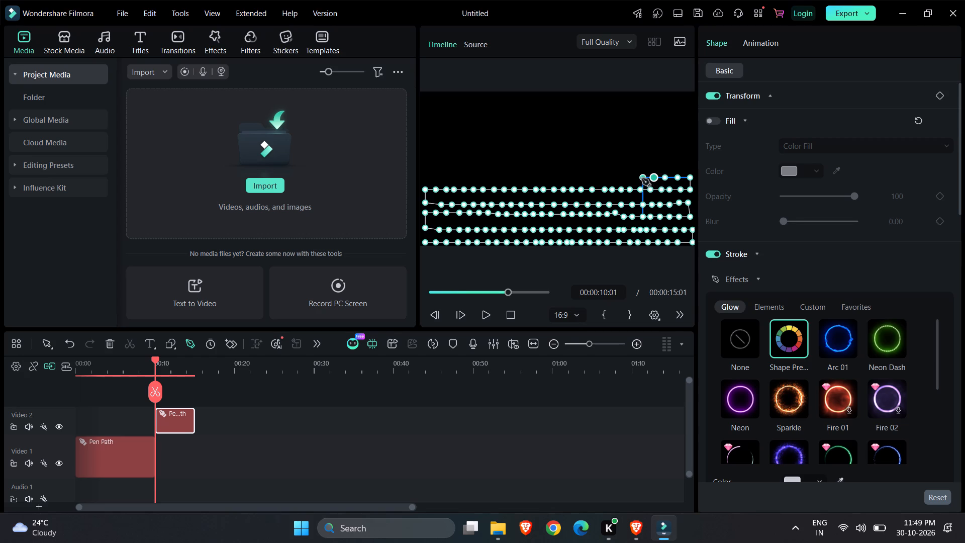
pyautogui.click(642, 178)
pyautogui.click(631, 178)
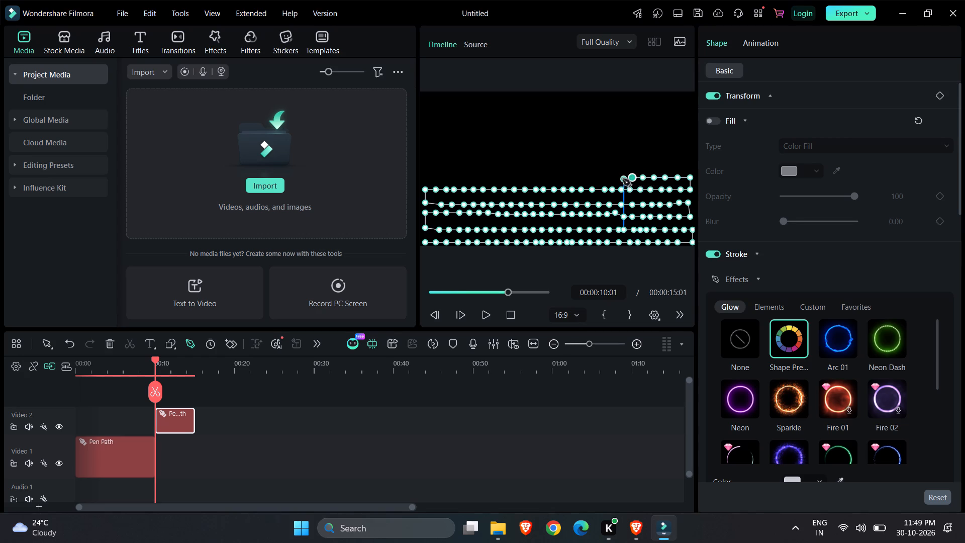
pyautogui.click(623, 179)
pyautogui.click(609, 178)
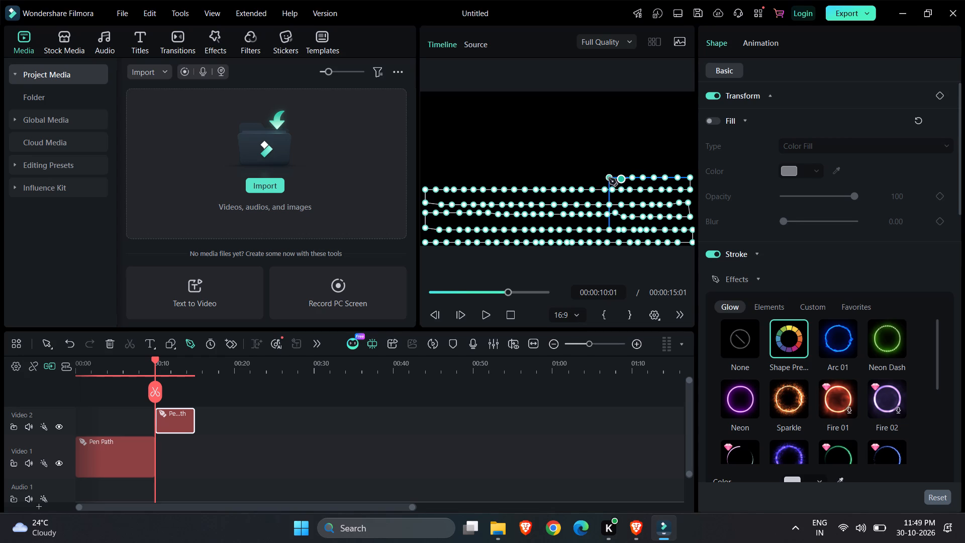
pyautogui.click(599, 177)
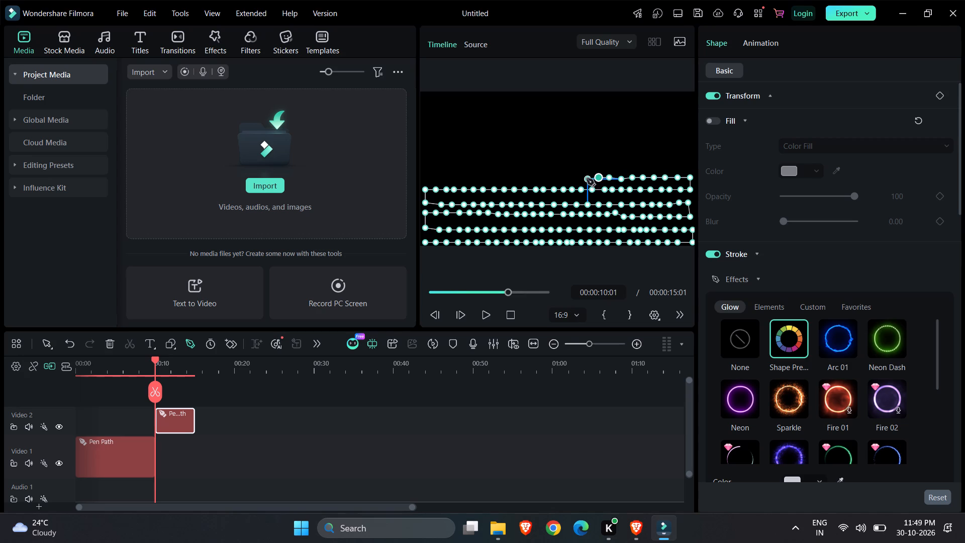
pyautogui.click(587, 178)
pyautogui.click(573, 178)
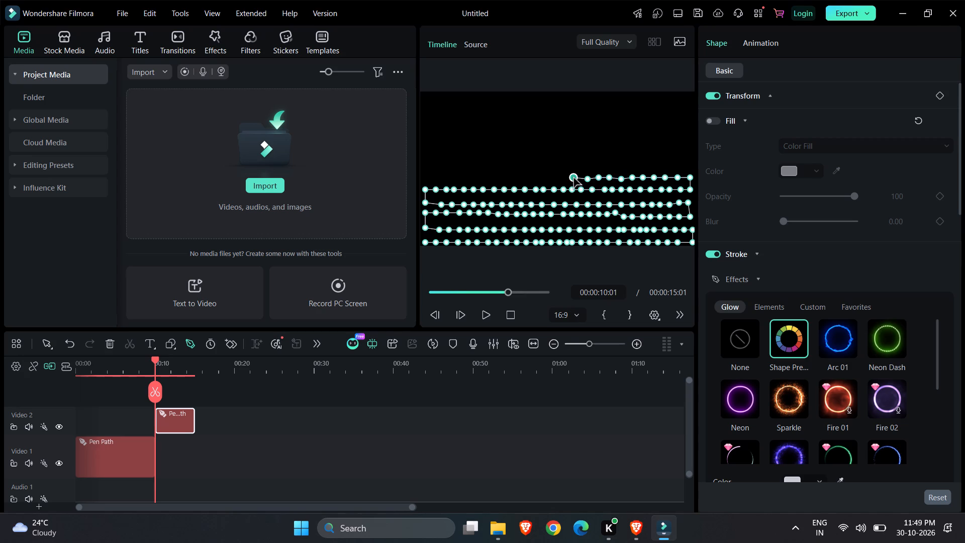
pyautogui.click(563, 178)
# Complete the sixth row with twelve closely spaced points leftward from about mid-frame to the frame's left edge.
pyautogui.click(550, 178)
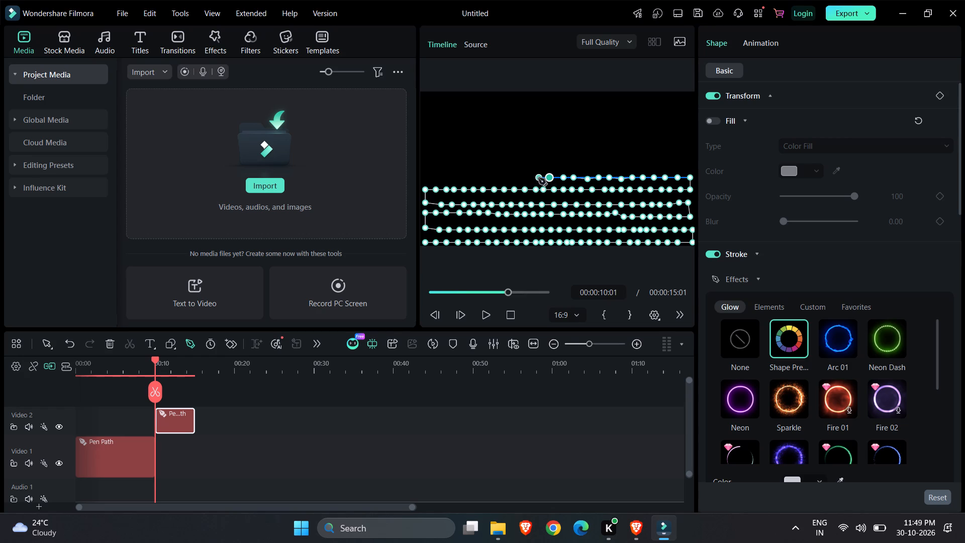
pyautogui.click(538, 178)
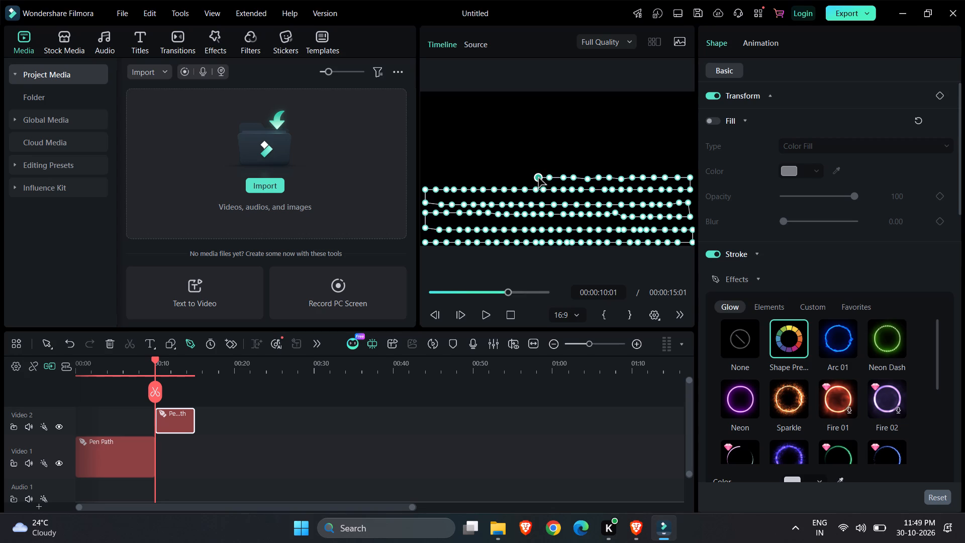
pyautogui.click(530, 178)
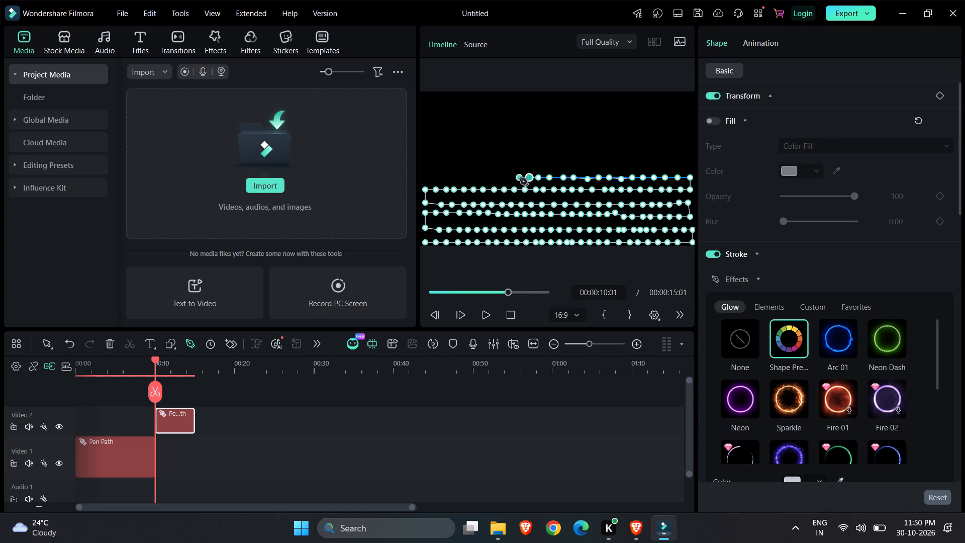
pyautogui.click(519, 178)
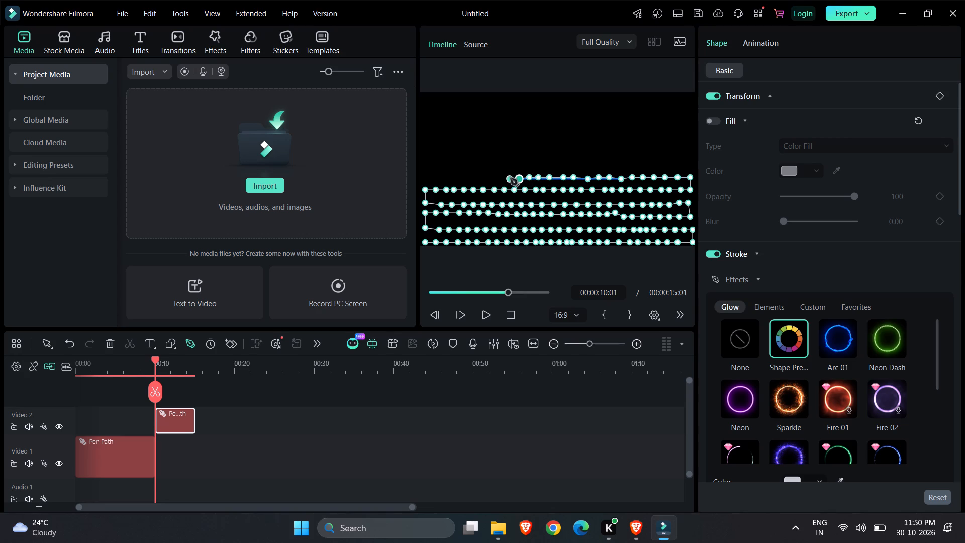
pyautogui.click(510, 178)
pyautogui.click(499, 178)
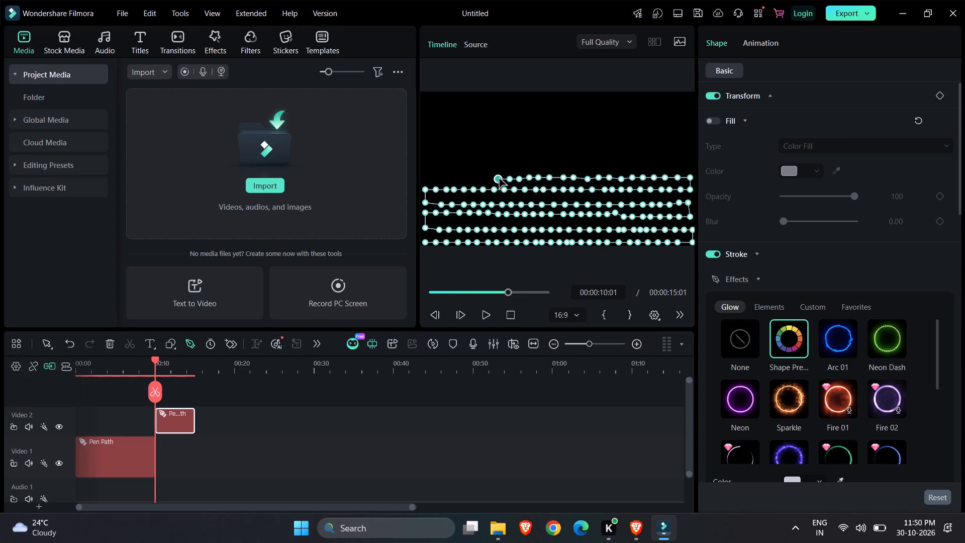
pyautogui.click(488, 178)
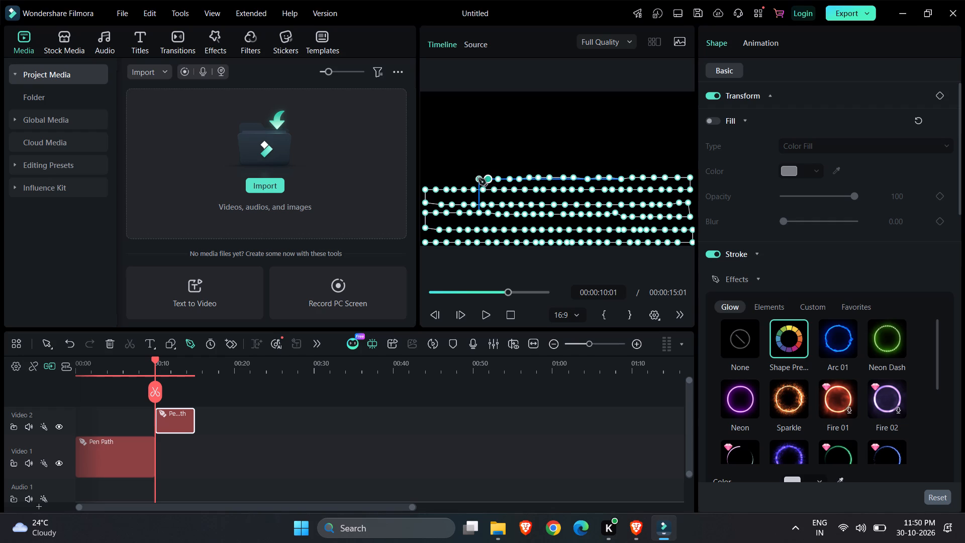
pyautogui.click(478, 178)
pyautogui.click(465, 179)
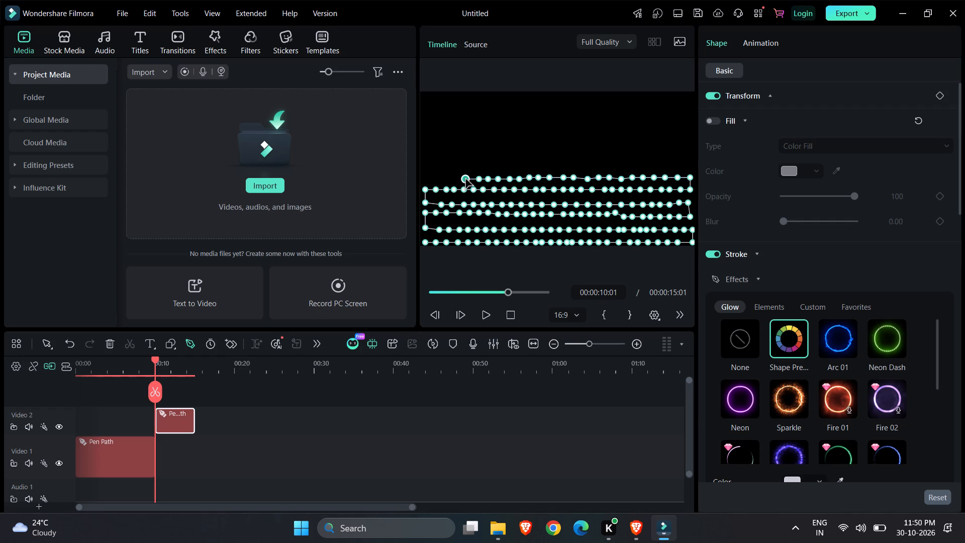
pyautogui.click(455, 179)
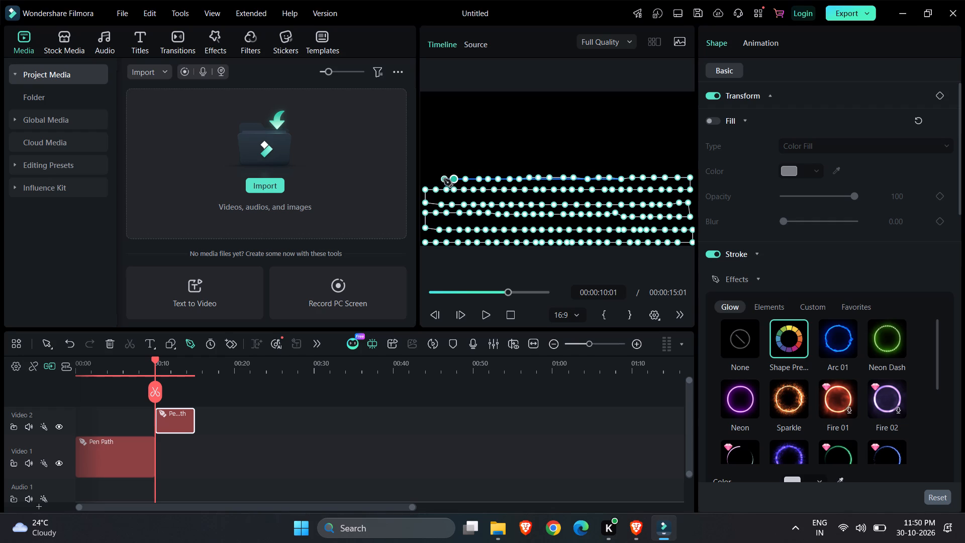
pyautogui.click(443, 179)
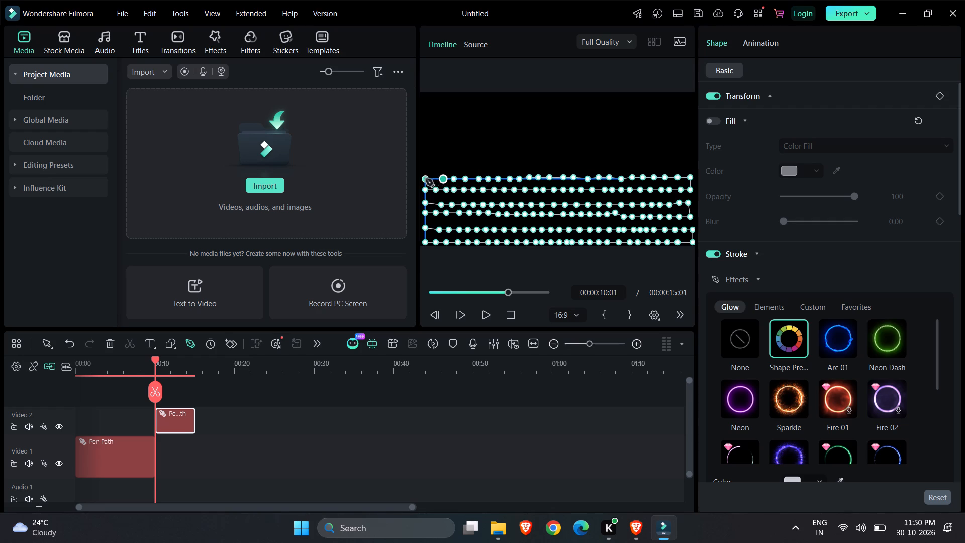
pyautogui.click(426, 179)
# Start the seventh row just above the sixth, placing ten closely spaced points rightward from the frame's left edge to just over a third of its width.
pyautogui.click(425, 164)
pyautogui.click(439, 164)
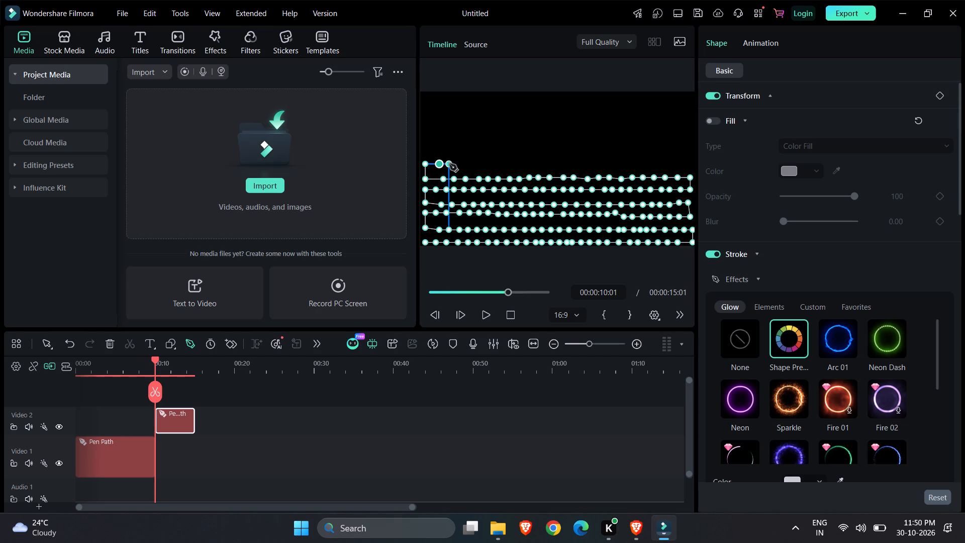
pyautogui.click(450, 164)
pyautogui.click(461, 163)
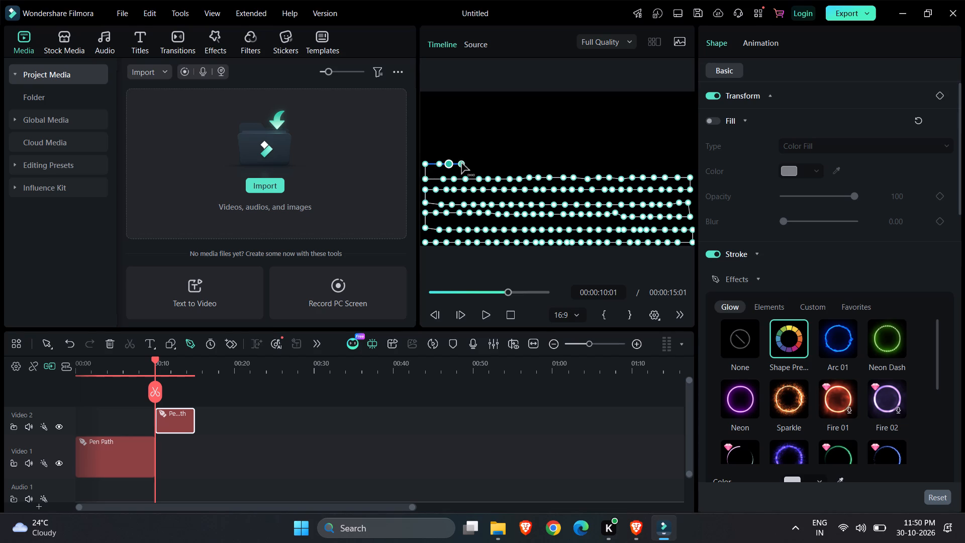
pyautogui.click(470, 163)
pyautogui.click(480, 163)
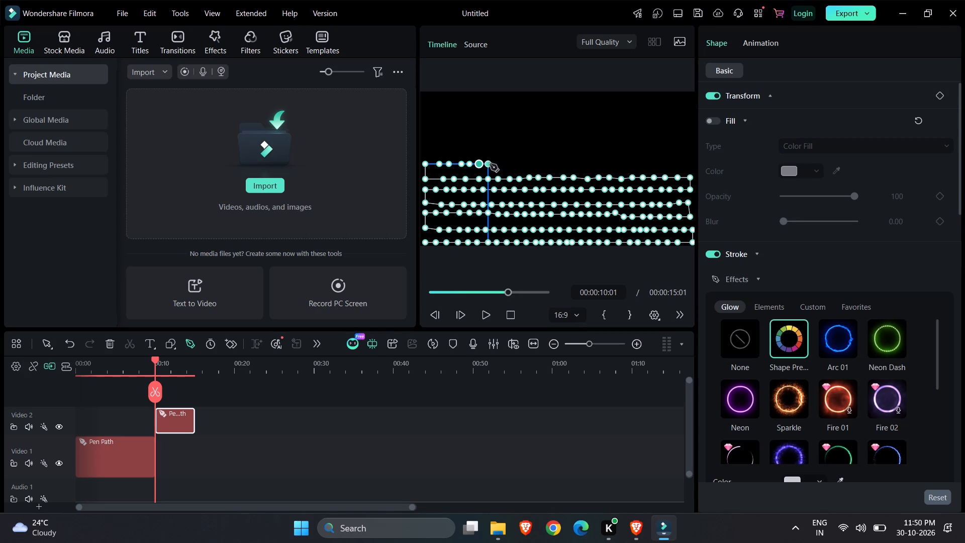
pyautogui.click(492, 164)
pyautogui.click(492, 164)
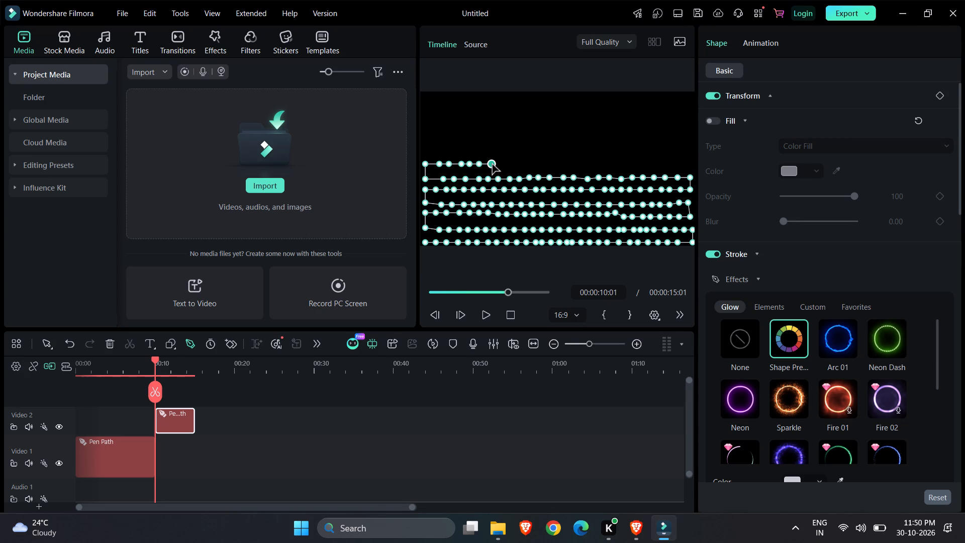
pyautogui.click(501, 164)
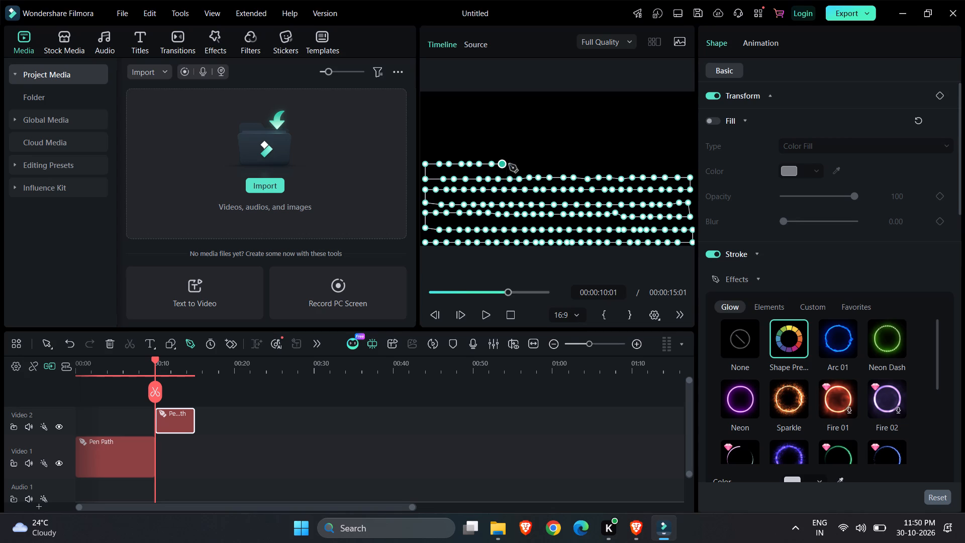
pyautogui.click(514, 164)
pyautogui.click(522, 164)
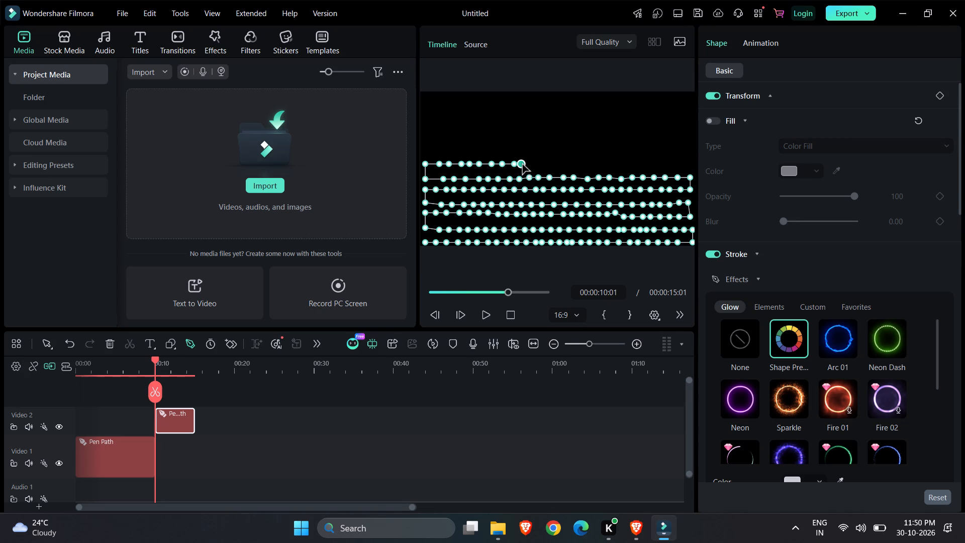
# Continue the seventh row rightward with ten closely spaced points to nearly three quarters of the frame's width.
pyautogui.click(530, 164)
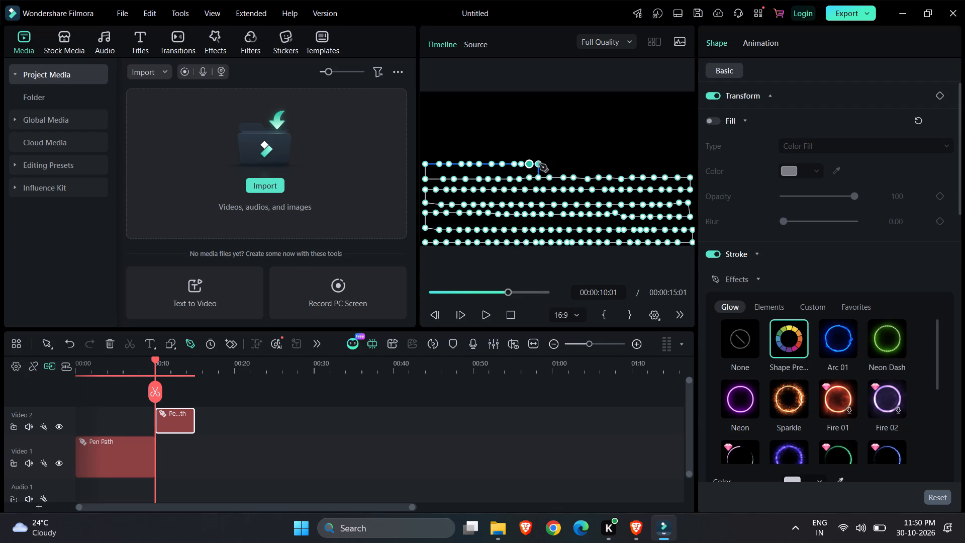
pyautogui.click(540, 164)
pyautogui.click(548, 164)
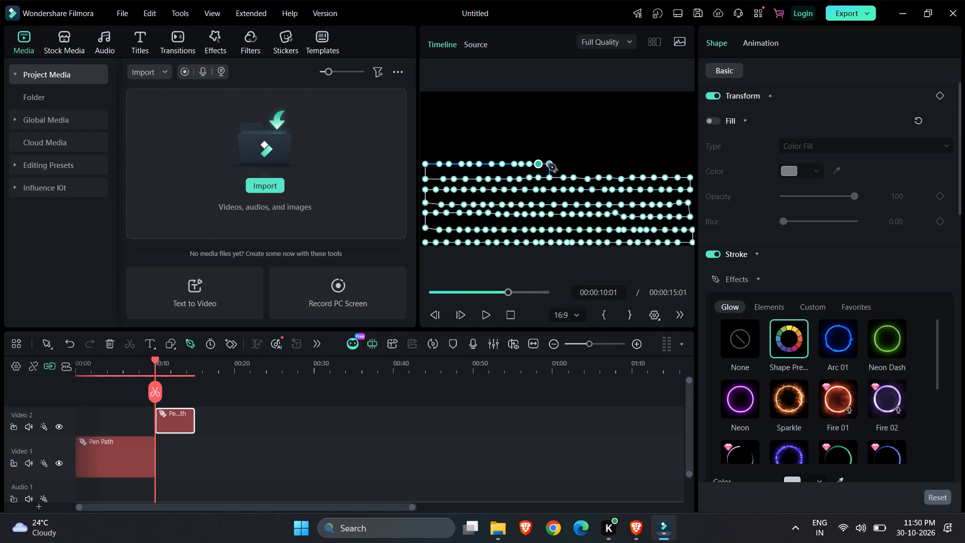
pyautogui.click(560, 164)
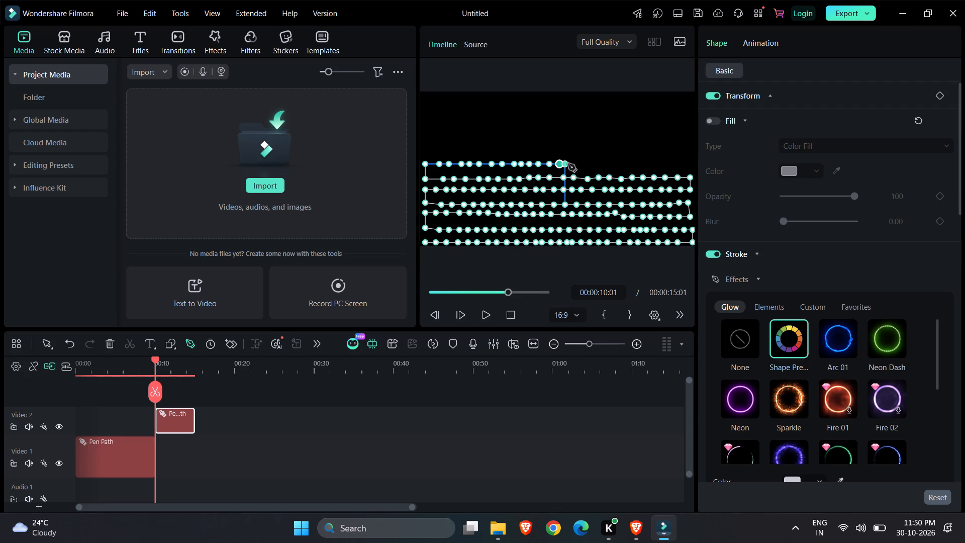
pyautogui.click(569, 164)
pyautogui.click(579, 164)
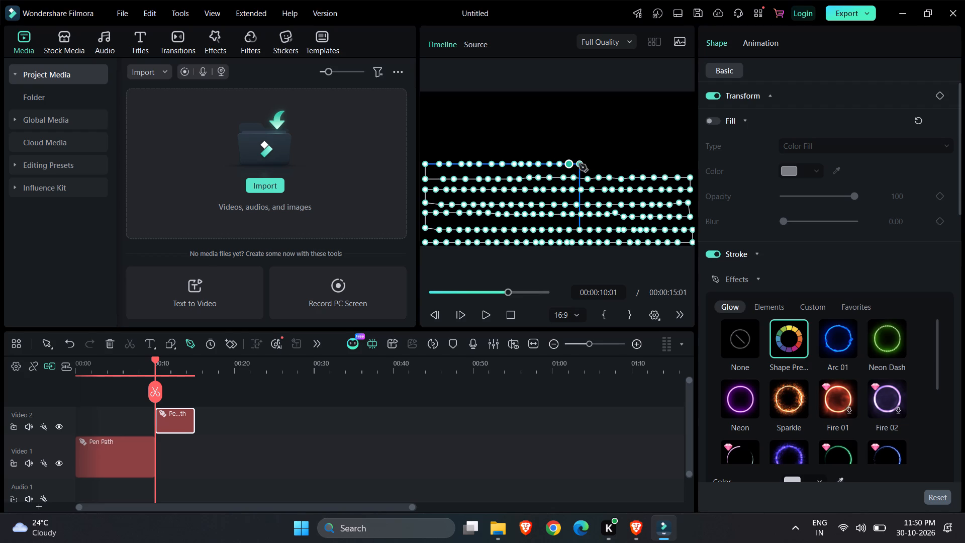
pyautogui.click(589, 164)
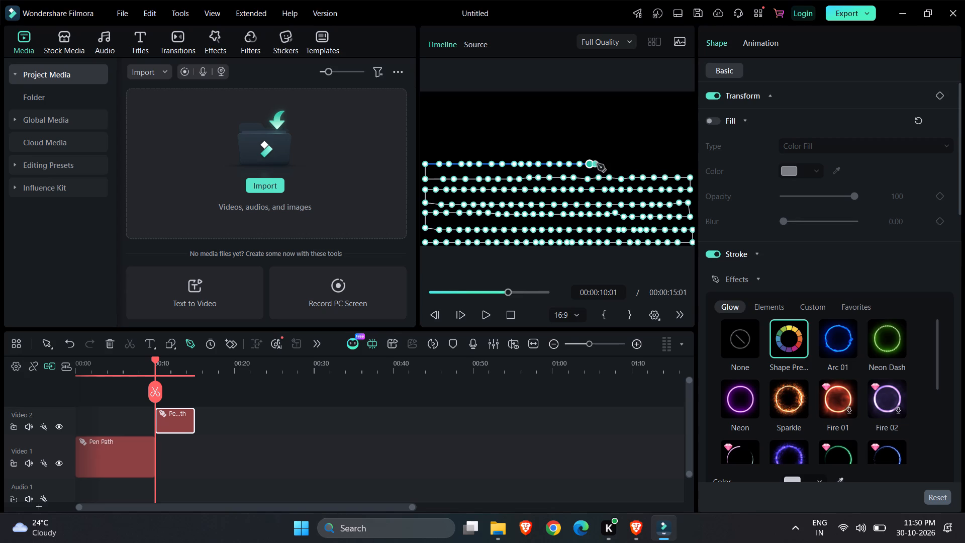
pyautogui.click(599, 163)
pyautogui.click(608, 163)
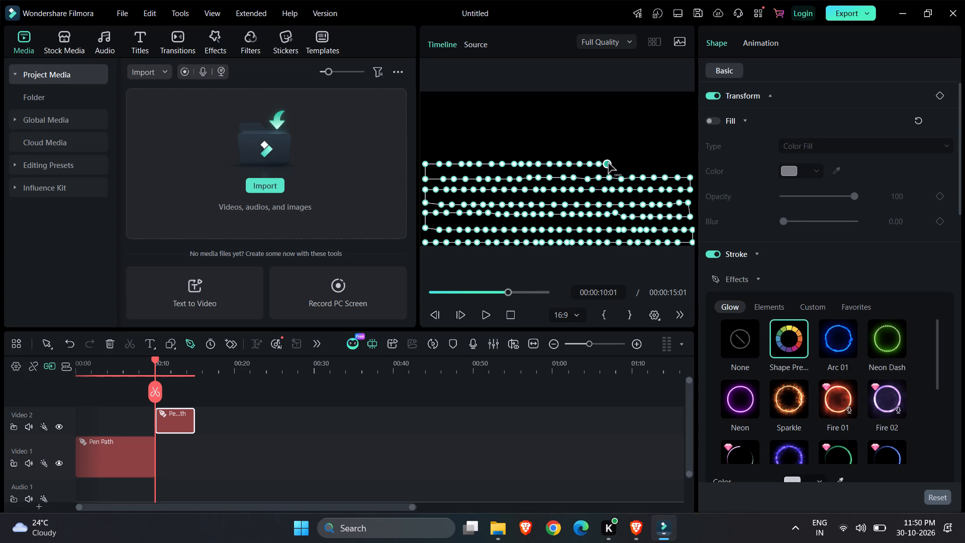
pyautogui.click(618, 163)
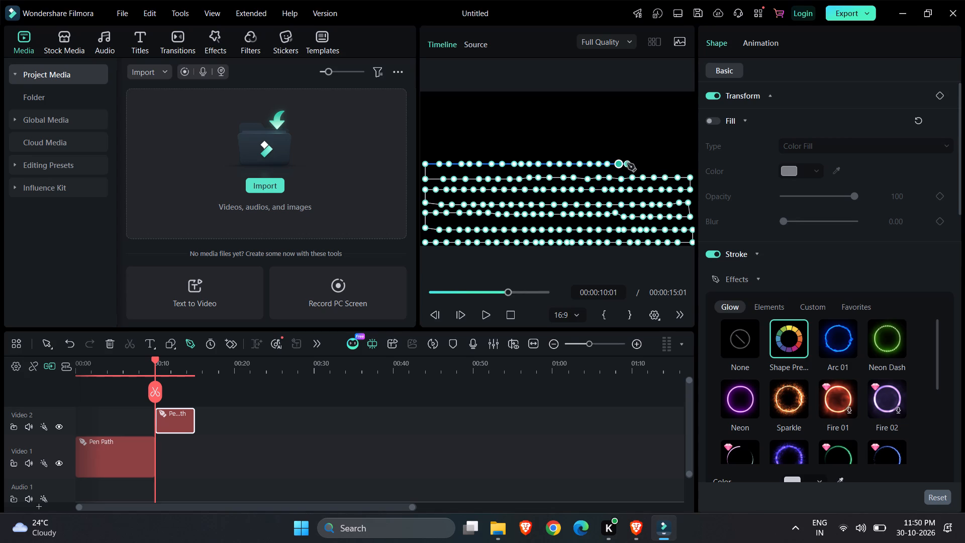
# Complete the seventh row with about ten closely spaced points ending at the frame's right edge.
pyautogui.click(628, 163)
pyautogui.click(631, 163)
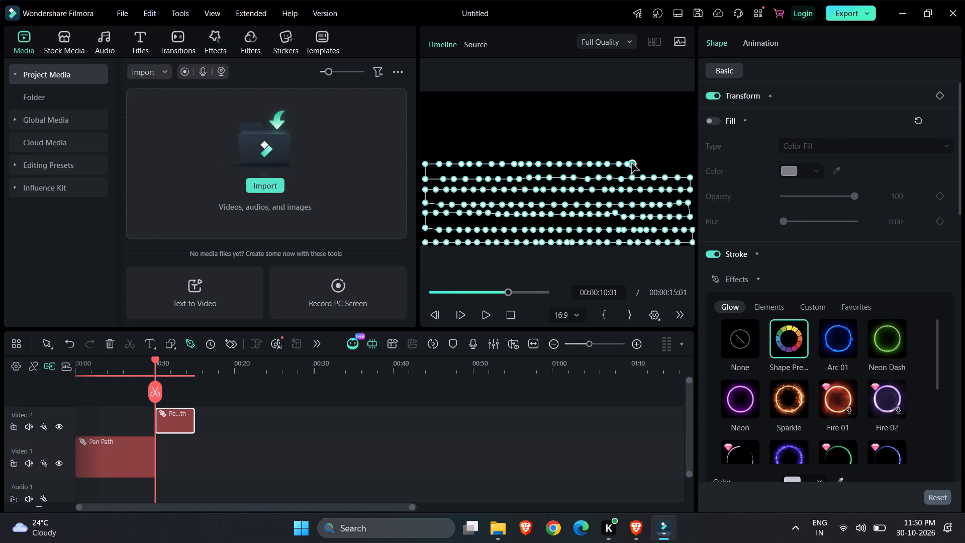
pyautogui.click(640, 164)
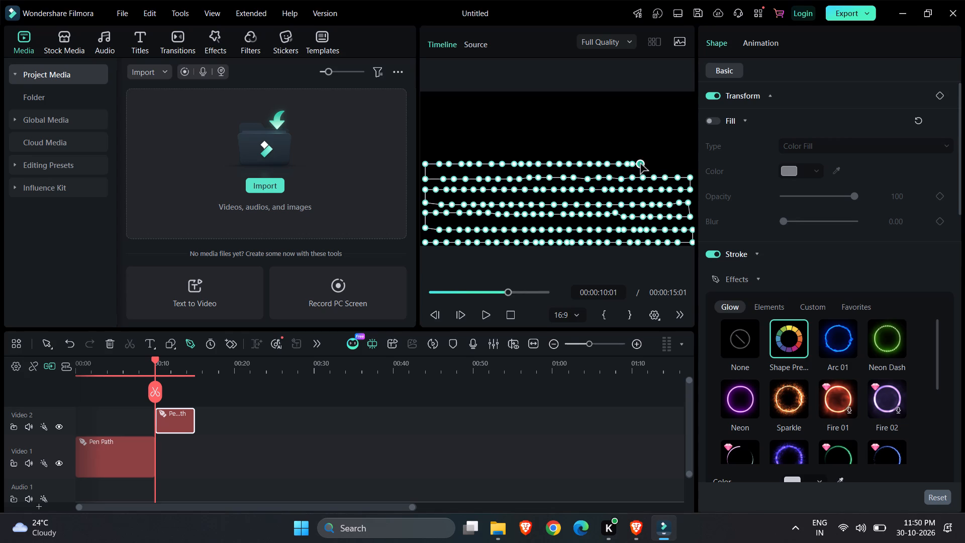
pyautogui.click(649, 164)
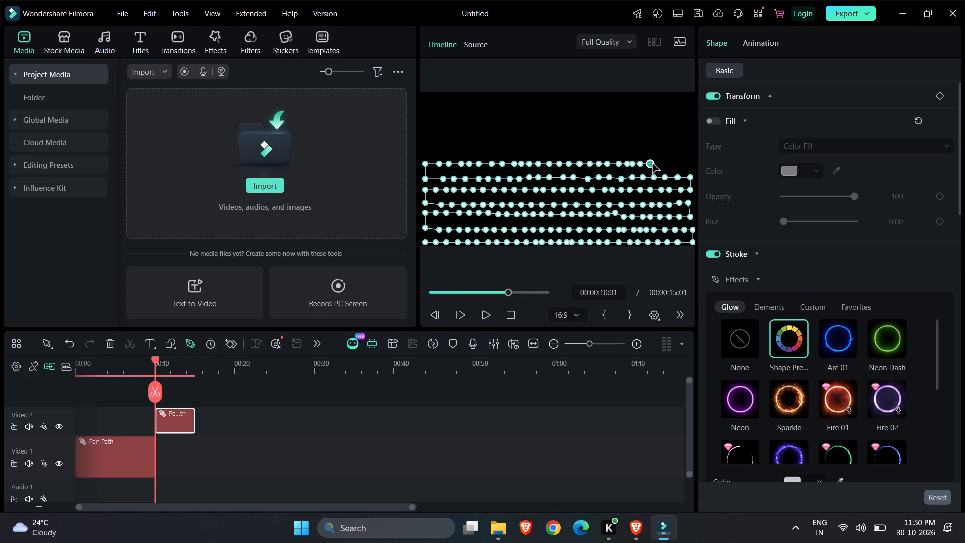
pyautogui.click(652, 164)
pyautogui.click(659, 164)
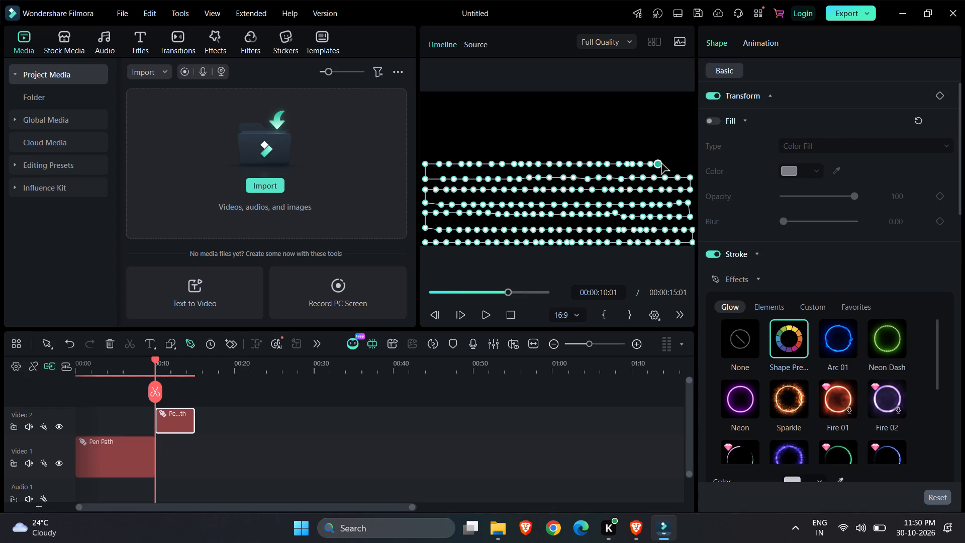
pyautogui.click(665, 164)
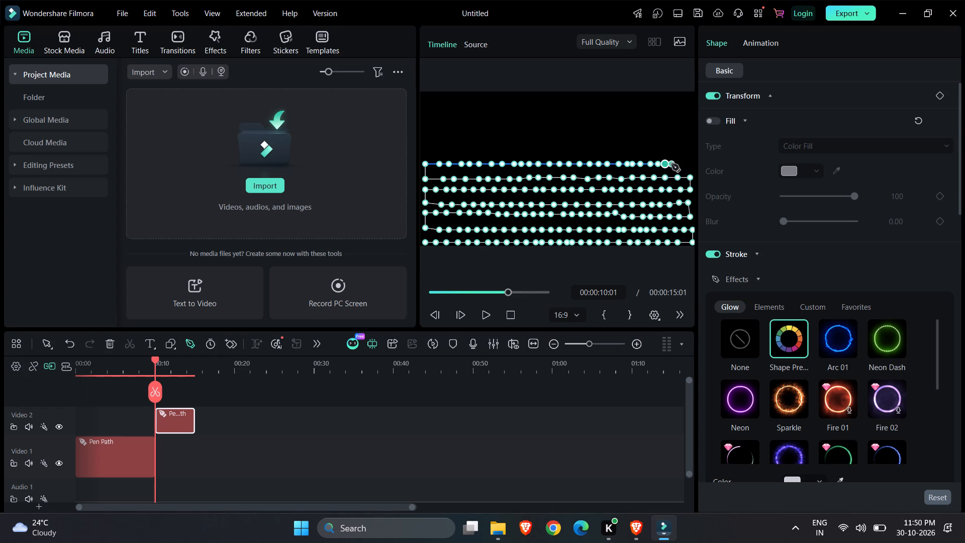
pyautogui.click(672, 163)
pyautogui.click(682, 163)
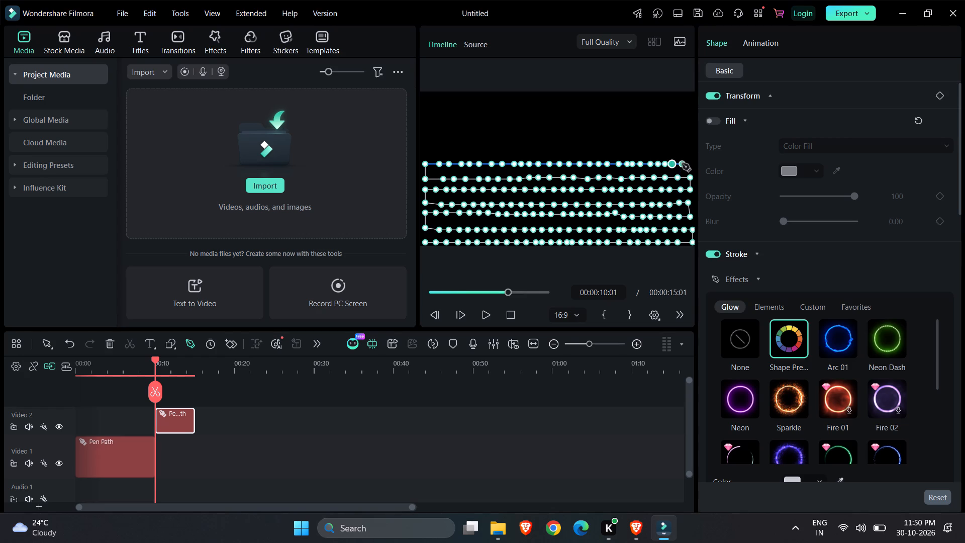
pyautogui.click(690, 163)
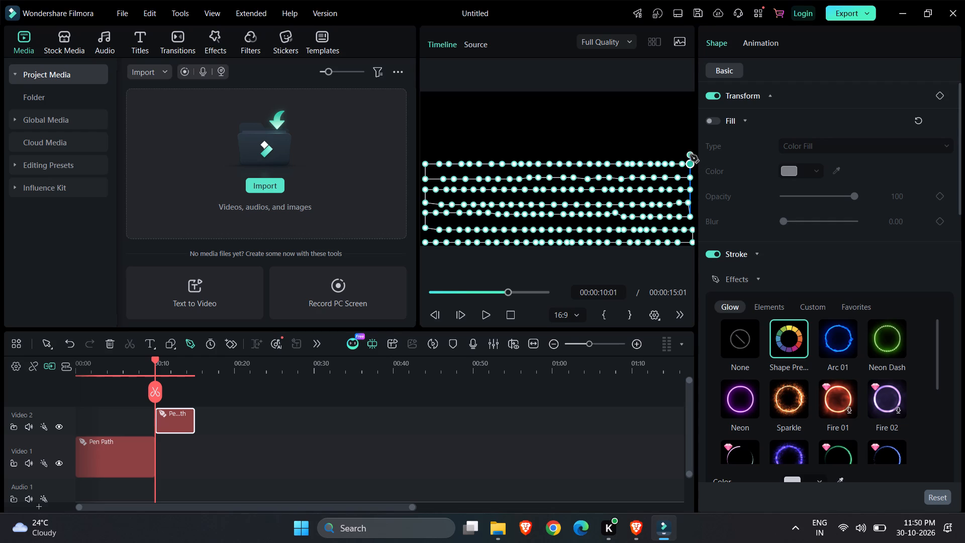
# Start the eighth row just above the seventh, placing ten closely spaced points leftward from the frame's right edge to about two thirds of its width.
pyautogui.click(689, 149)
pyautogui.click(681, 149)
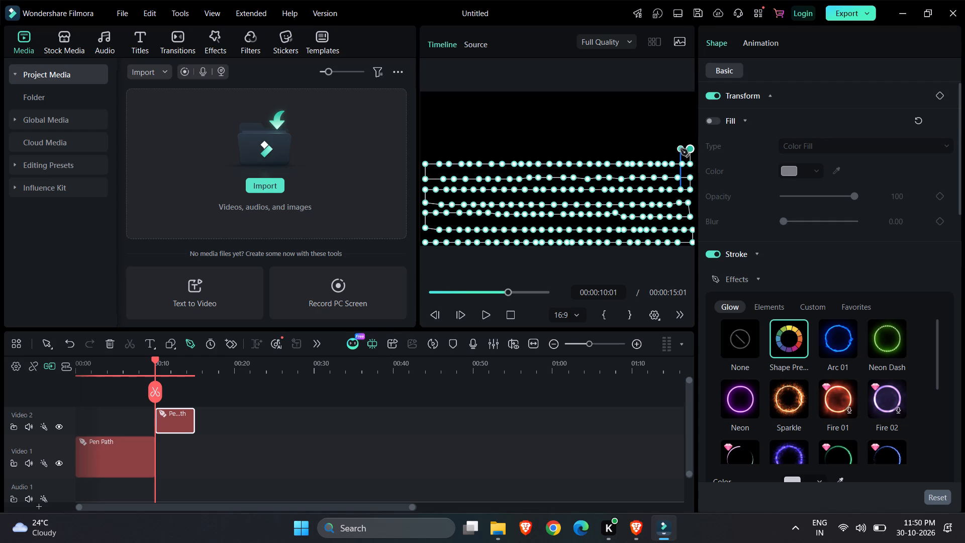
pyautogui.click(671, 149)
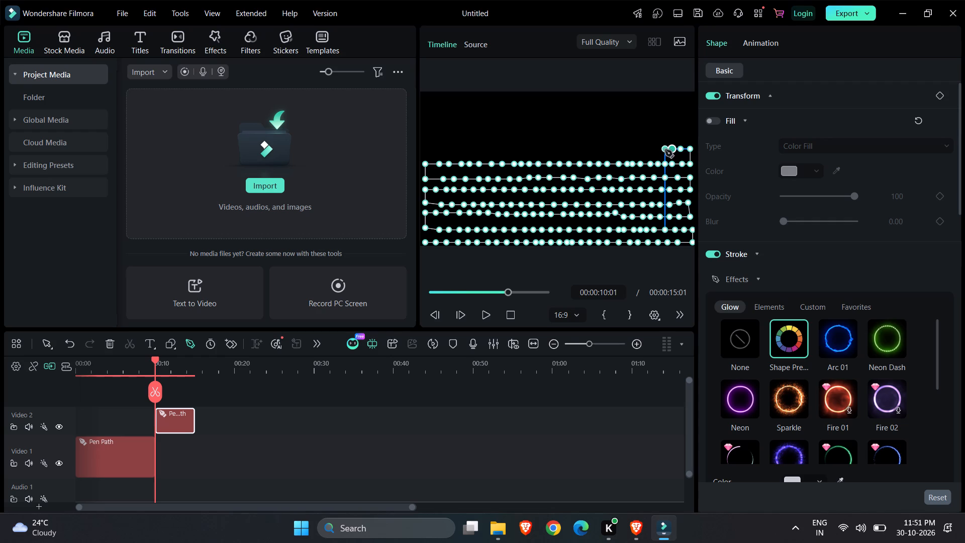
pyautogui.click(663, 150)
pyautogui.click(654, 149)
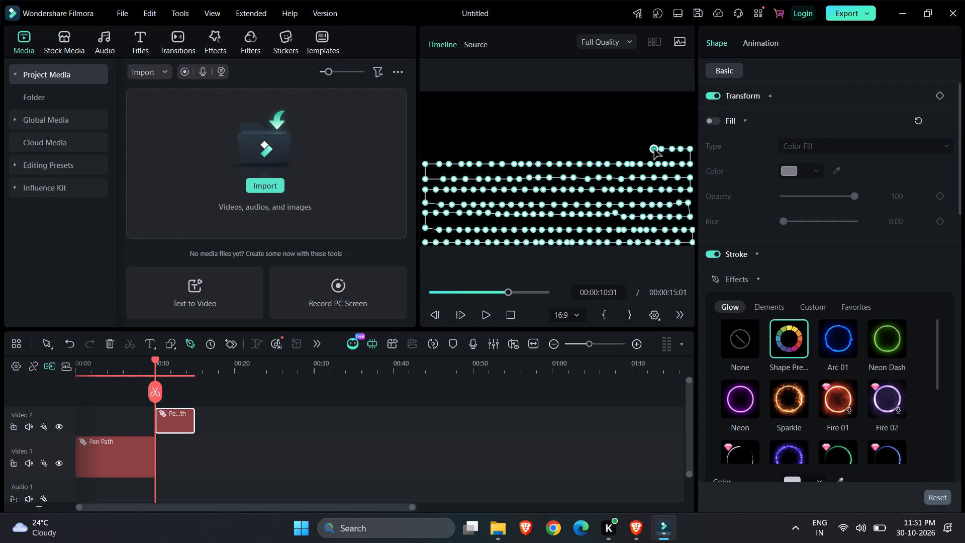
pyautogui.click(646, 149)
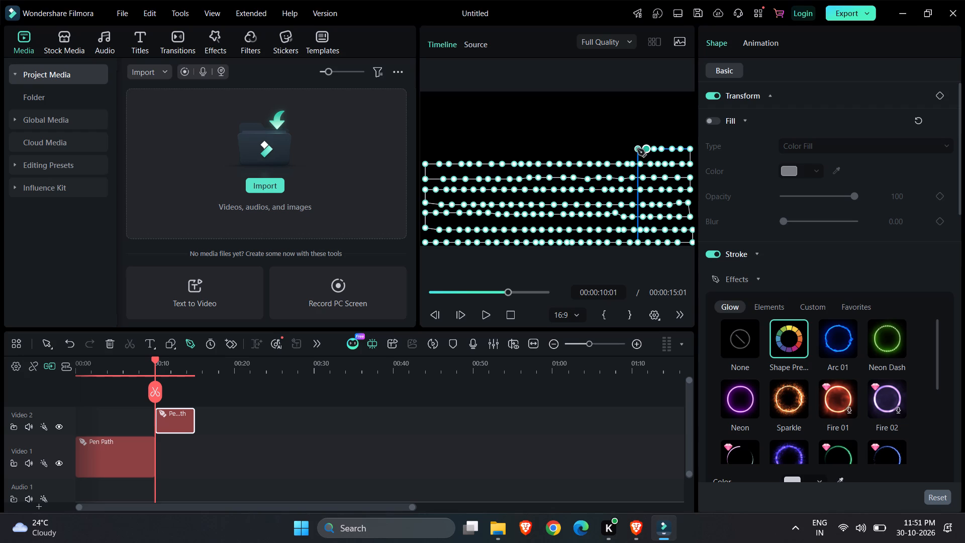
pyautogui.click(637, 149)
pyautogui.click(628, 149)
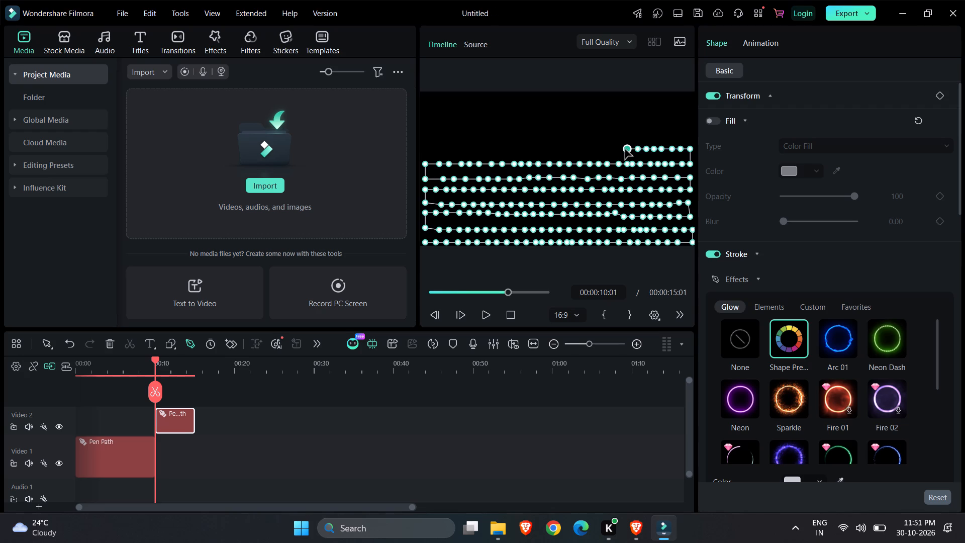
pyautogui.click(617, 148)
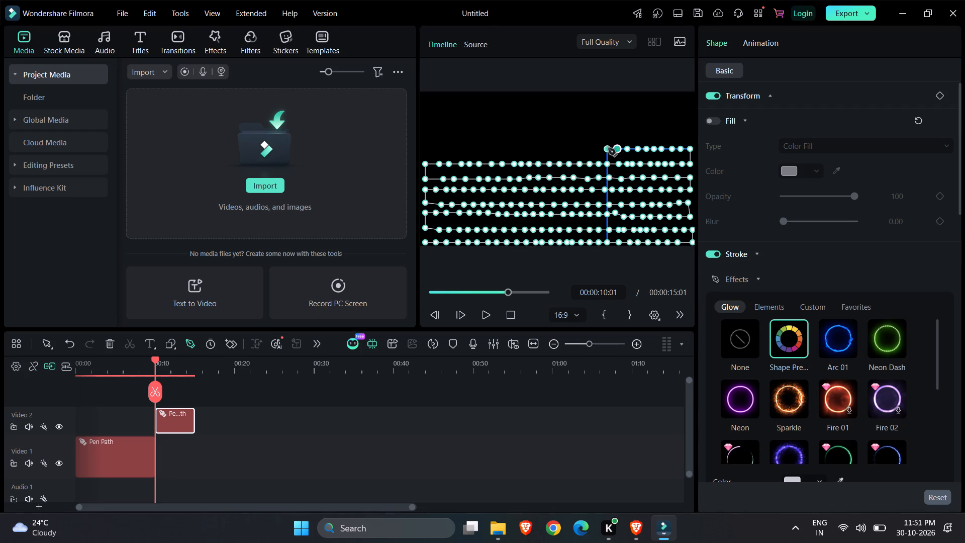
pyautogui.click(608, 148)
# Continue the eighth row leftward with nine closely spaced points to just over a third of the frame's width from its left edge.
pyautogui.click(598, 150)
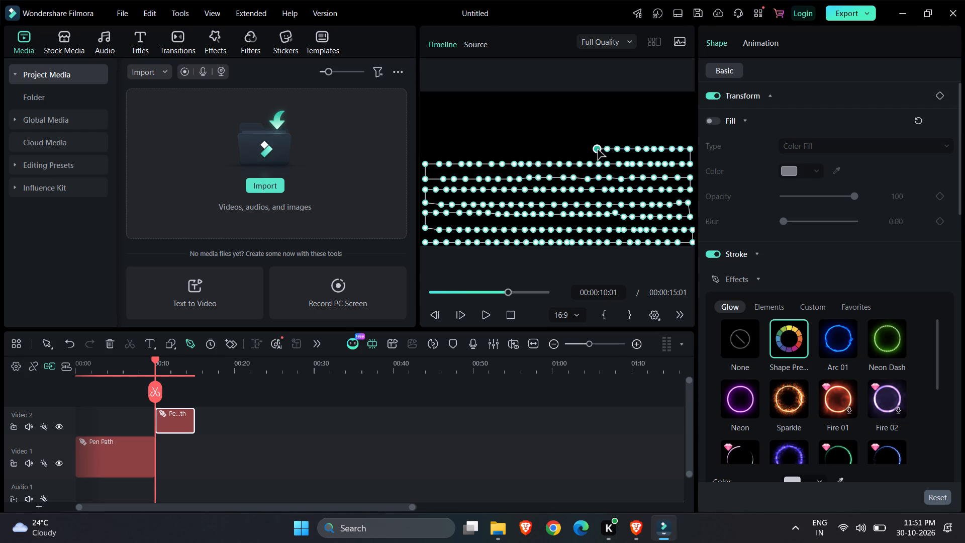
pyautogui.click(587, 150)
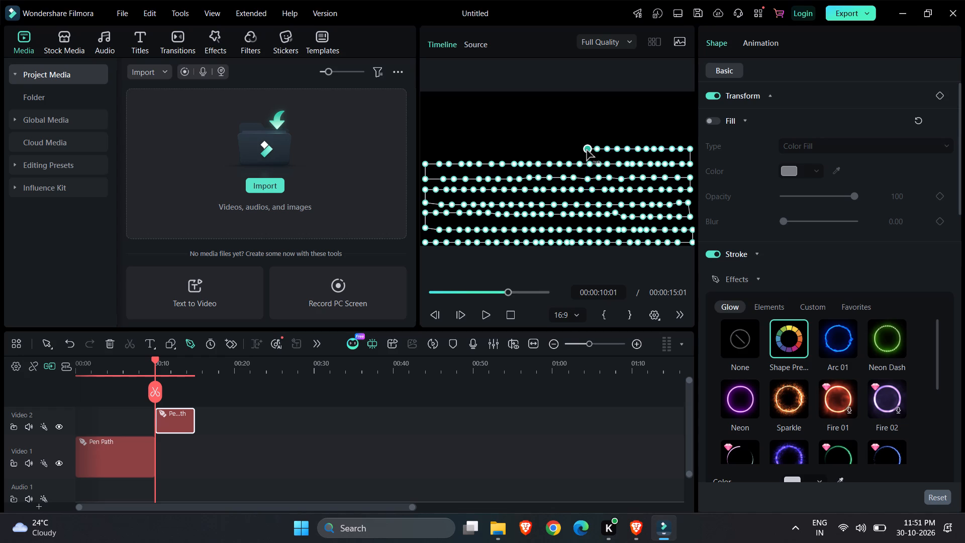
pyautogui.click(576, 150)
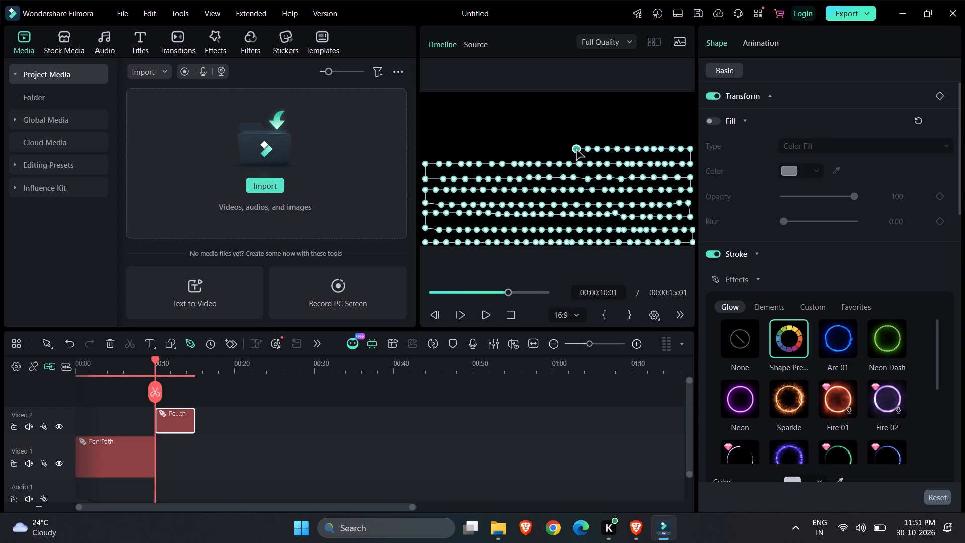
pyautogui.click(567, 150)
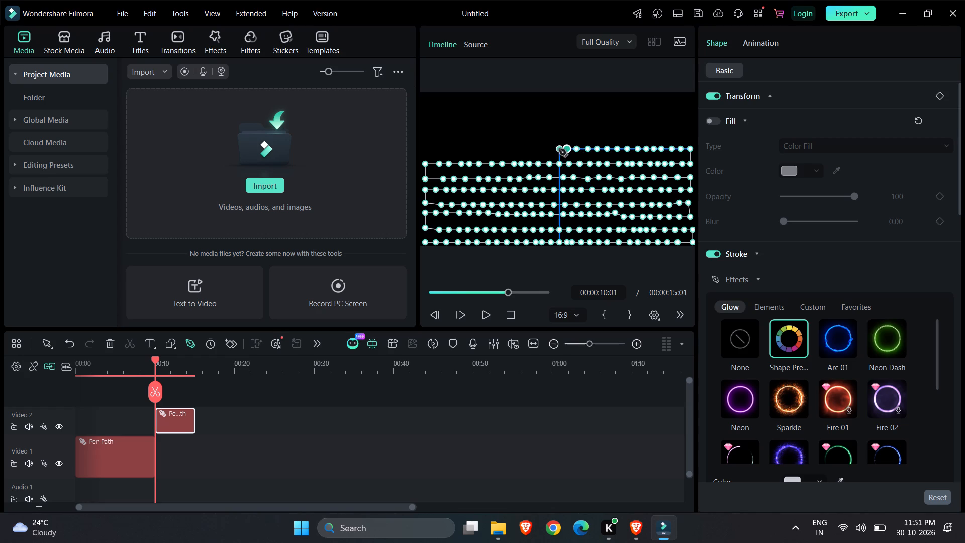
pyautogui.click(556, 150)
pyautogui.click(546, 150)
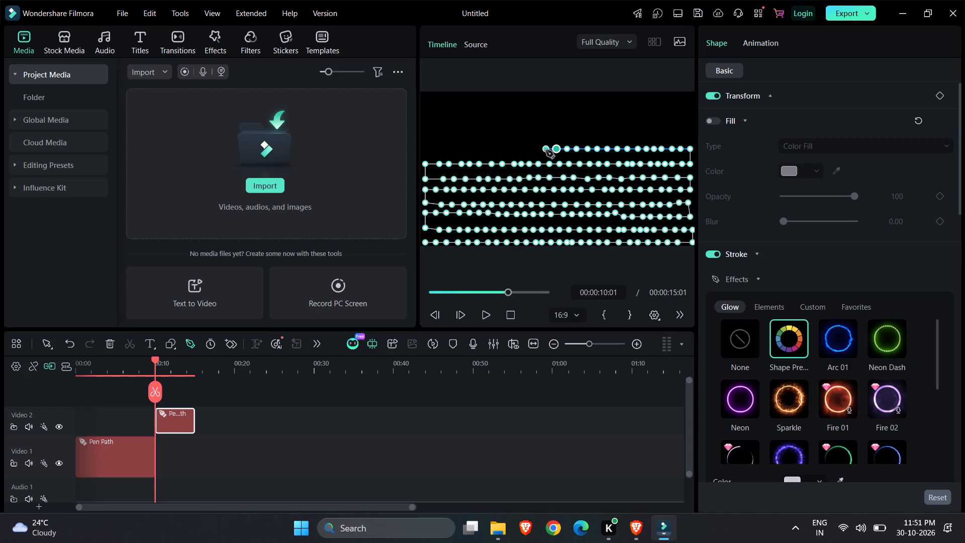
pyautogui.click(535, 150)
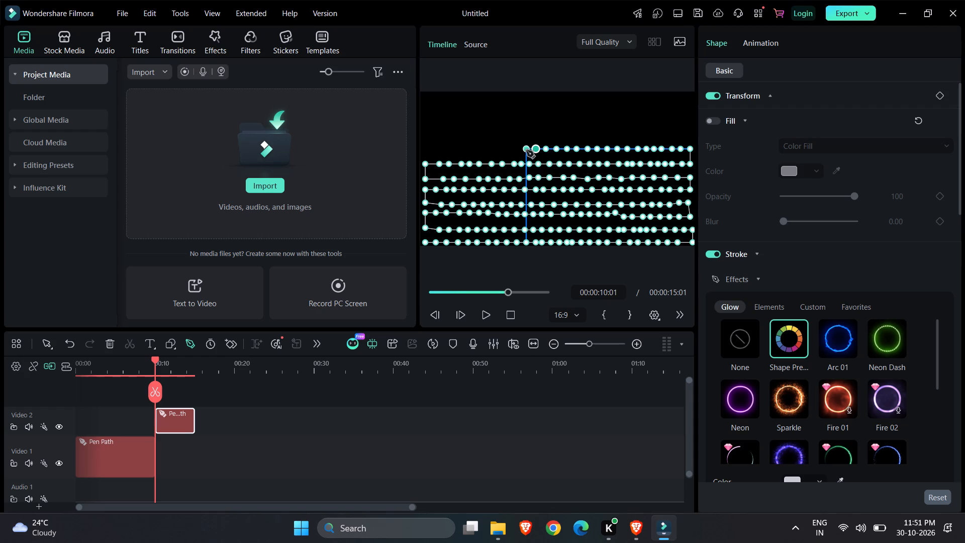
pyautogui.click(526, 150)
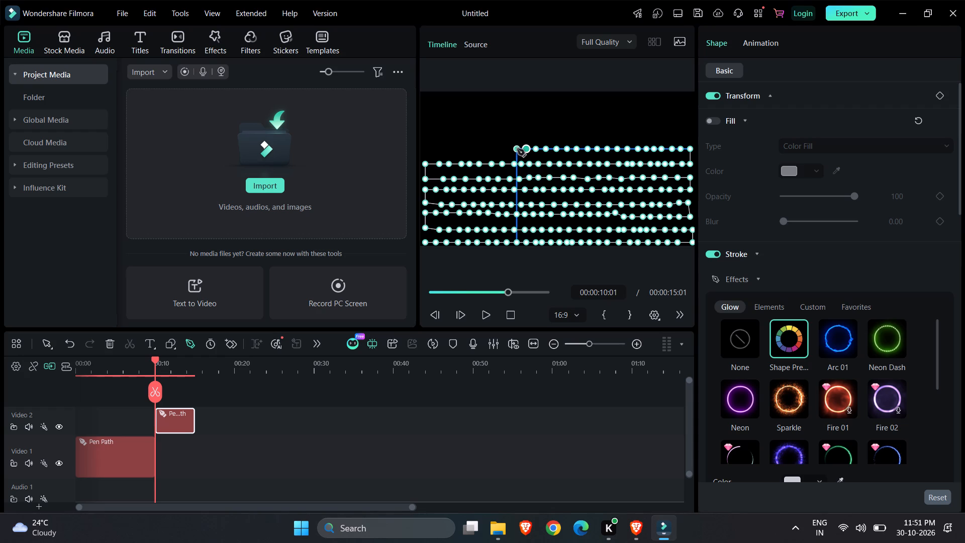
pyautogui.click(517, 149)
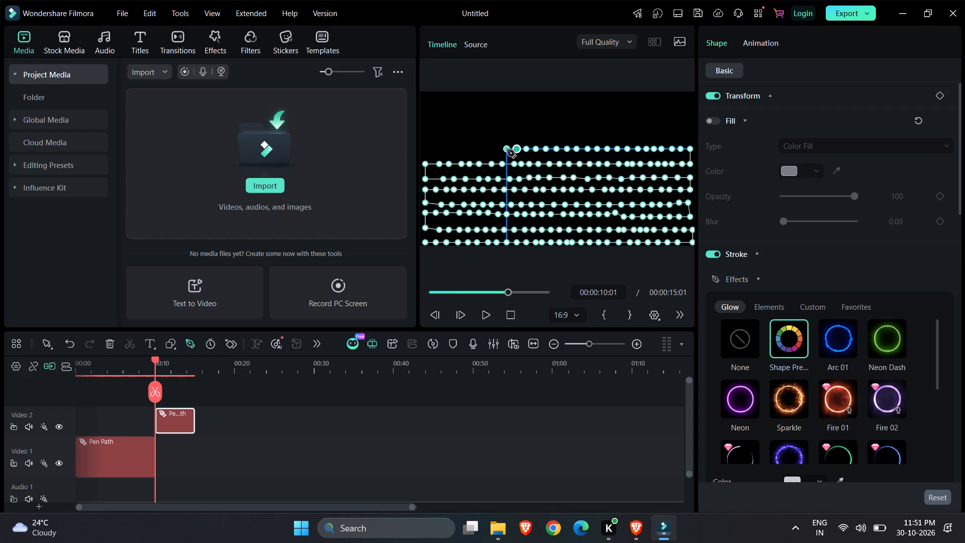
# Complete the eighth row with nine closely spaced points leftward, ending at the frame's left edge.
pyautogui.click(507, 150)
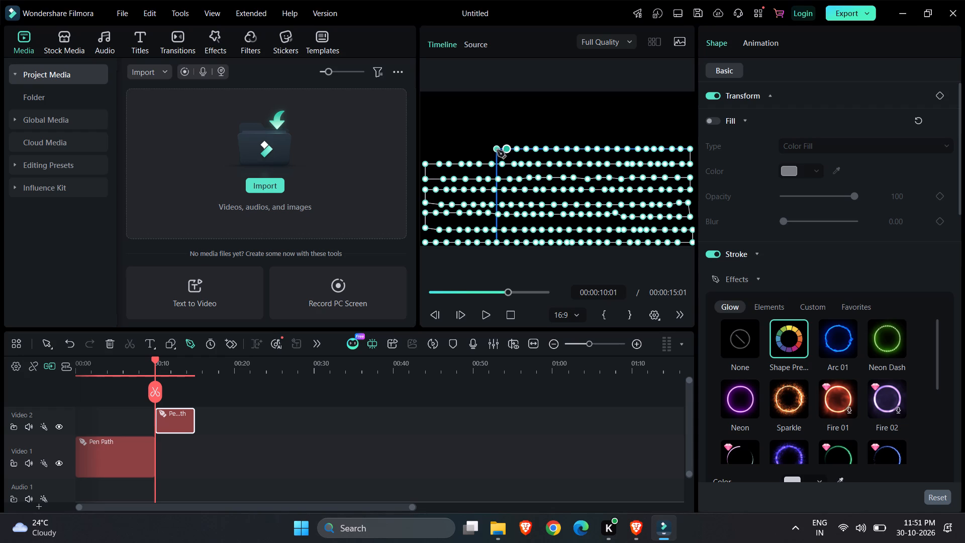
pyautogui.click(497, 150)
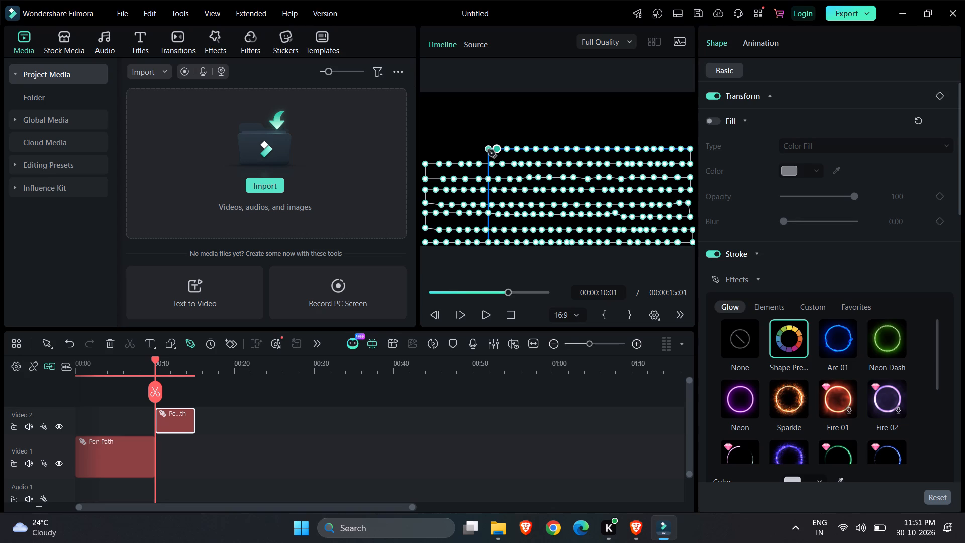
pyautogui.click(488, 150)
pyautogui.click(478, 150)
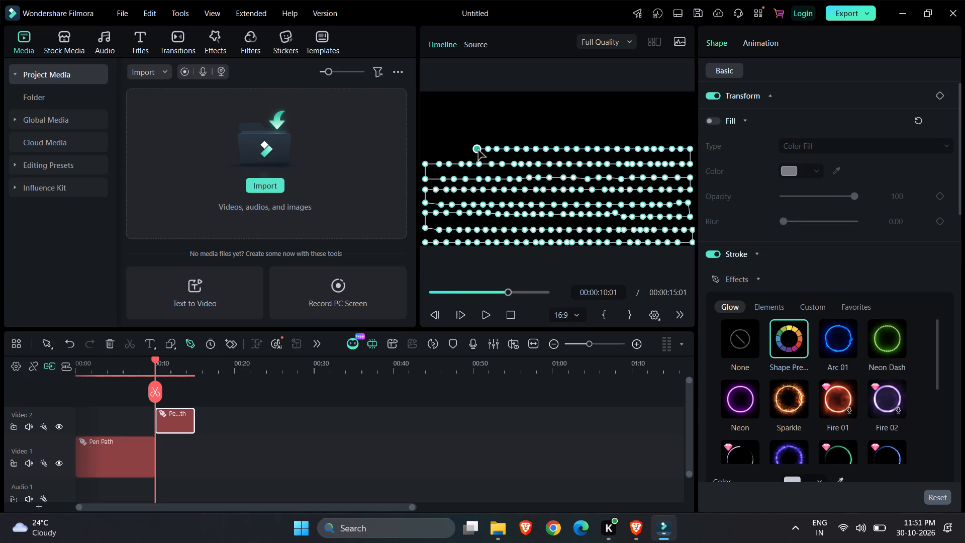
pyautogui.click(467, 150)
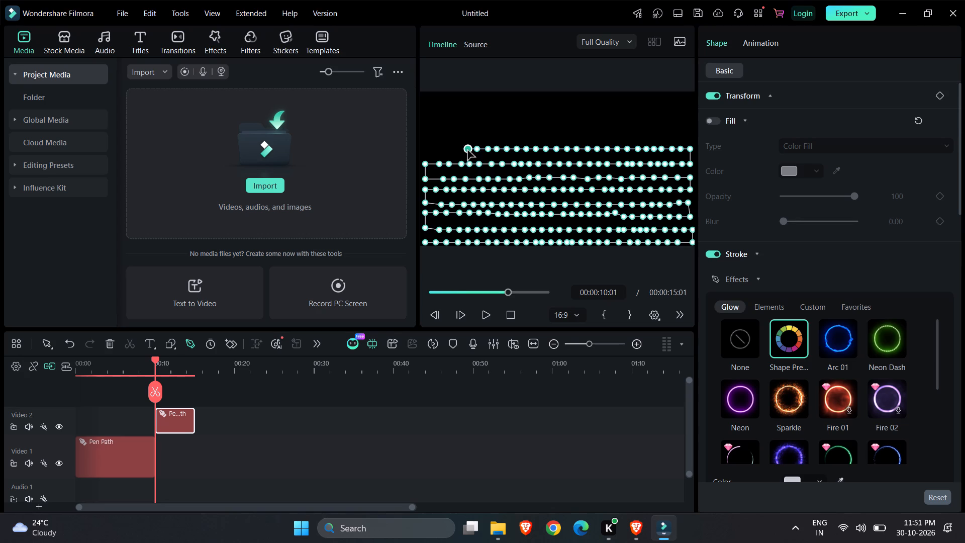
pyautogui.click(456, 150)
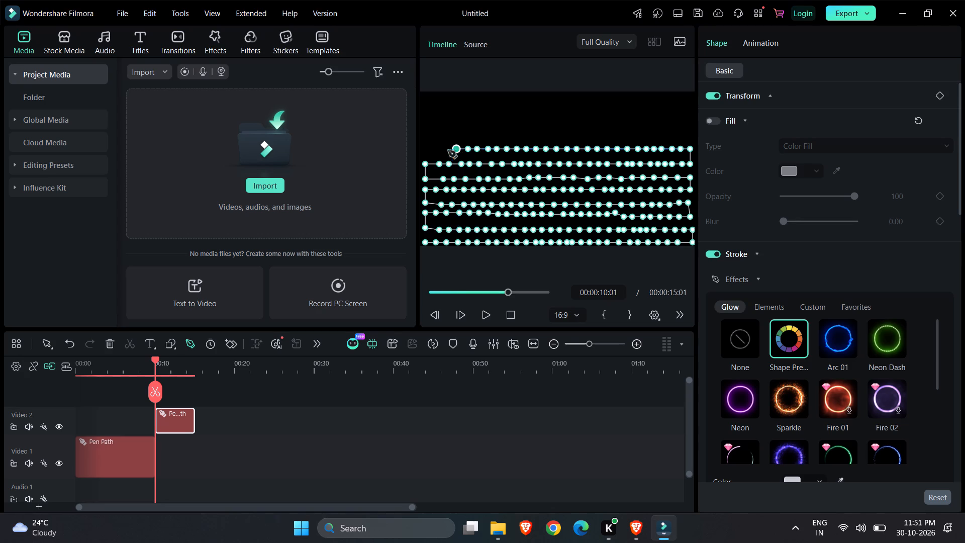
pyautogui.click(446, 150)
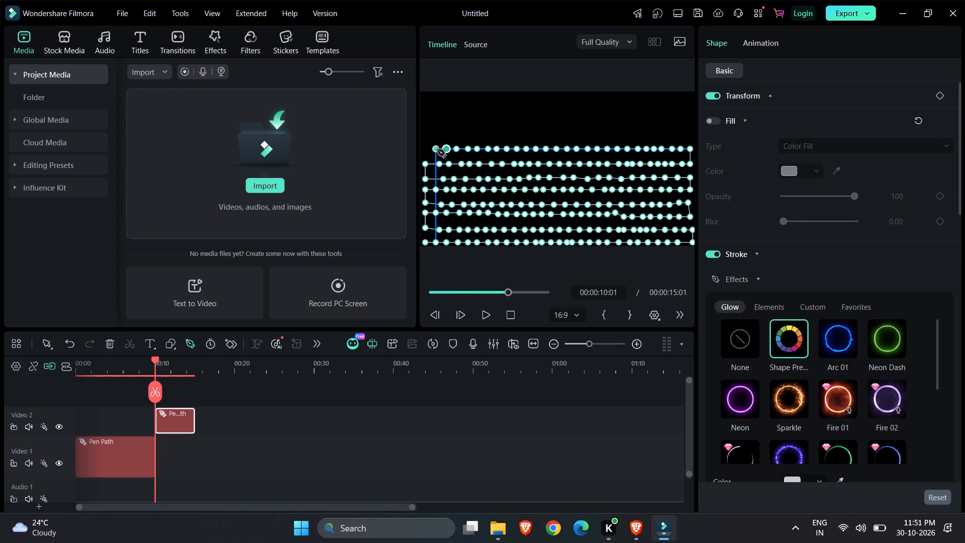
pyautogui.click(438, 149)
pyautogui.click(426, 148)
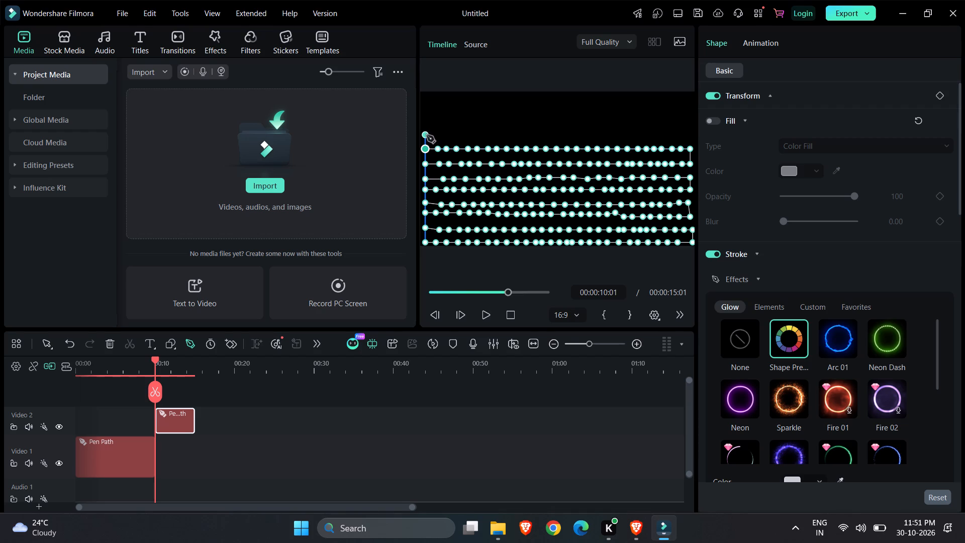
# Start the ninth row just above the eighth, placing nine closely spaced points rightward from the frame's left edge to nearly a third of its width.
pyautogui.click(427, 133)
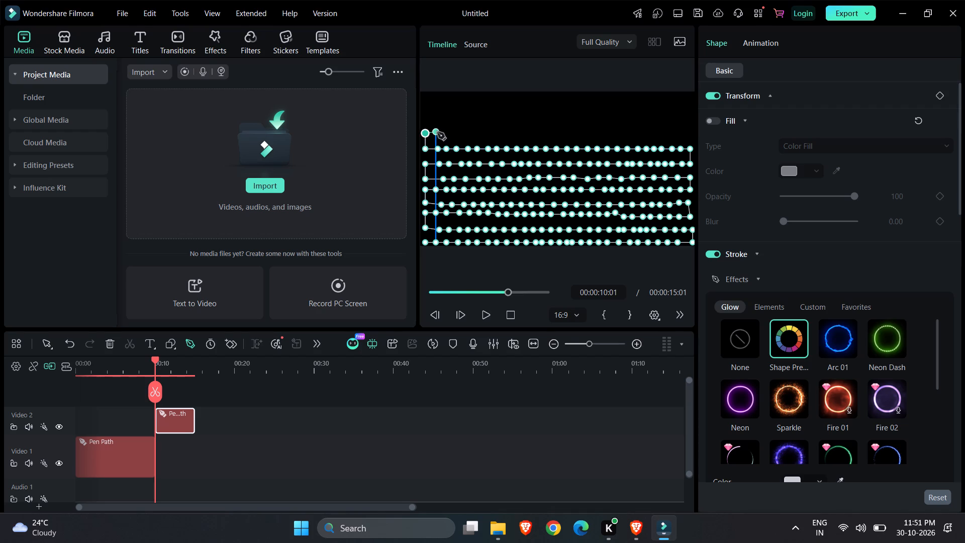
pyautogui.click(437, 132)
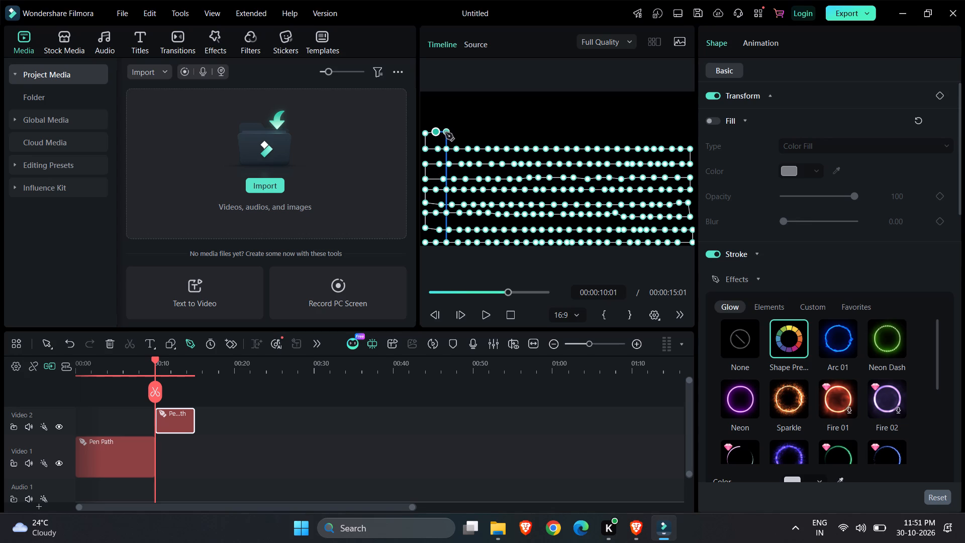
pyautogui.click(445, 135)
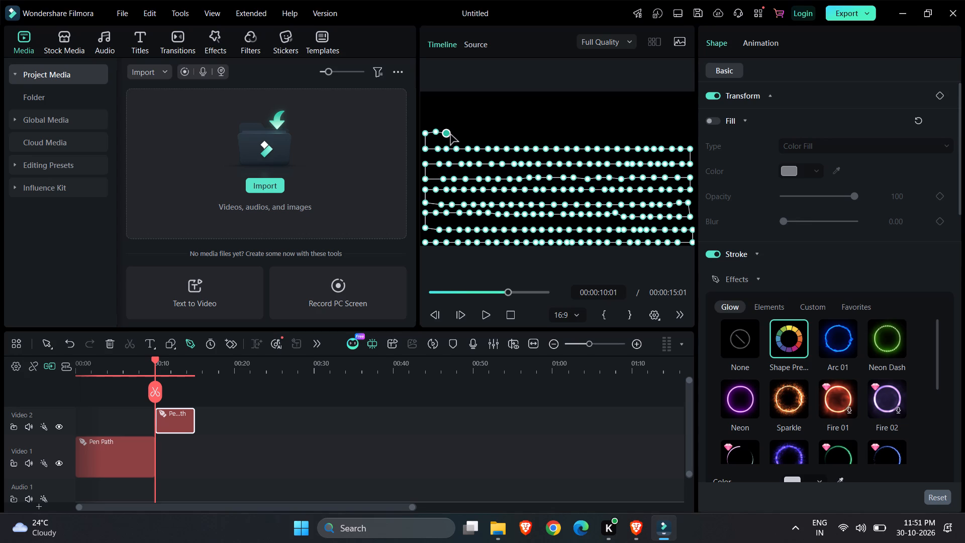
pyautogui.click(456, 135)
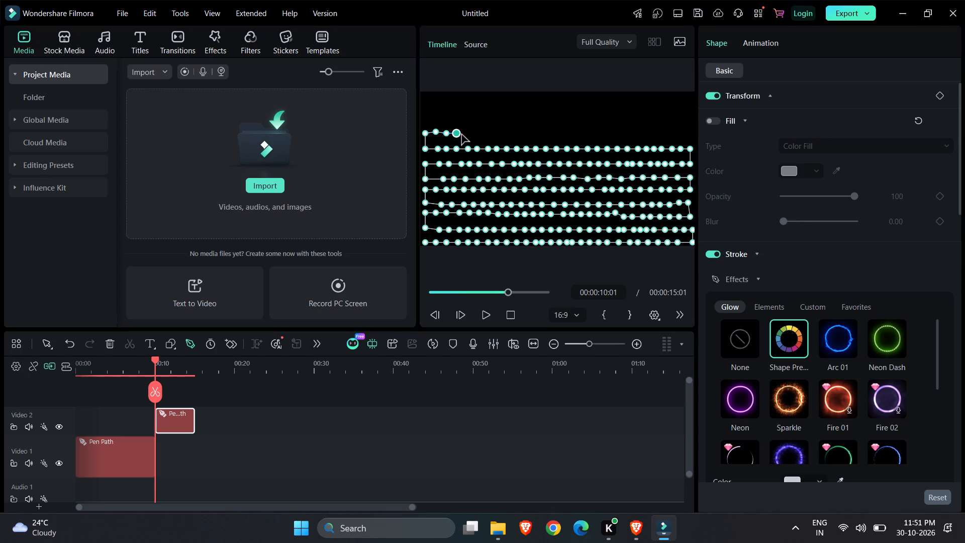
pyautogui.click(468, 134)
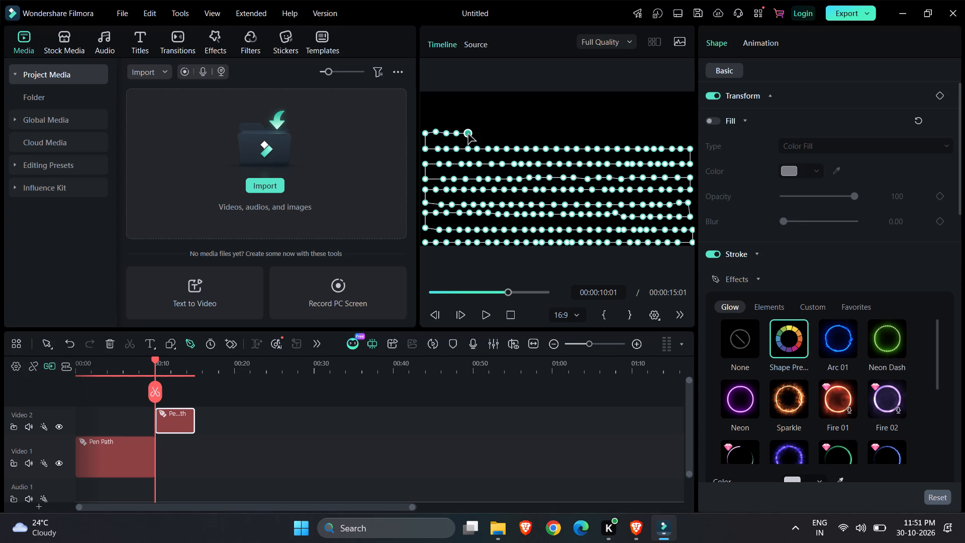
pyautogui.click(477, 133)
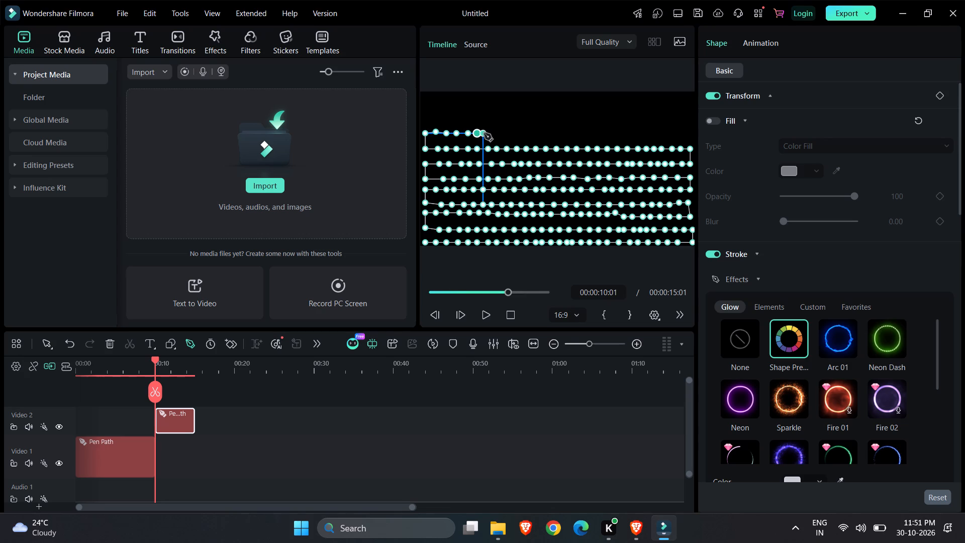
pyautogui.click(486, 133)
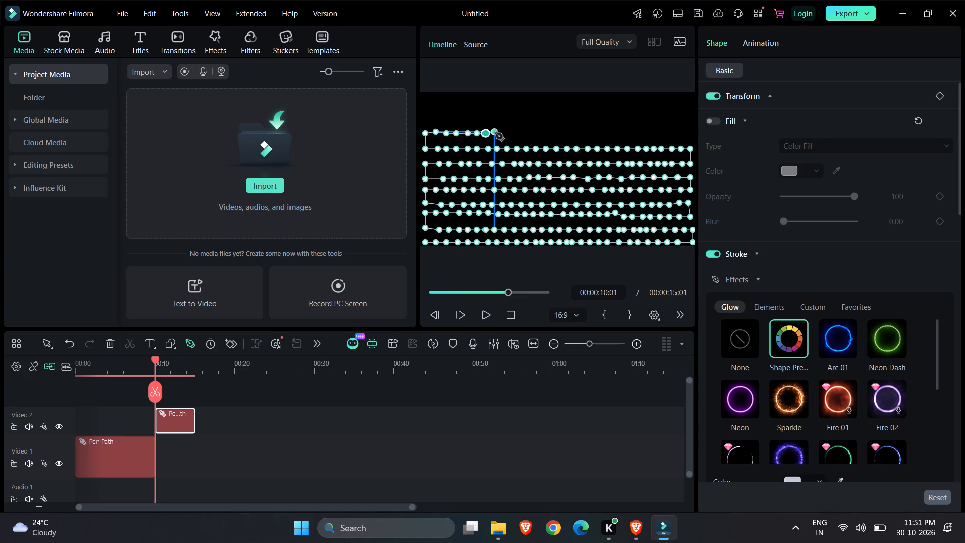
pyautogui.click(495, 133)
pyautogui.click(504, 134)
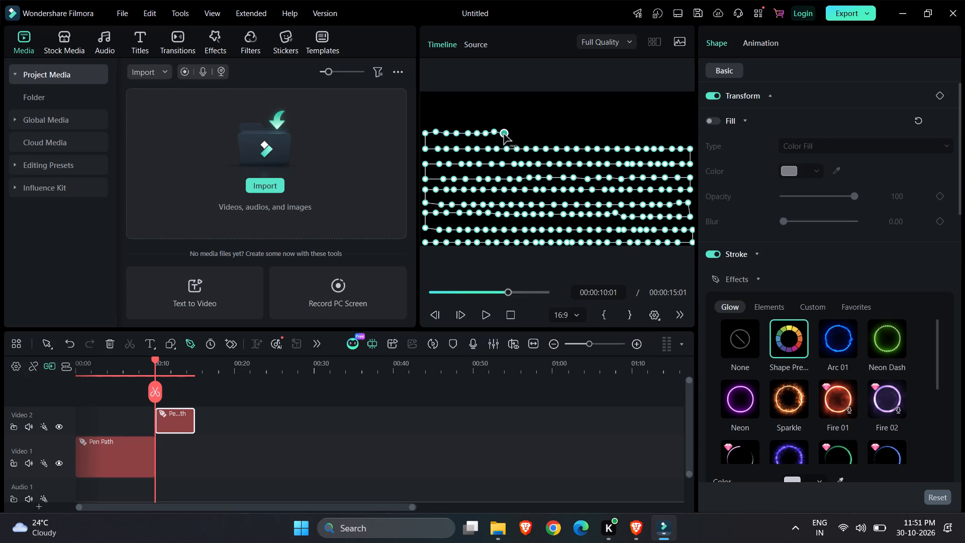
# Continue the ninth row rightward with nine closely spaced points to nearly two thirds of the frame's width.
pyautogui.click(515, 135)
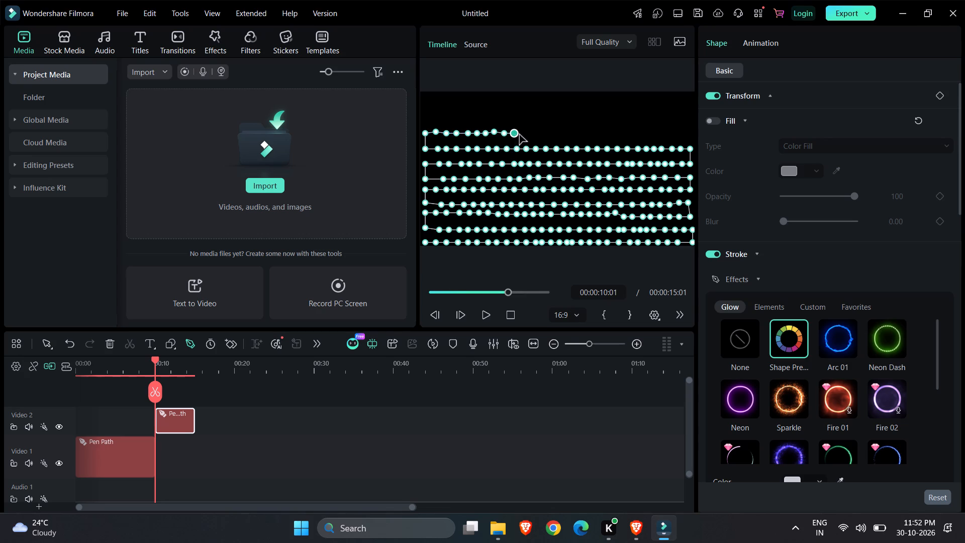
pyautogui.click(524, 134)
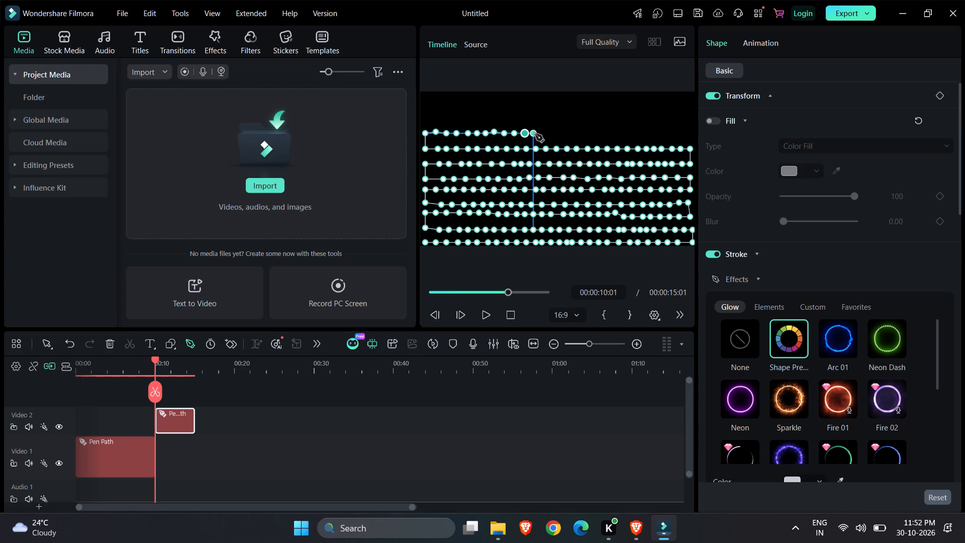
pyautogui.click(535, 134)
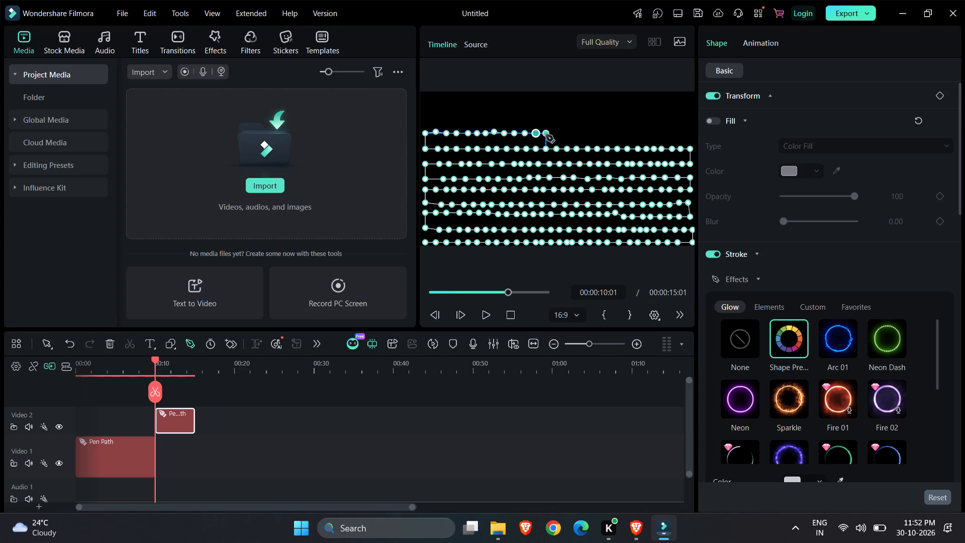
pyautogui.click(546, 135)
pyautogui.click(558, 132)
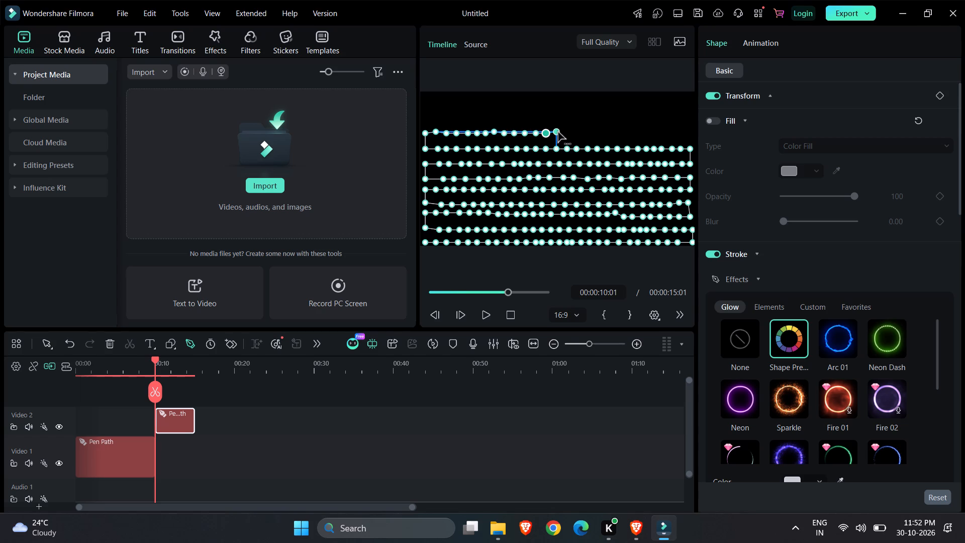
pyautogui.click(569, 132)
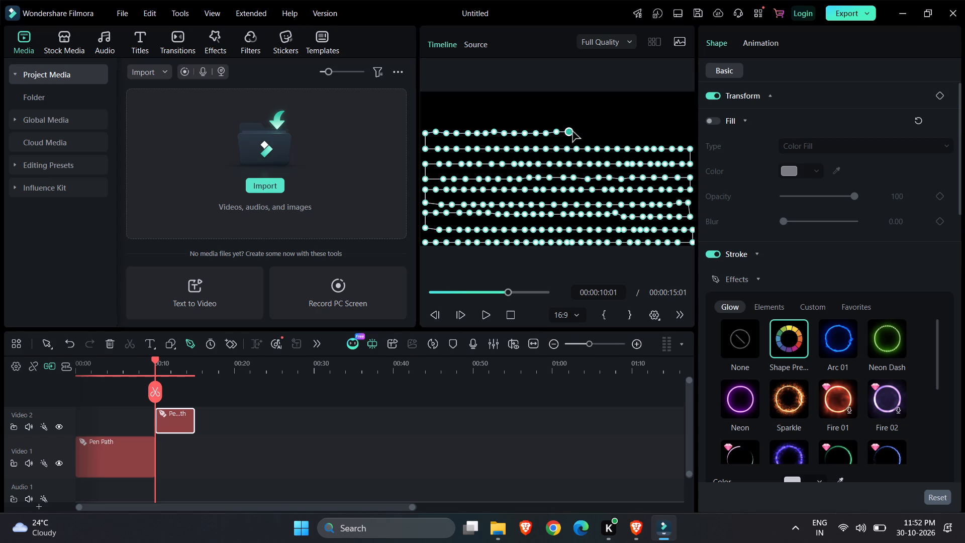
pyautogui.click(582, 131)
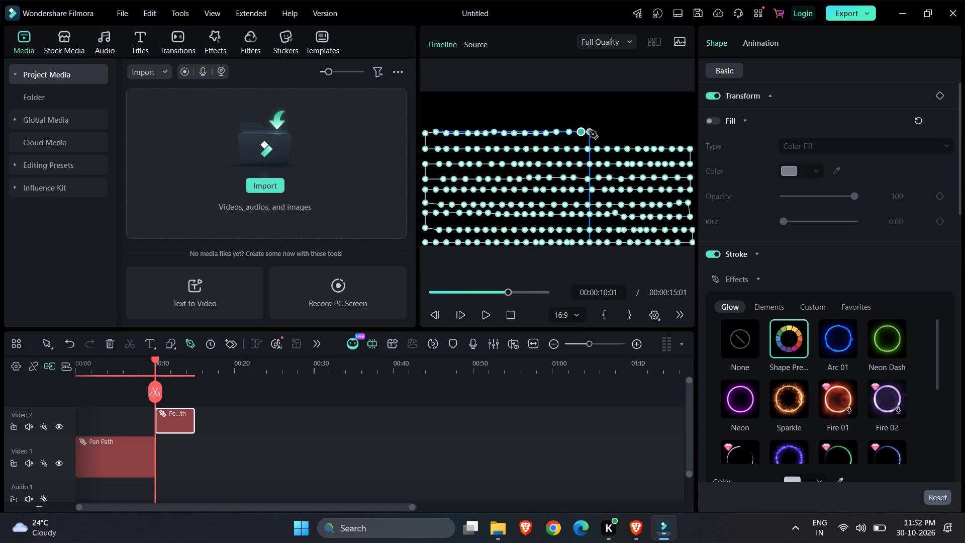
pyautogui.click(589, 131)
pyautogui.click(598, 131)
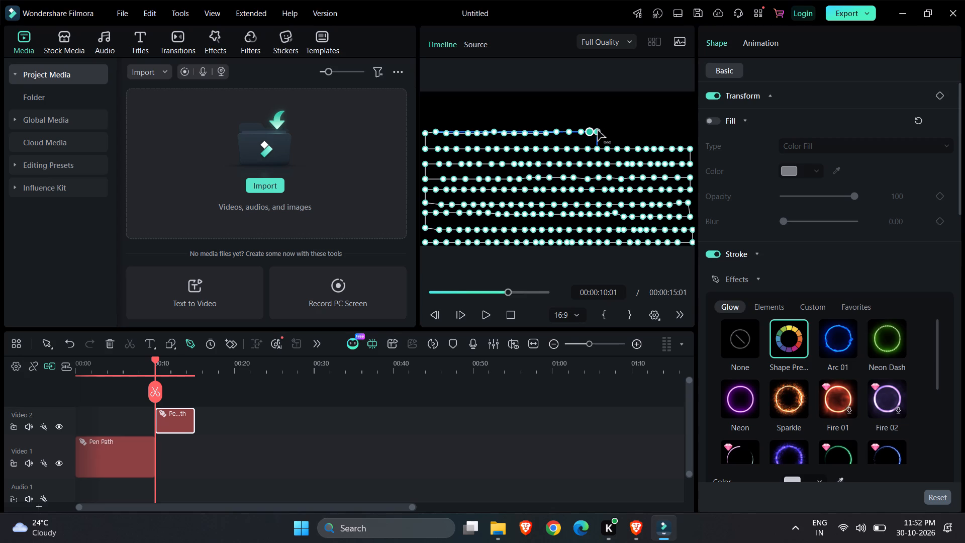
# Complete the ninth row with nine closely spaced points rightward, ending at the frame's right edge.
pyautogui.click(607, 130)
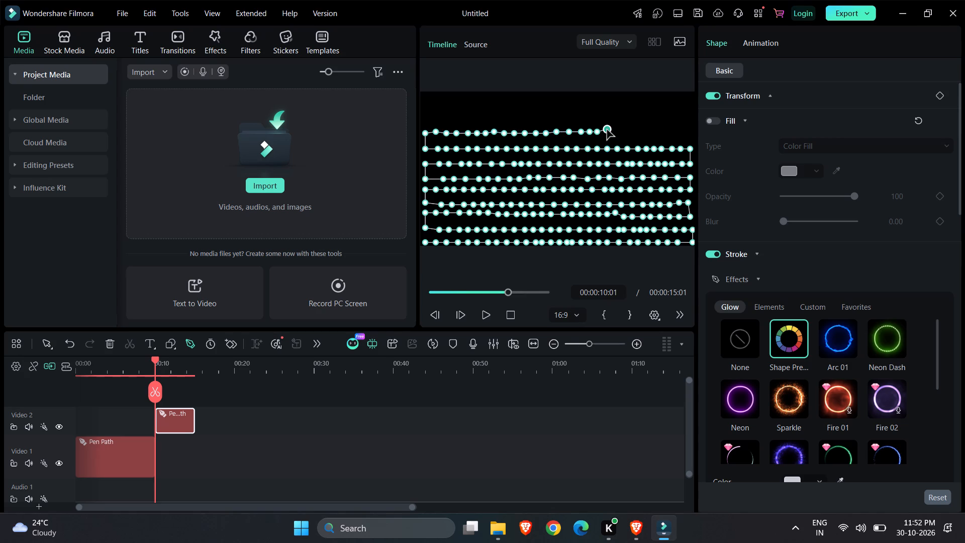
pyautogui.click(614, 133)
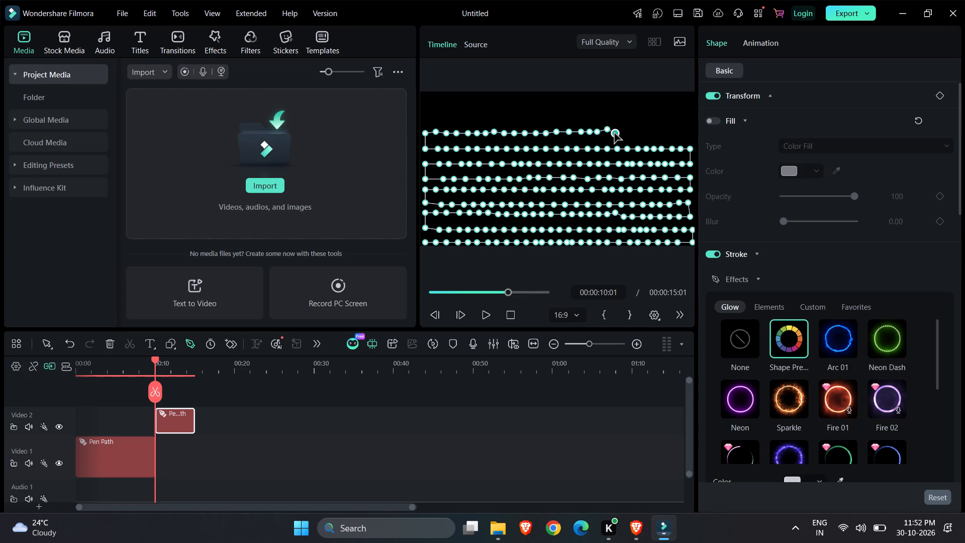
pyautogui.click(626, 135)
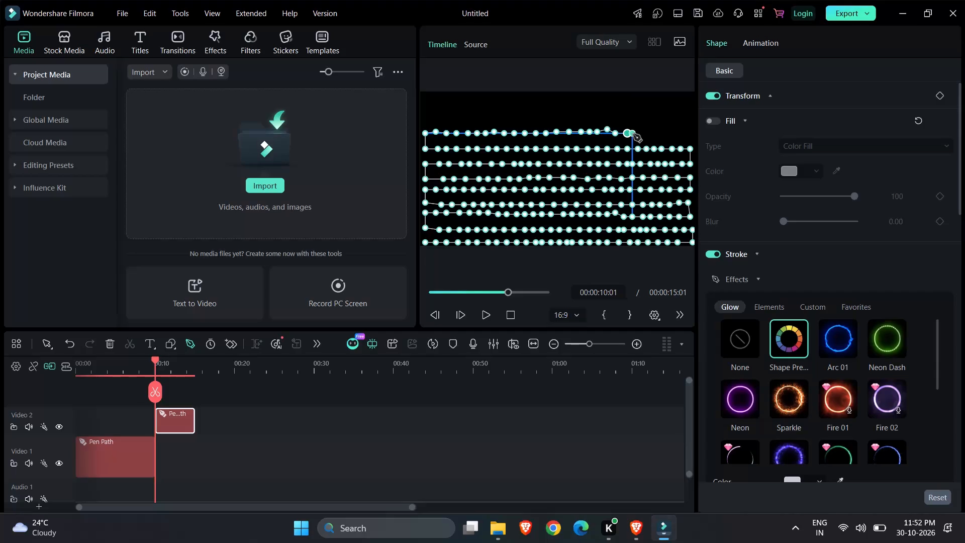
pyautogui.click(637, 134)
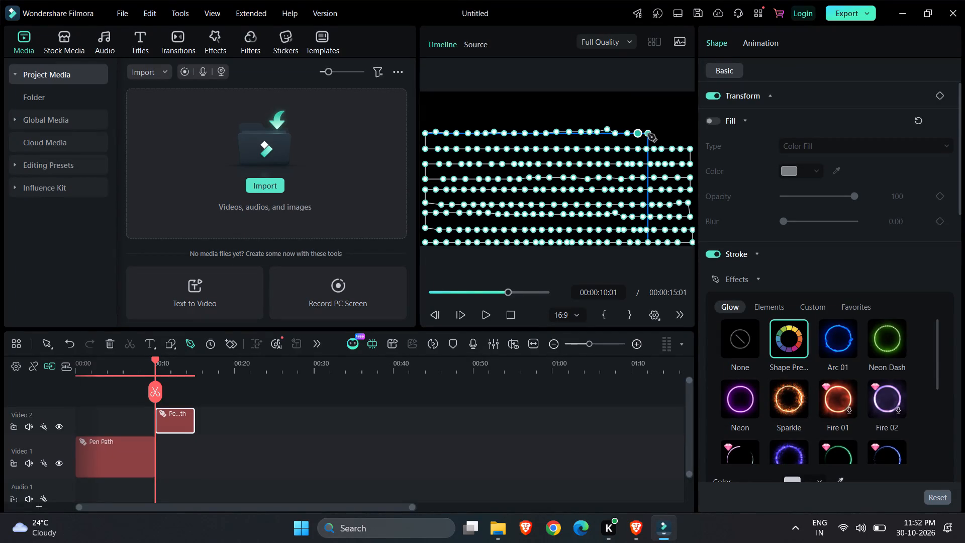
pyautogui.click(648, 133)
pyautogui.click(657, 133)
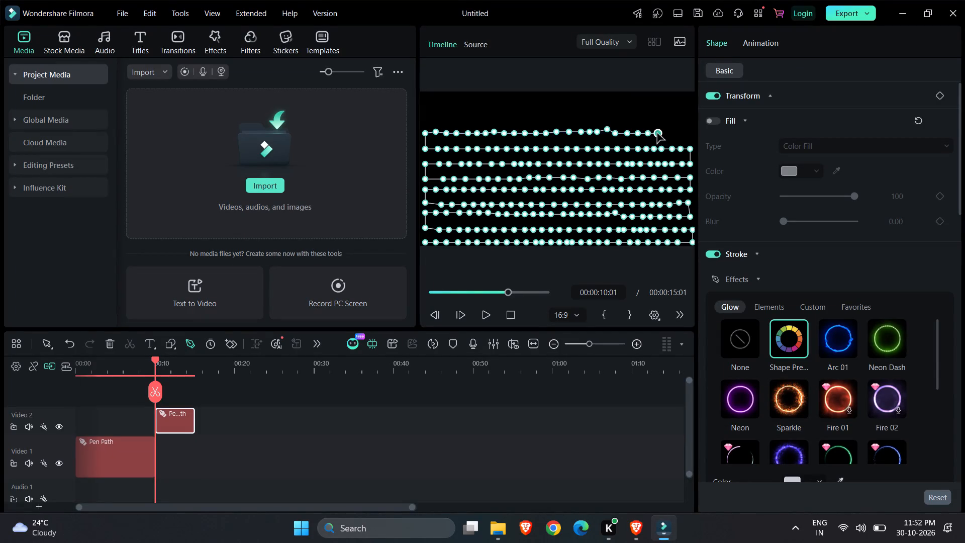
pyautogui.click(666, 133)
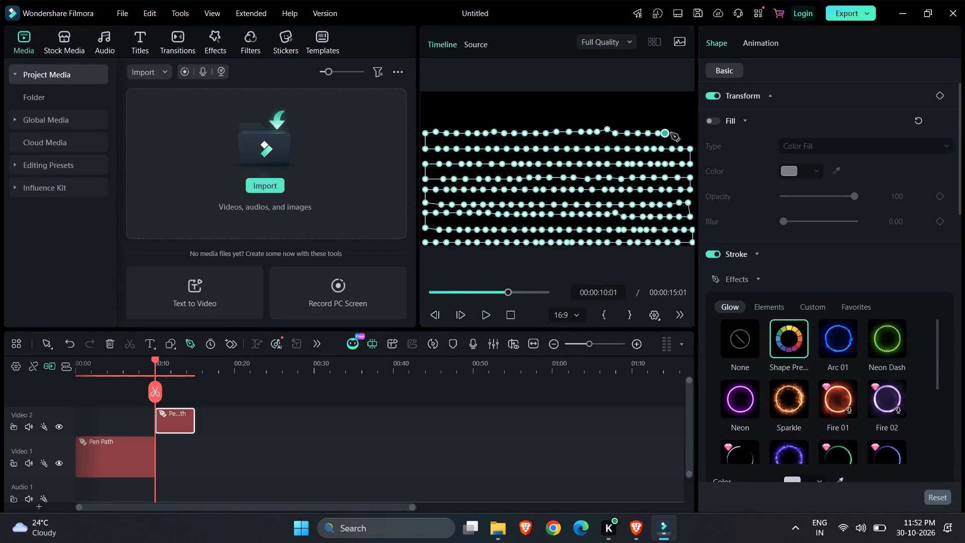
pyautogui.click(674, 133)
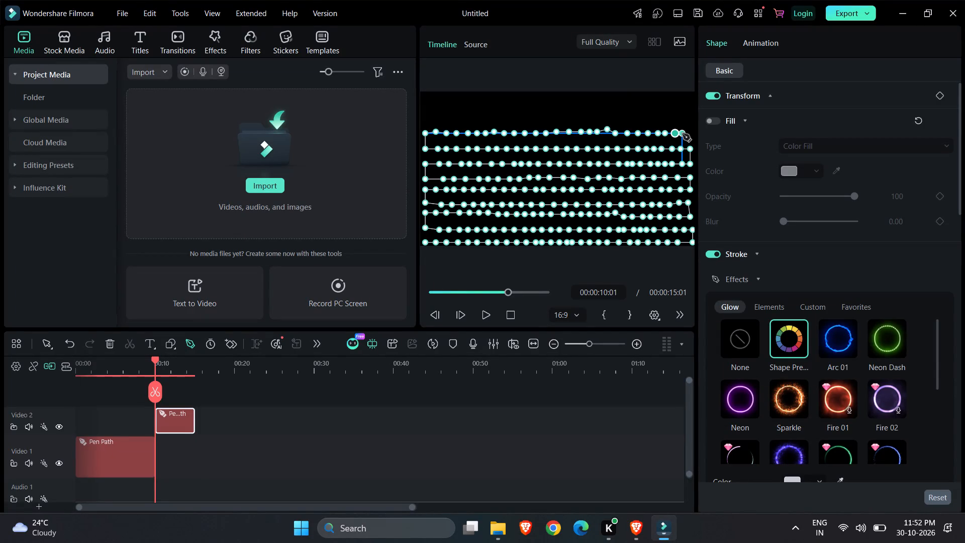
pyautogui.click(690, 133)
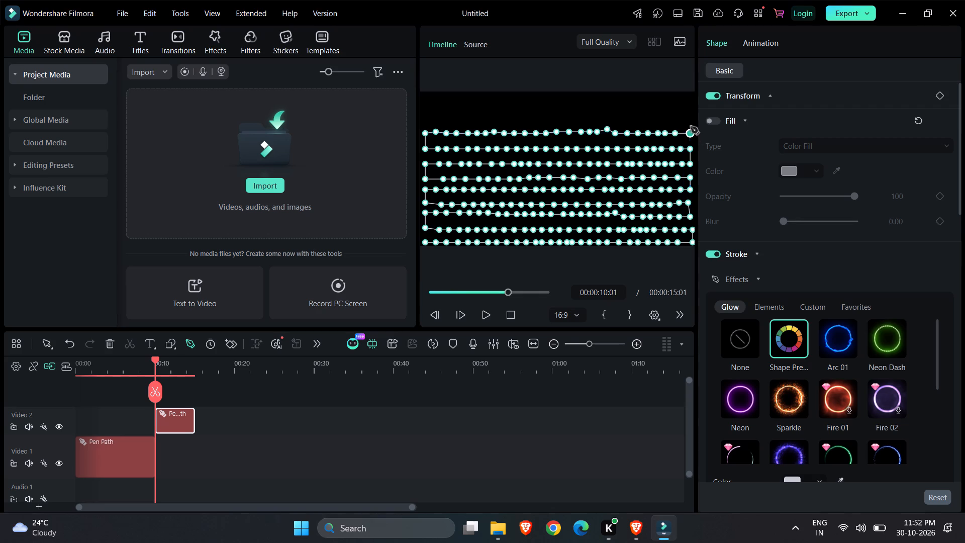
# Start the tenth row just above the ninth, placing eleven closely spaced points leftward from the frame's right edge to just short of its middle.
pyautogui.click(691, 119)
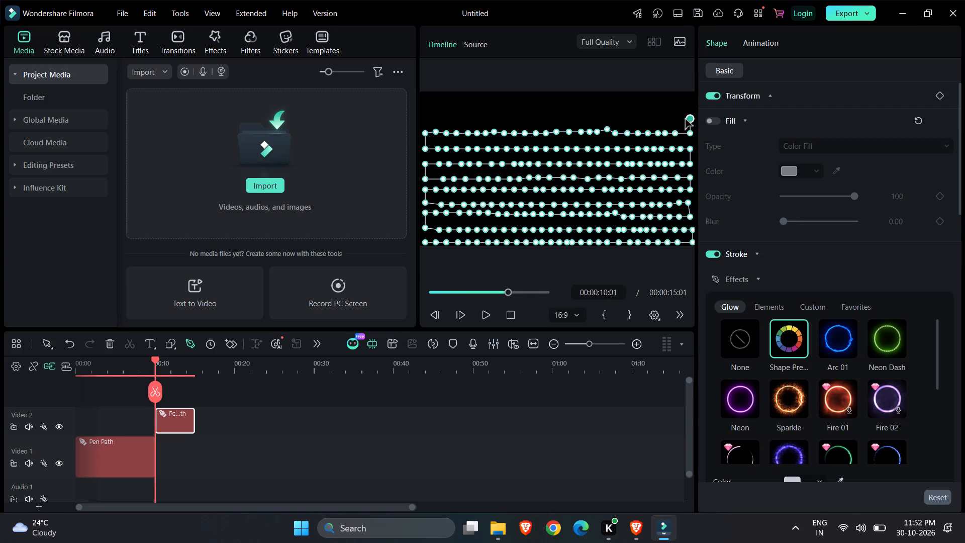
pyautogui.click(680, 119)
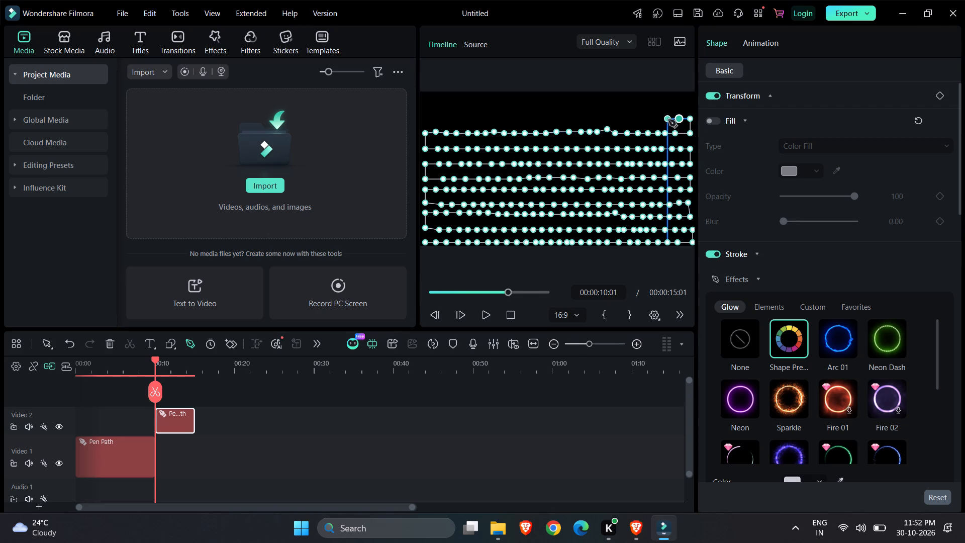
pyautogui.click(668, 120)
pyautogui.click(656, 120)
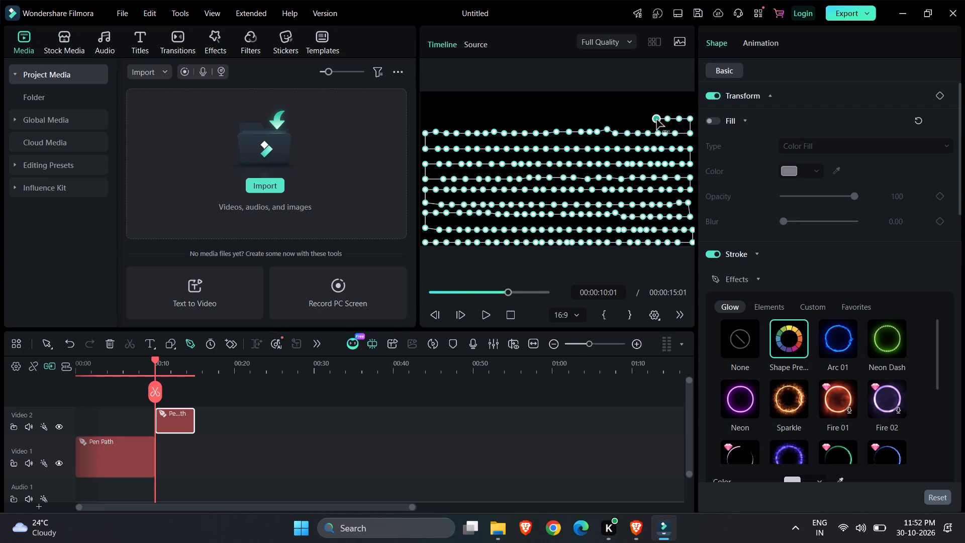
pyautogui.click(645, 120)
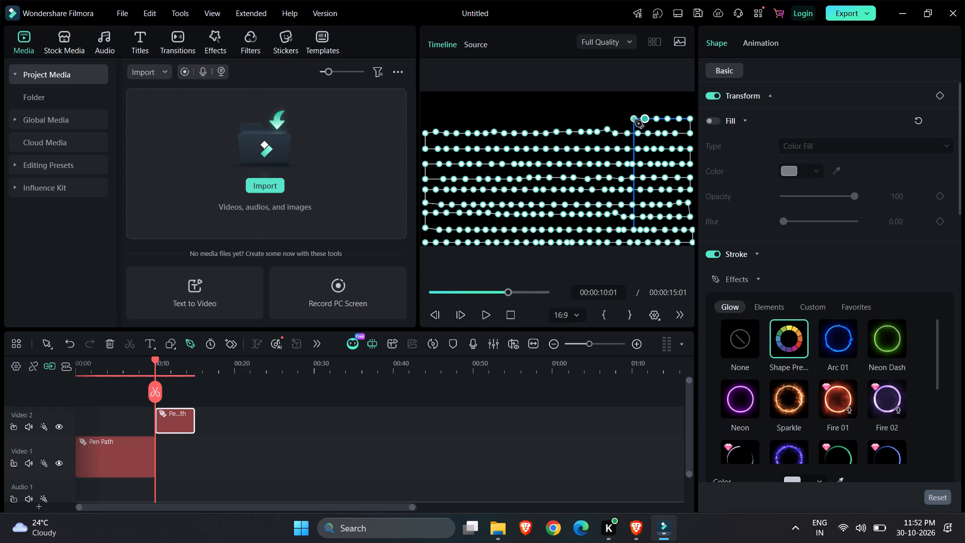
pyautogui.click(634, 120)
pyautogui.click(621, 120)
pyautogui.click(606, 120)
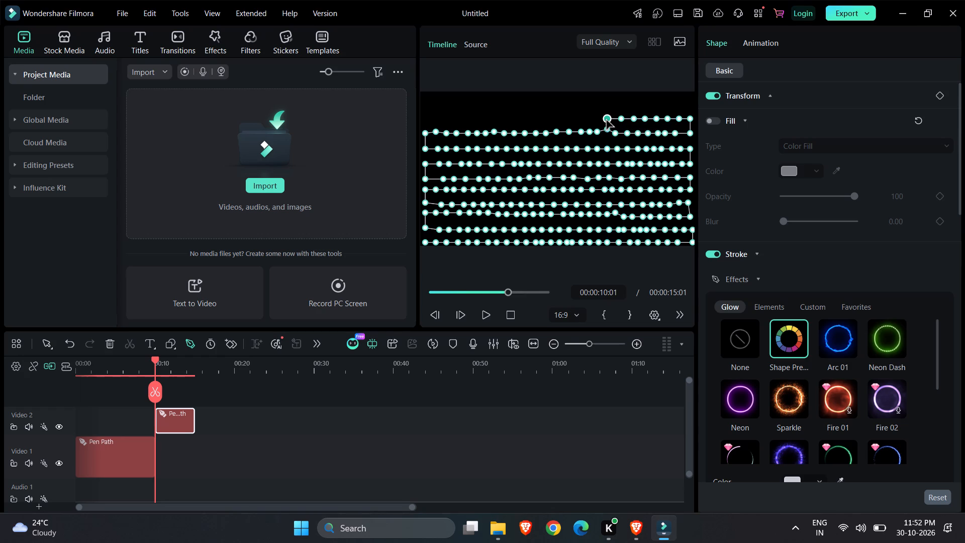
pyautogui.click(594, 120)
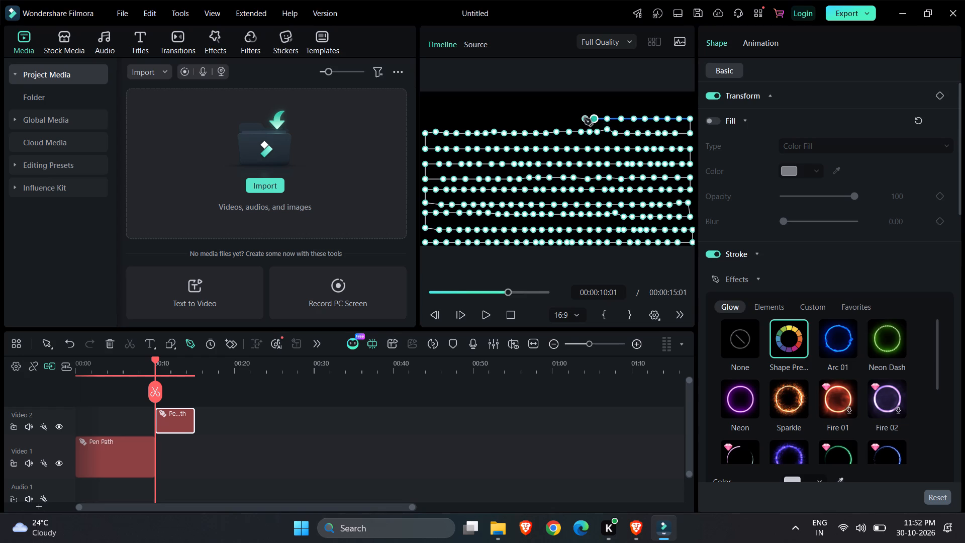
pyautogui.click(581, 119)
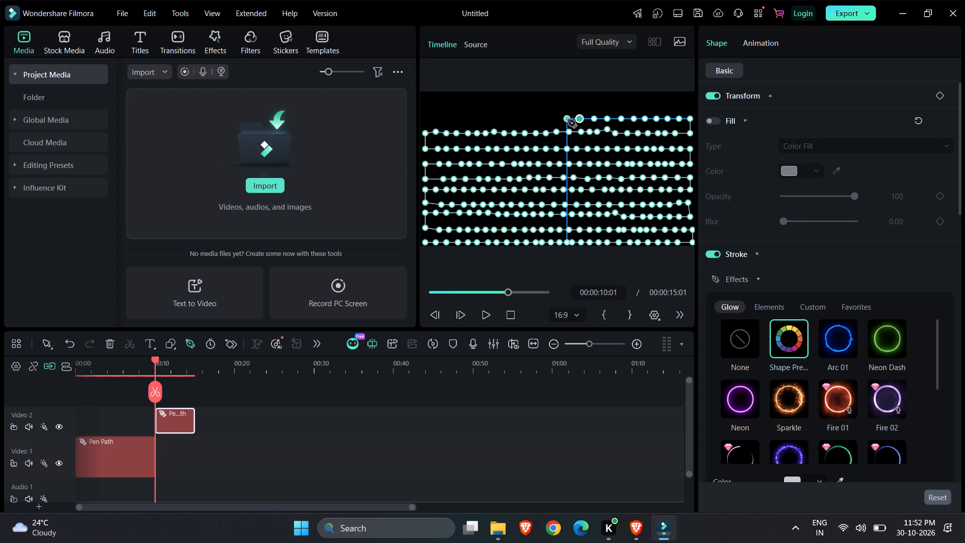
pyautogui.click(567, 120)
# Complete the tenth row with eleven closely spaced points leftward, ending at the frame's left edge.
pyautogui.click(555, 119)
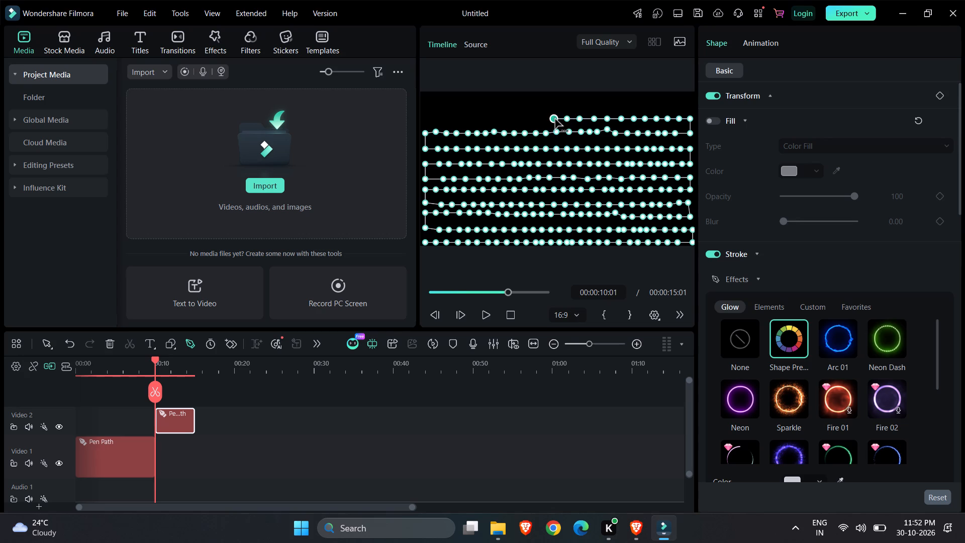
pyautogui.click(543, 119)
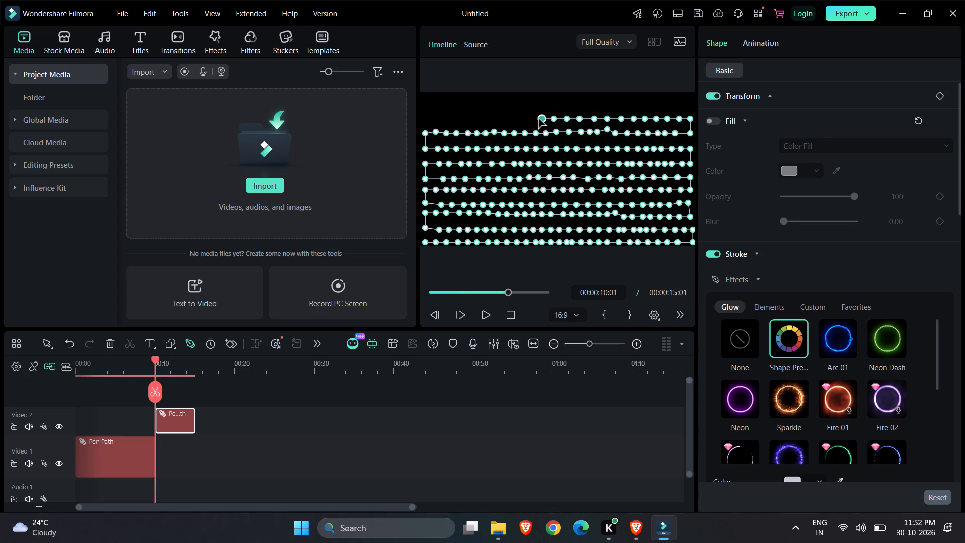
pyautogui.click(530, 119)
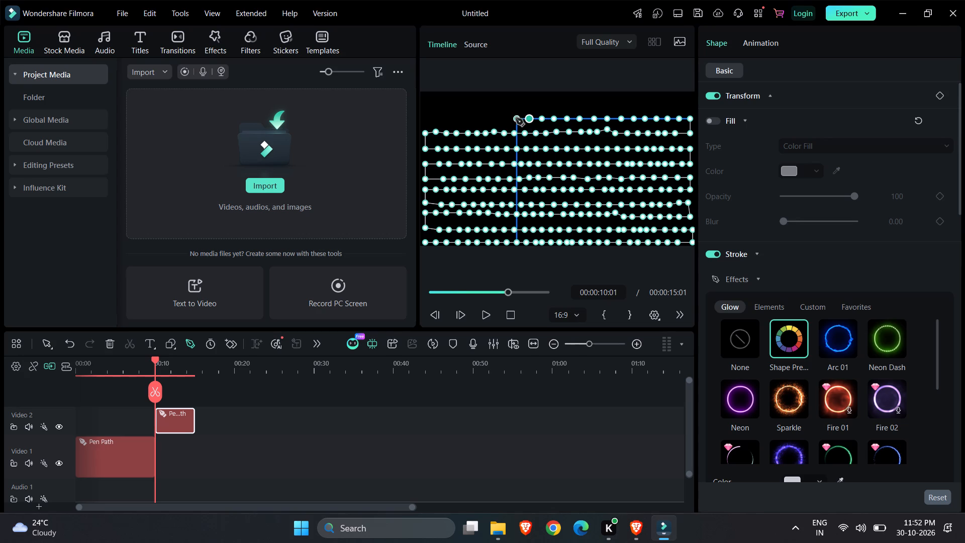
pyautogui.click(515, 118)
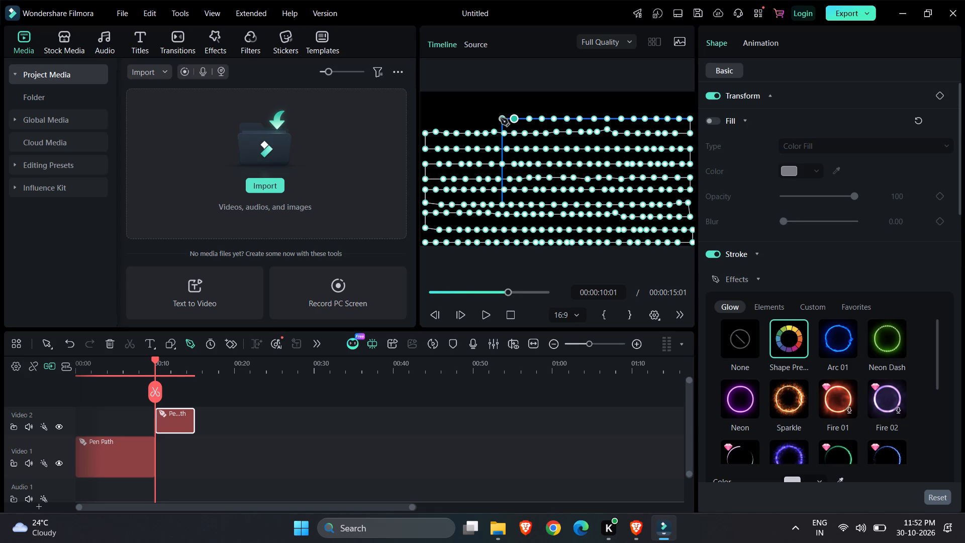
pyautogui.click(501, 118)
pyautogui.click(487, 118)
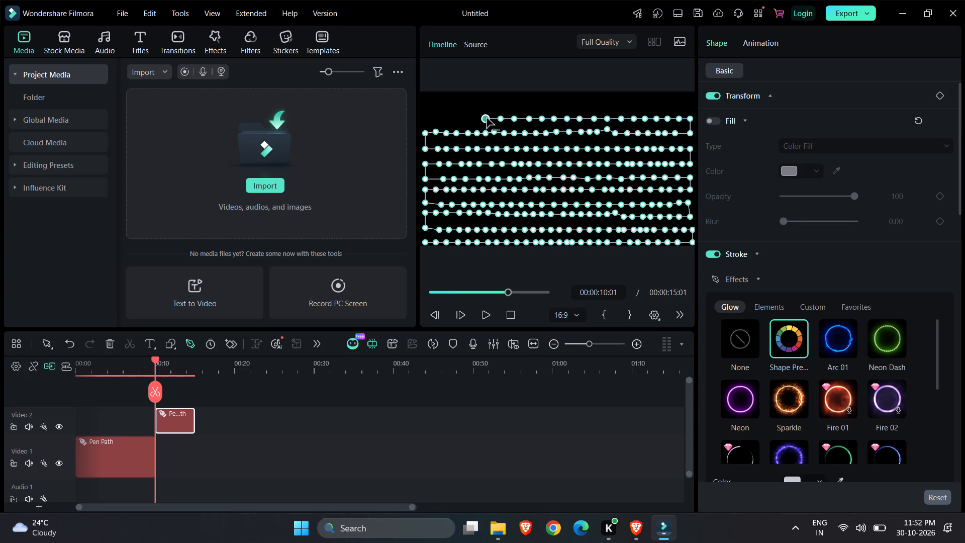
pyautogui.click(472, 118)
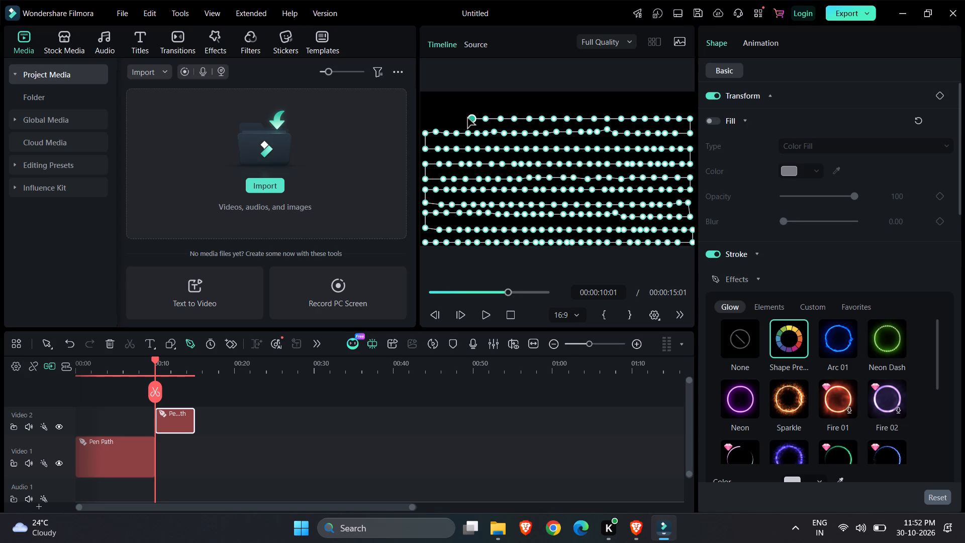
pyautogui.click(460, 118)
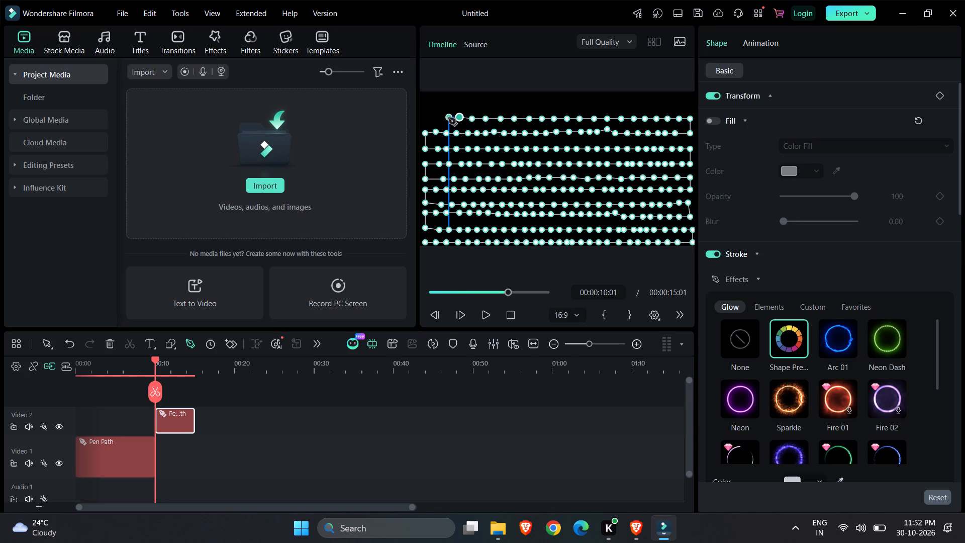
pyautogui.click(448, 118)
pyautogui.click(438, 118)
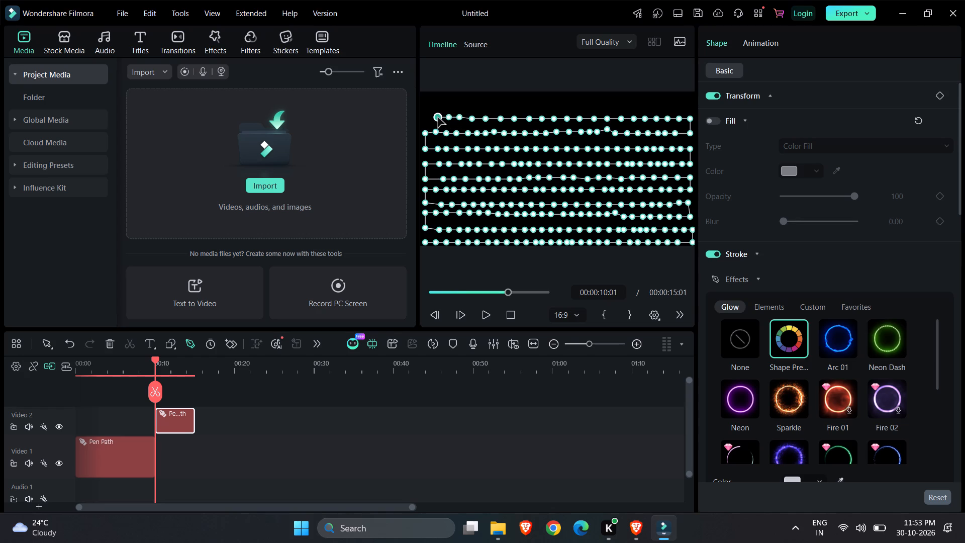
pyautogui.click(426, 117)
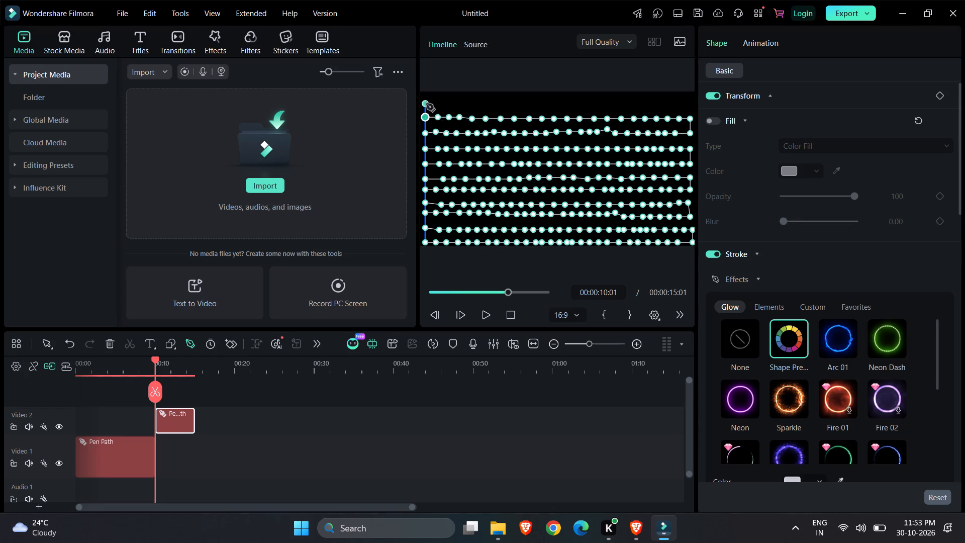
# Start the eleventh row above the tenth, placing nine closely spaced points rightward from the frame's left edge to about a third of its width.
pyautogui.click(425, 99)
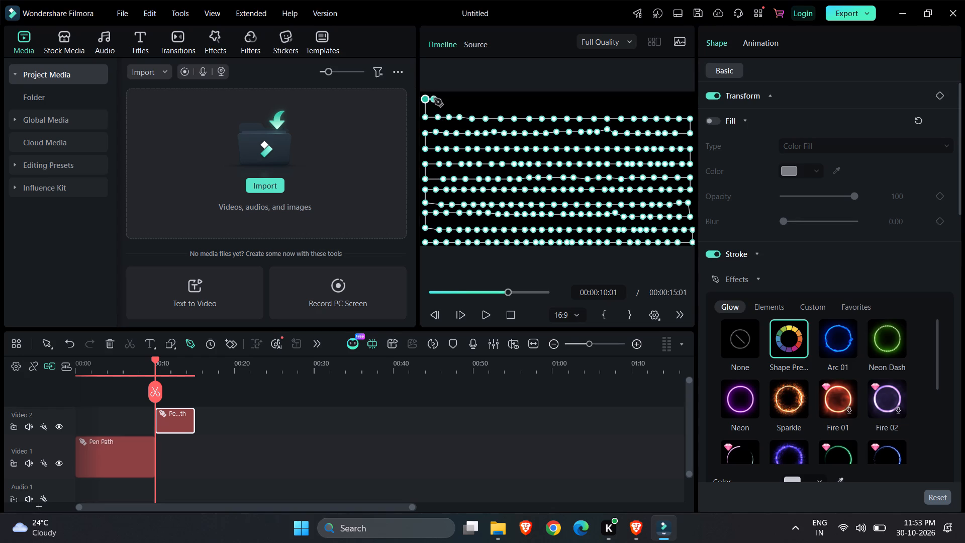
pyautogui.click(435, 99)
pyautogui.click(445, 99)
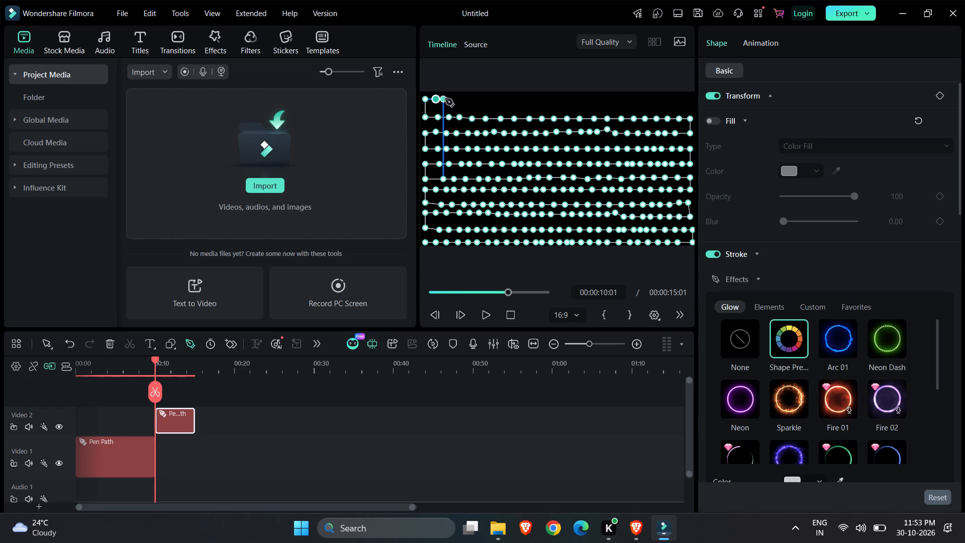
pyautogui.click(457, 99)
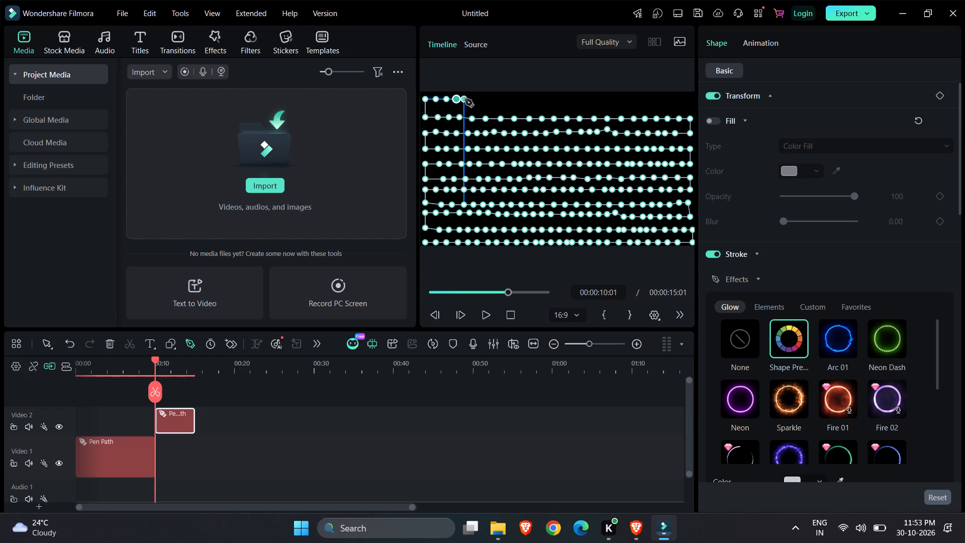
pyautogui.click(467, 100)
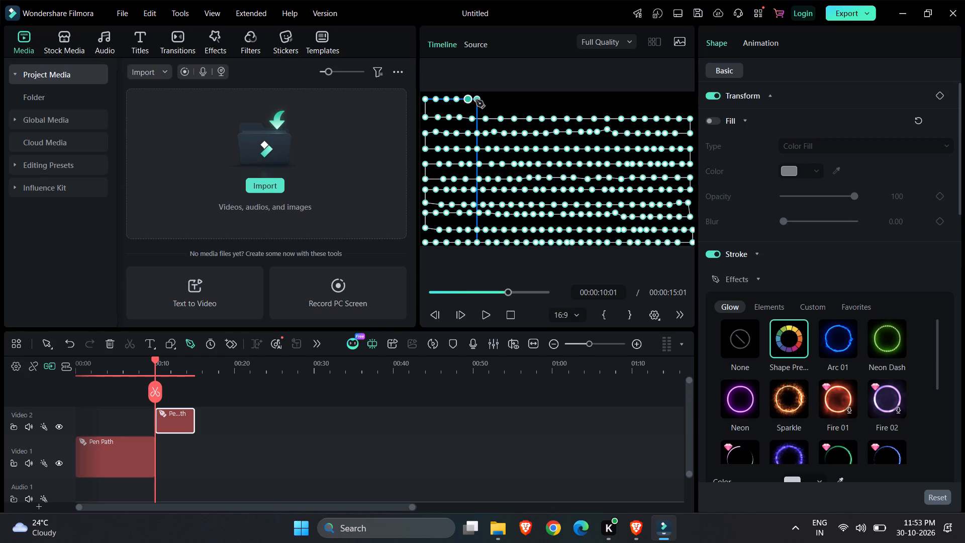
pyautogui.click(476, 101)
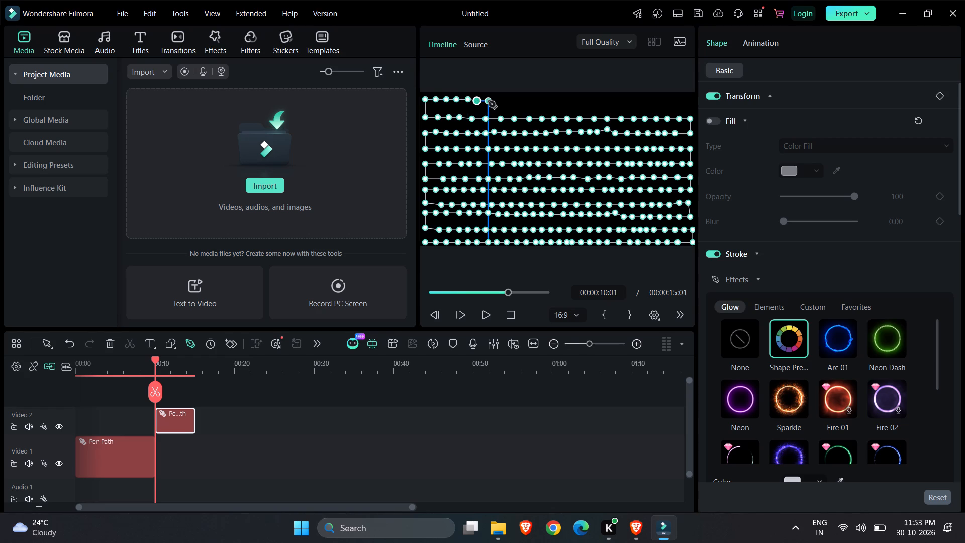
pyautogui.click(488, 101)
pyautogui.click(499, 101)
pyautogui.click(512, 100)
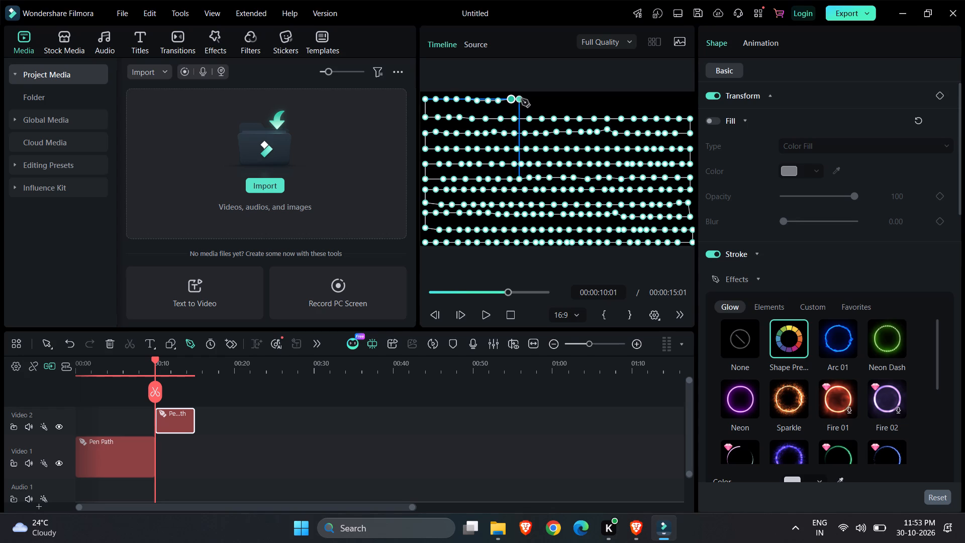
# Continue the eleventh row rightward with nine closely spaced points to about 70 percent of the frame's width.
pyautogui.click(524, 99)
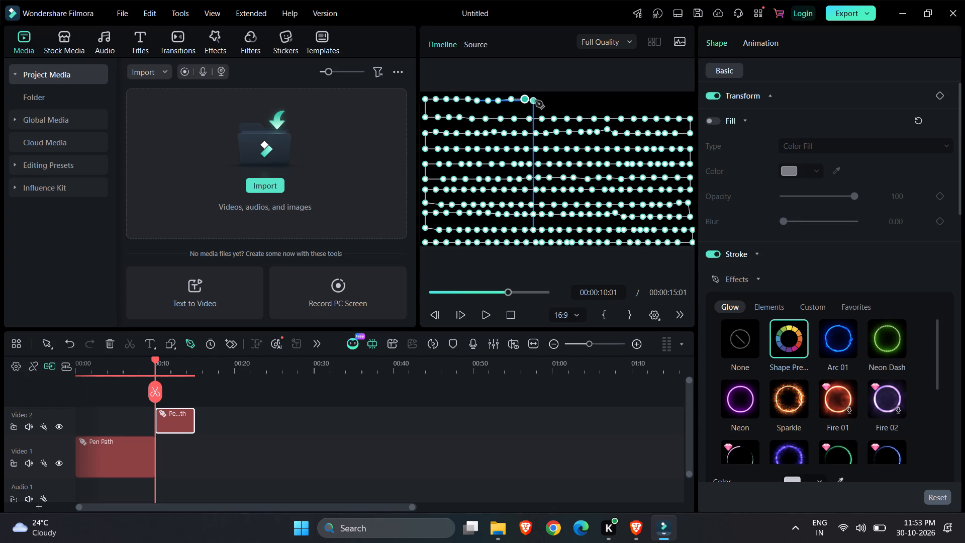
pyautogui.click(536, 99)
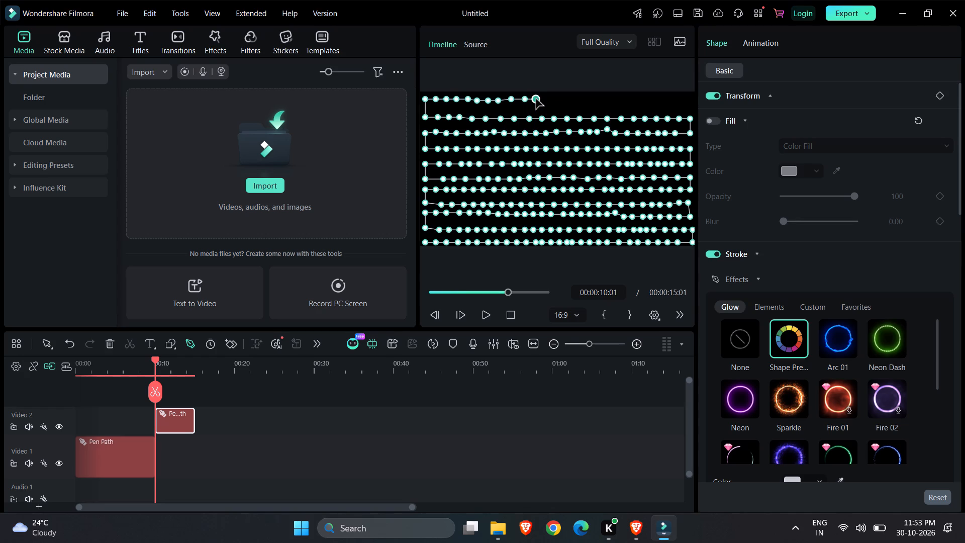
pyautogui.click(550, 98)
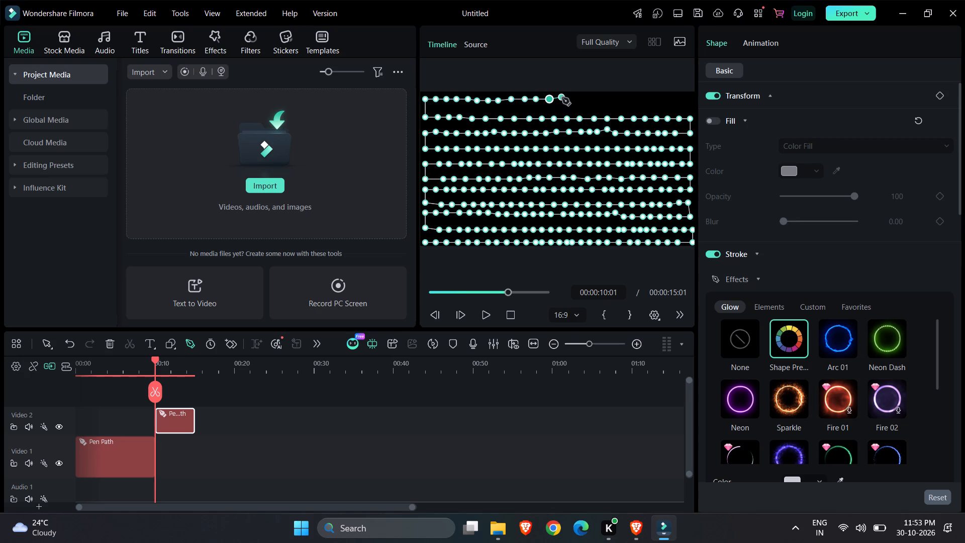
pyautogui.click(562, 100)
pyautogui.click(575, 100)
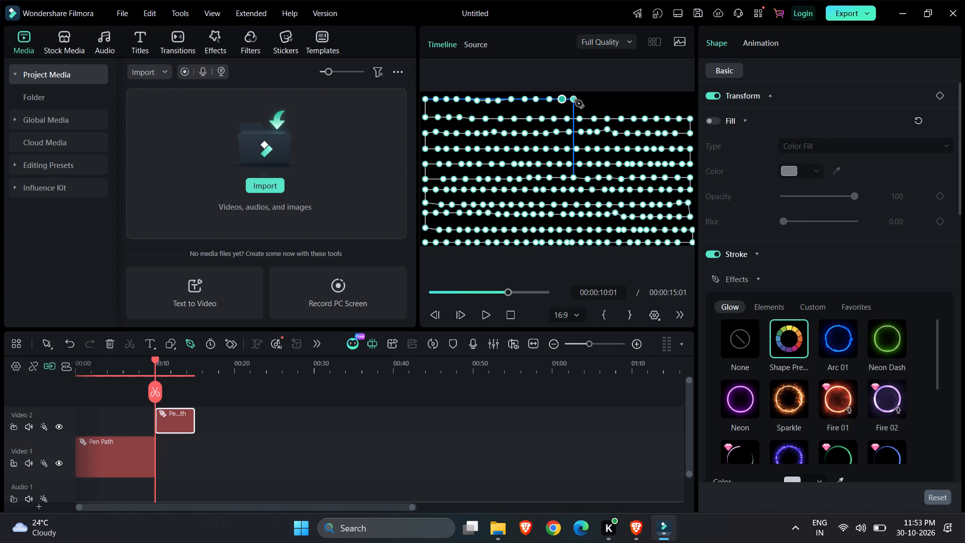
pyautogui.click(588, 100)
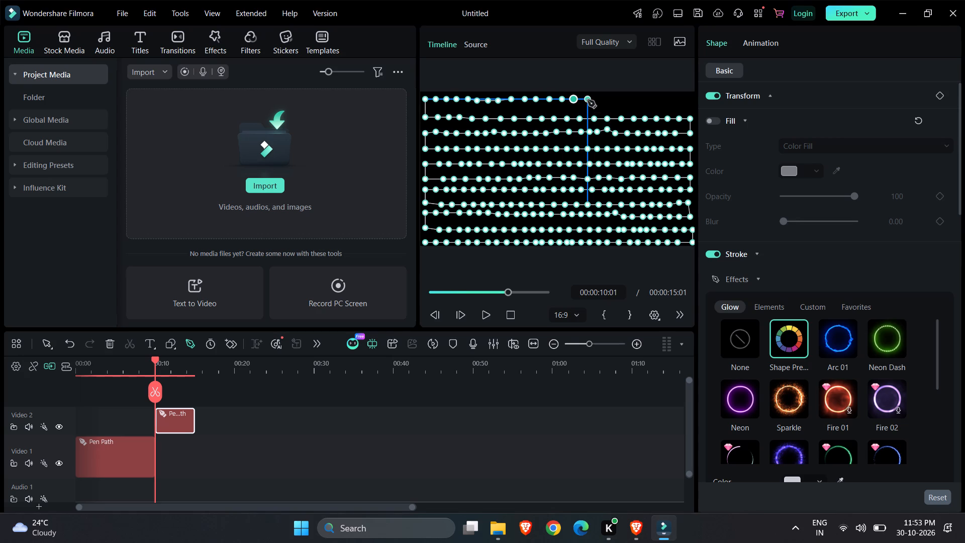
pyautogui.click(600, 100)
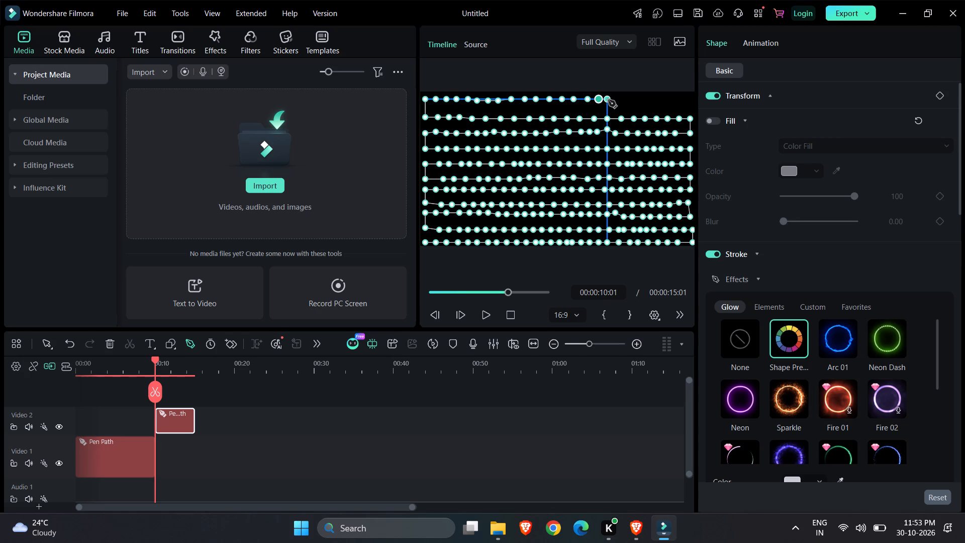
pyautogui.click(608, 100)
pyautogui.click(616, 100)
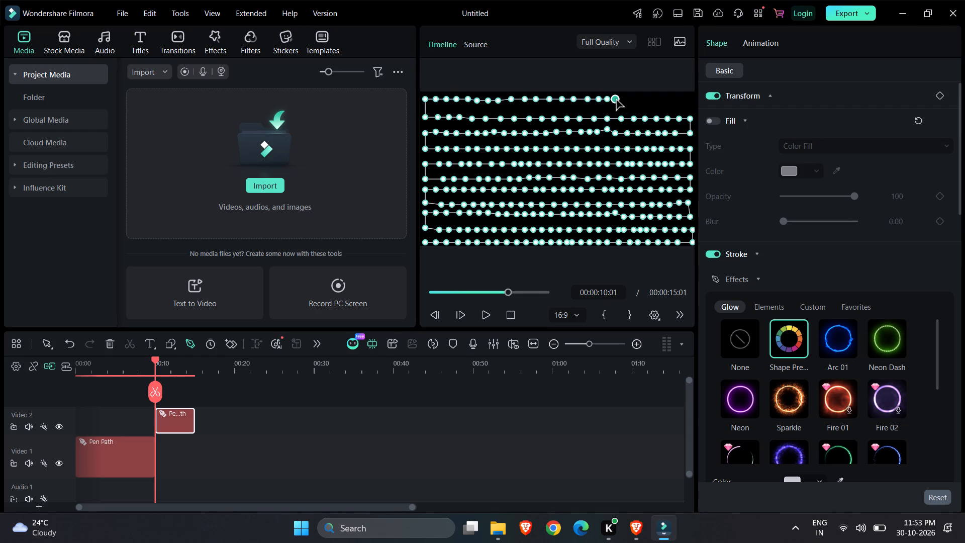
# Complete the eleventh row with eight closely spaced points rightward, ending at the frame's right edge.
pyautogui.click(624, 100)
pyautogui.click(634, 100)
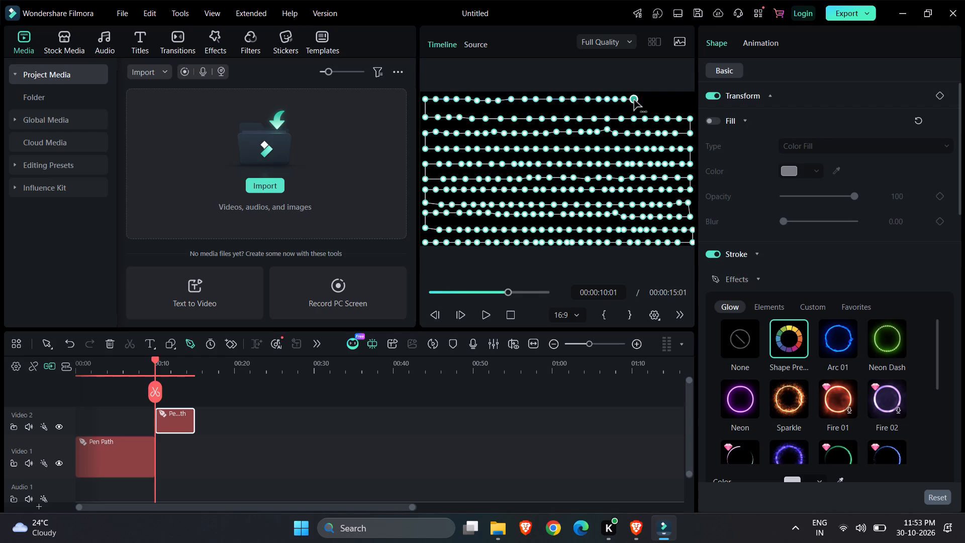
pyautogui.click(644, 100)
pyautogui.click(652, 100)
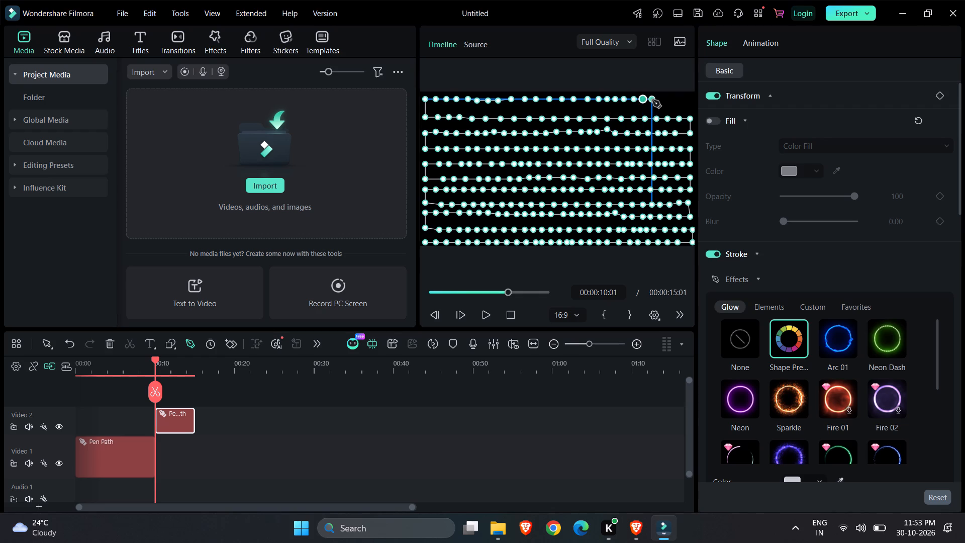
pyautogui.click(663, 100)
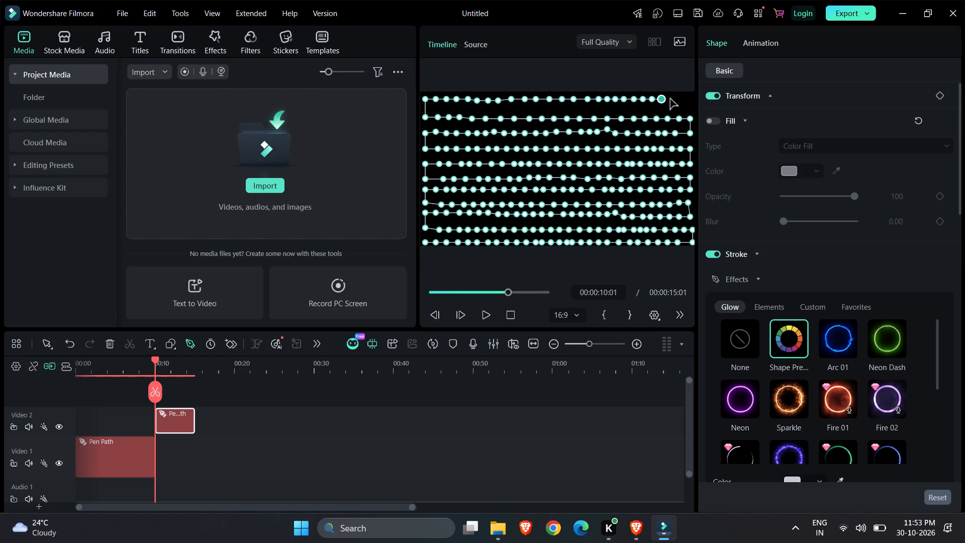
pyautogui.click(671, 99)
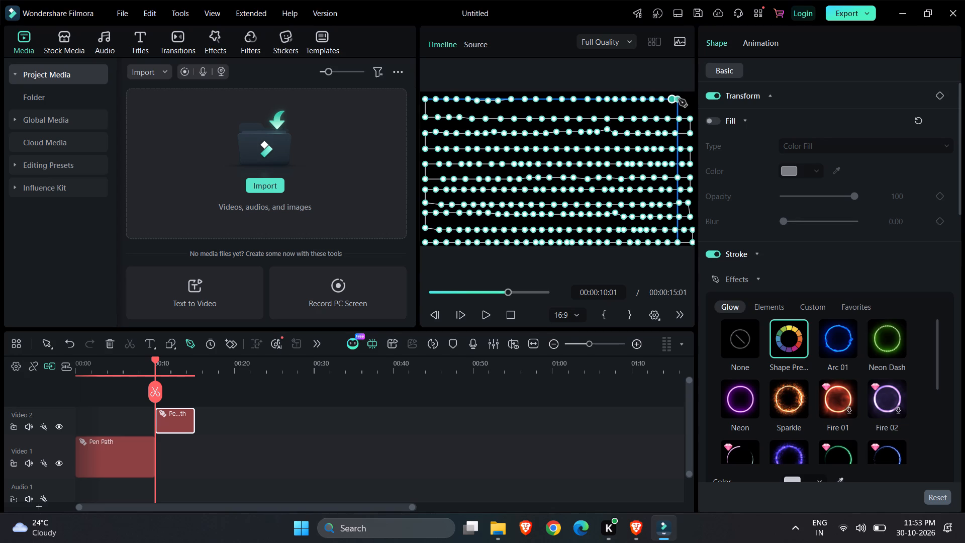
pyautogui.click(681, 99)
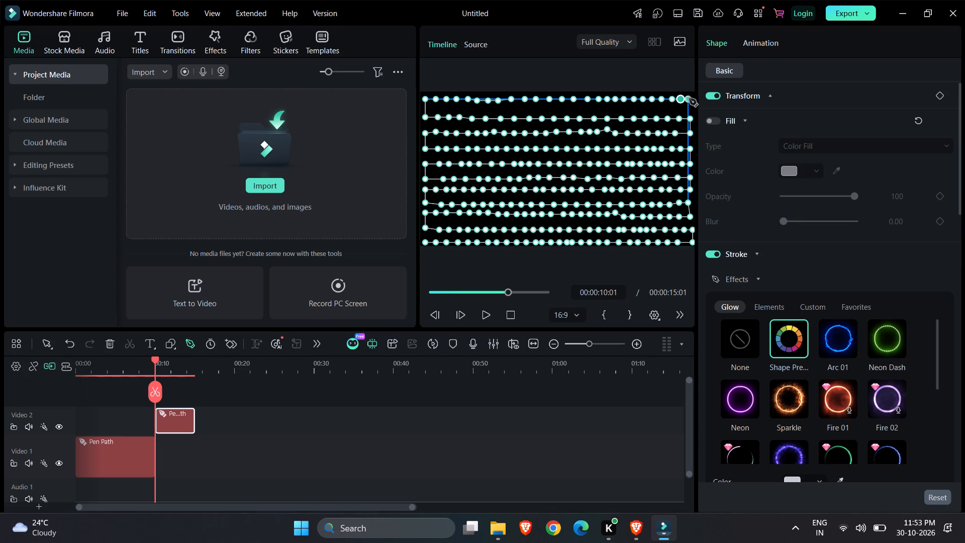
pyautogui.click(690, 99)
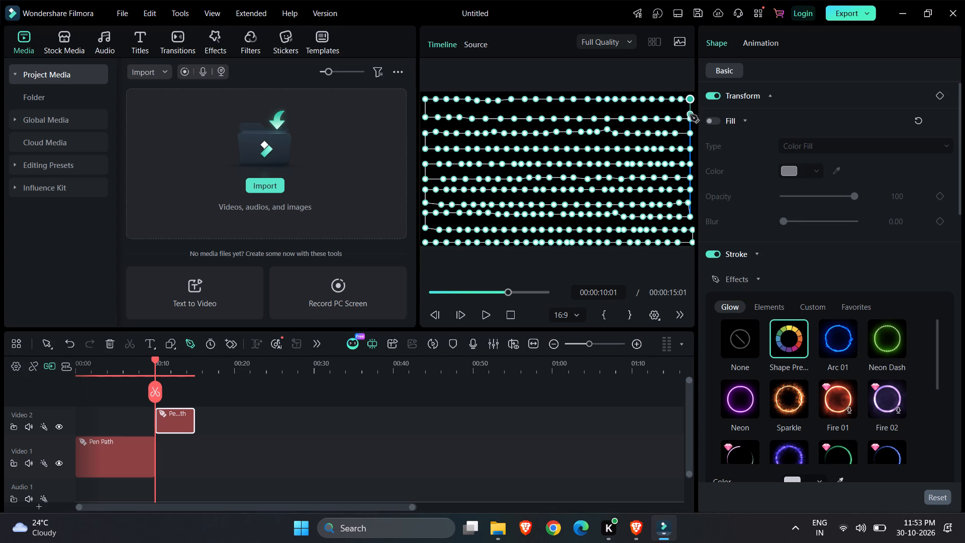
pyautogui.click(691, 118)
# Apply the Arc 01 glow effect to the second pen path's stroke.
pyautogui.click(828, 343)
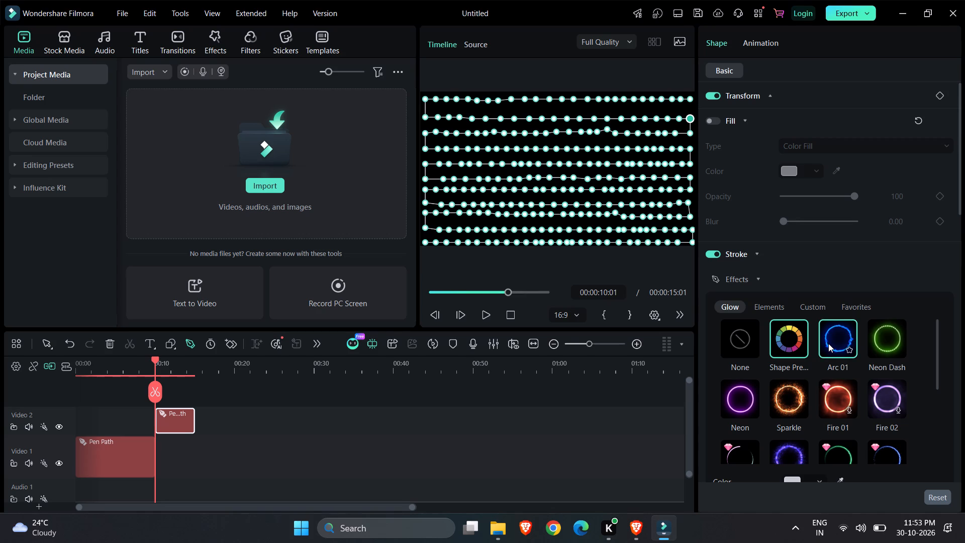
pyautogui.click(605, 369)
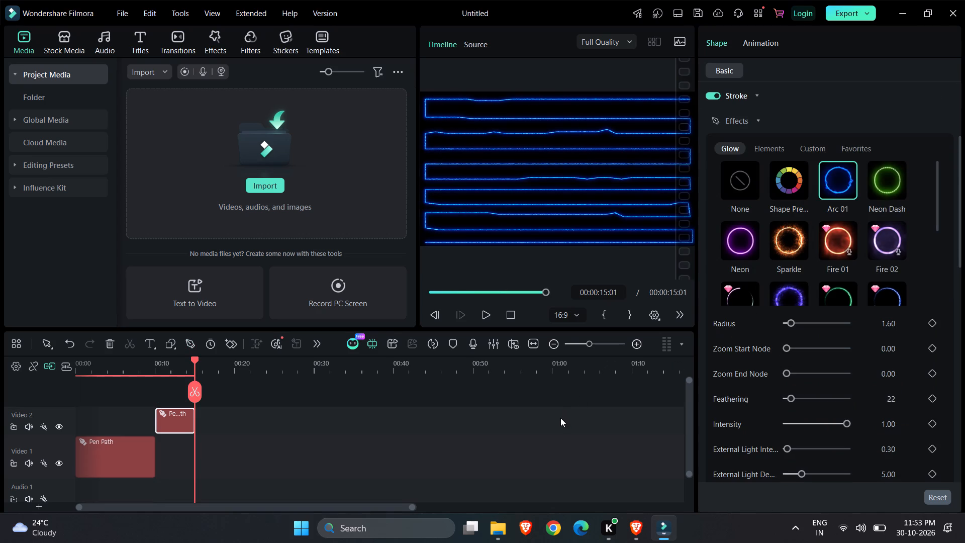
# Extend the second Pen Path clip on Video 2 to about 10 seconds, ending at 00:00:20:00.
pyautogui.click(169, 417)
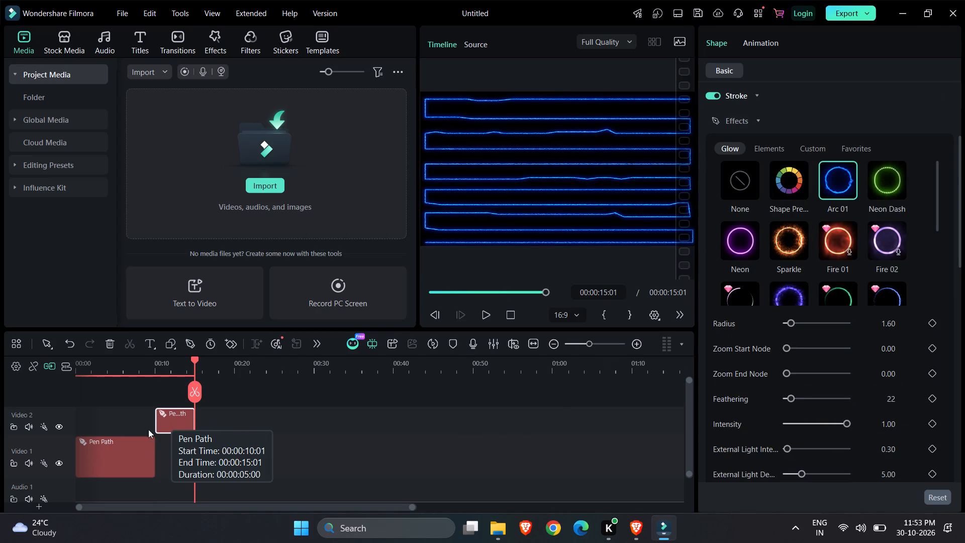
pyautogui.click(133, 442)
pyautogui.click(178, 419)
pyautogui.moveTo(191, 420); pyautogui.dragTo(234, 419)
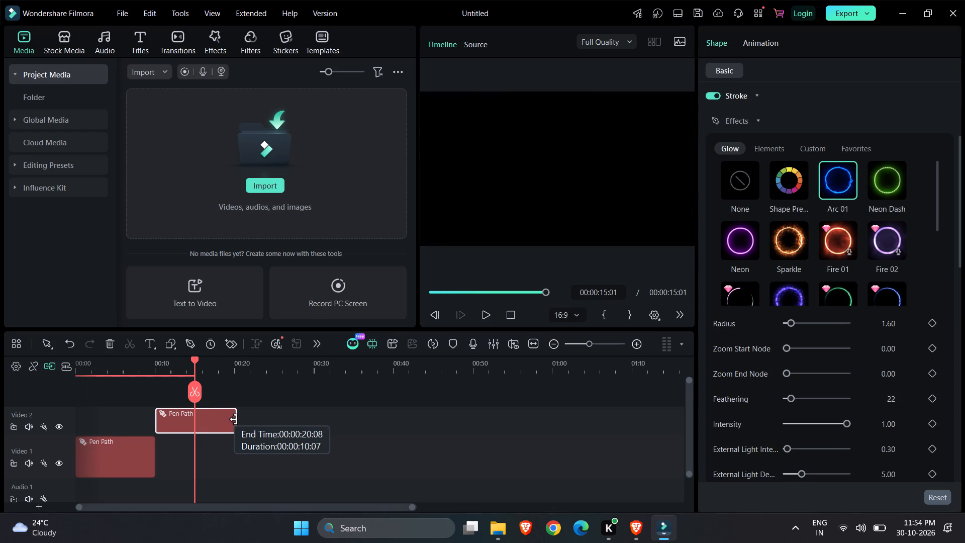
pyautogui.moveTo(234, 419); pyautogui.dragTo(231, 419)
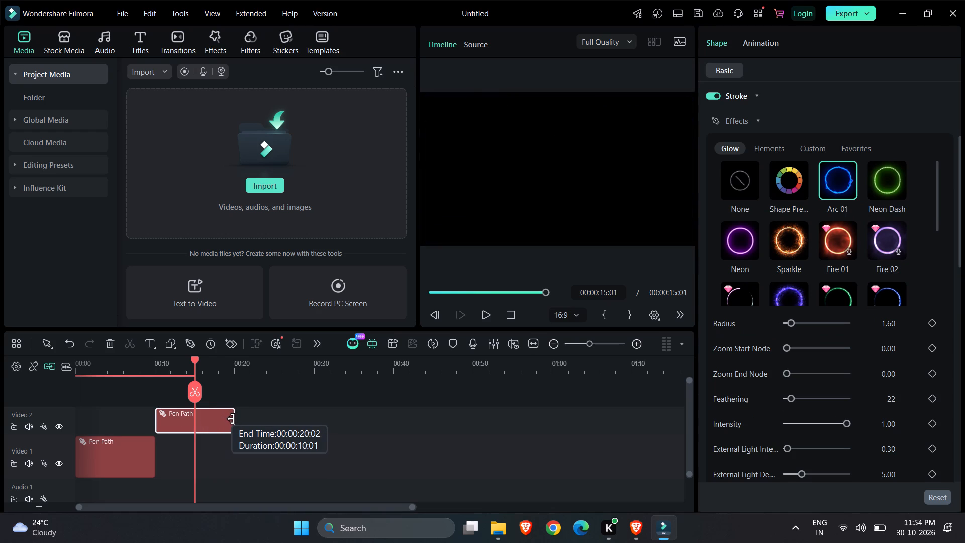
pyautogui.moveTo(231, 419); pyautogui.dragTo(231, 418)
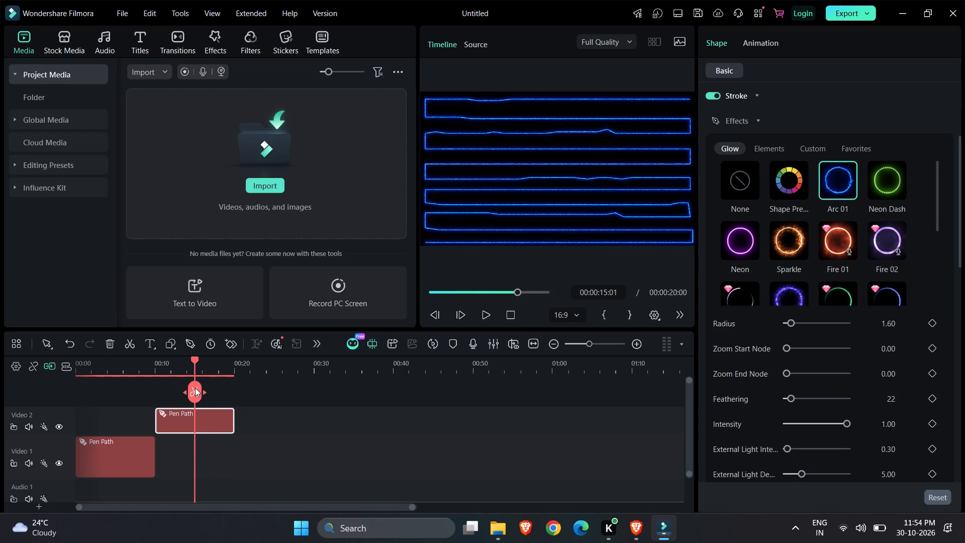
# Start a third pen path at 00:00:20:00 with five closely spaced points from the frame's left edge at mid-height to about 18 percent of its width.
pyautogui.moveTo(195, 388); pyautogui.dragTo(243, 390)
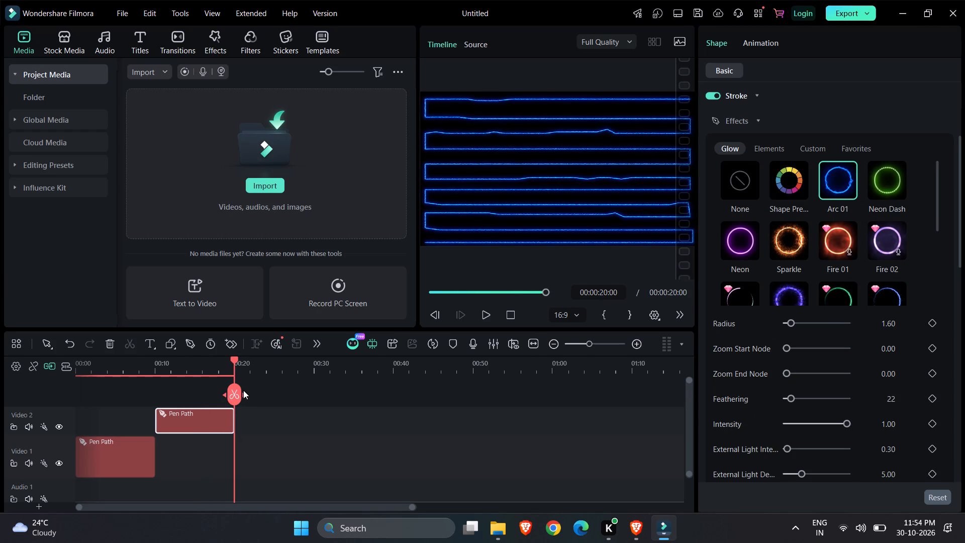
pyautogui.click(288, 422)
pyautogui.click(170, 415)
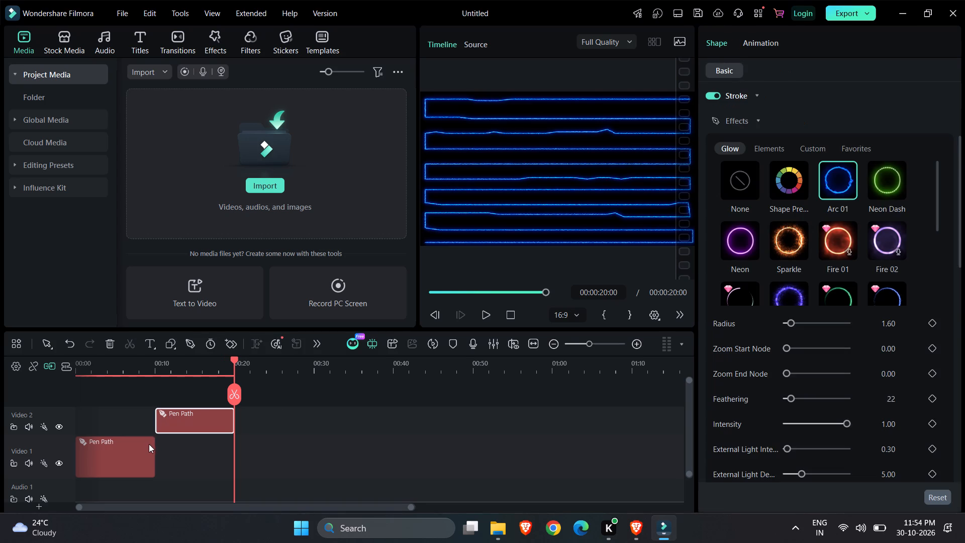
pyautogui.click(148, 444)
pyautogui.click(168, 428)
pyautogui.click(167, 427)
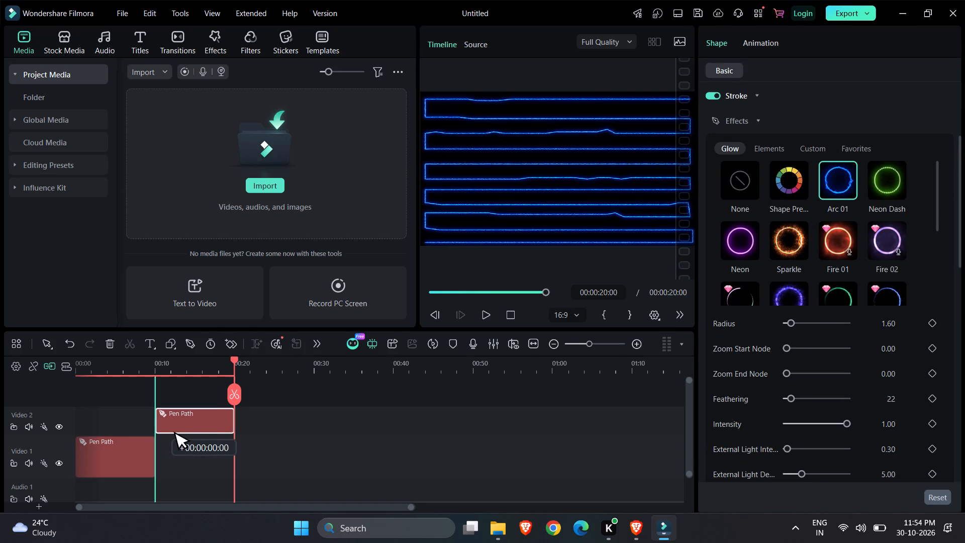
pyautogui.click(238, 394)
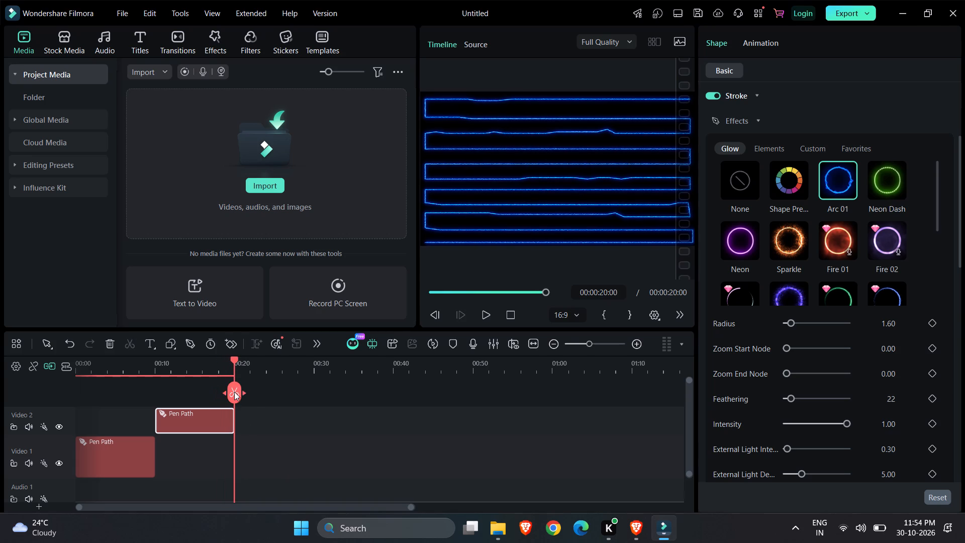
pyautogui.click(289, 418)
pyautogui.click(191, 343)
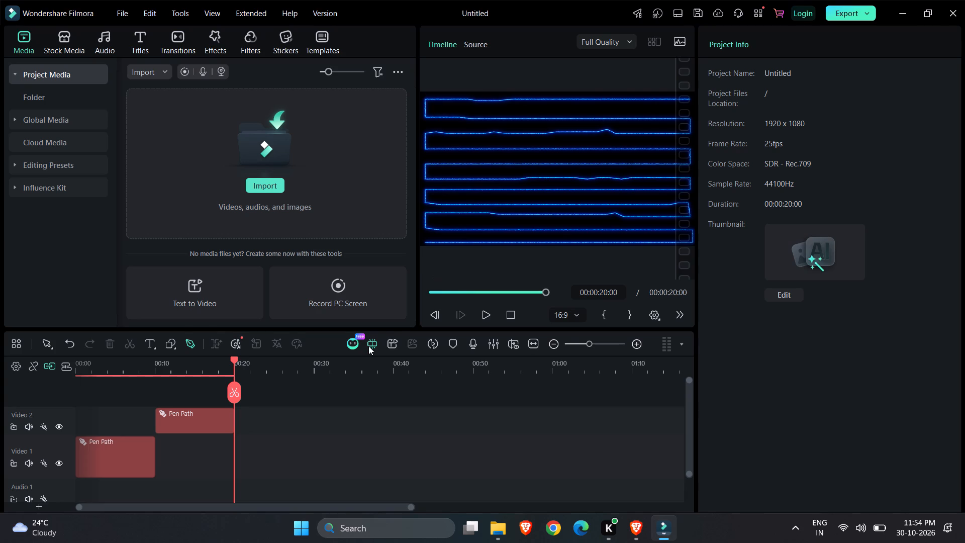
pyautogui.click(189, 343)
pyautogui.click(427, 167)
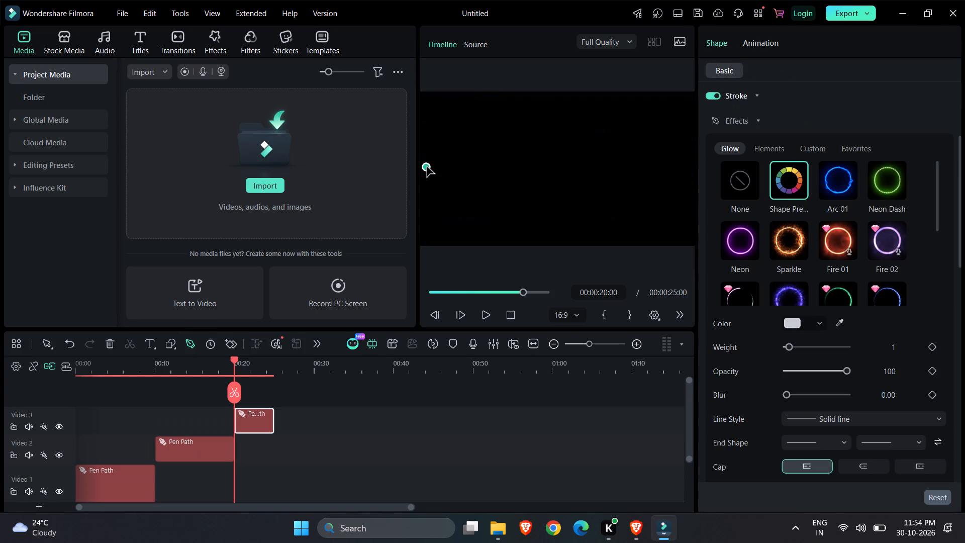
pyautogui.click(437, 167)
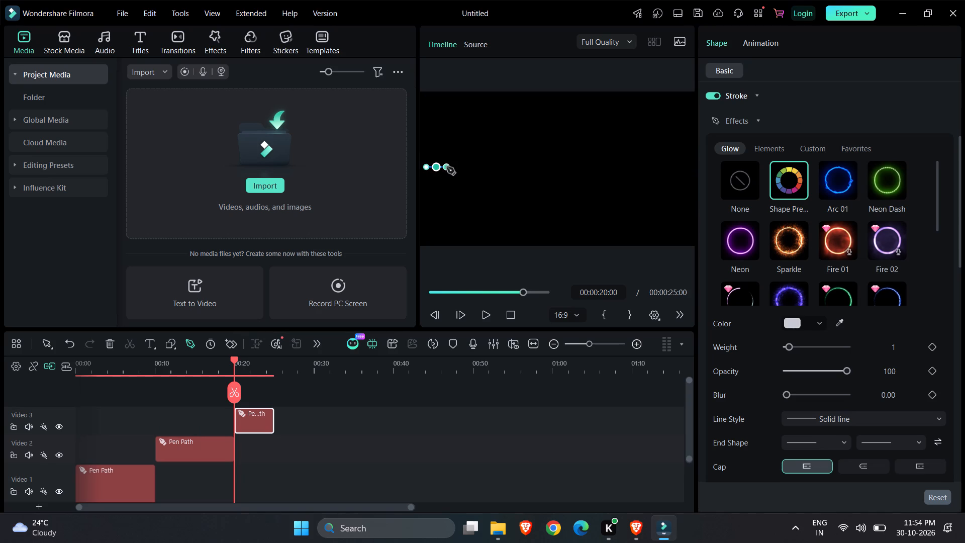
pyautogui.click(447, 167)
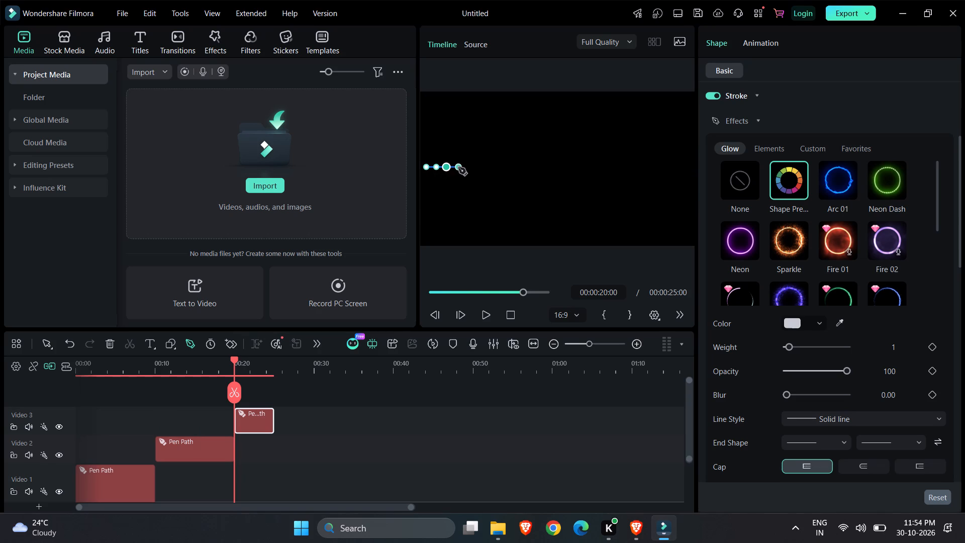
pyautogui.click(458, 167)
pyautogui.click(469, 168)
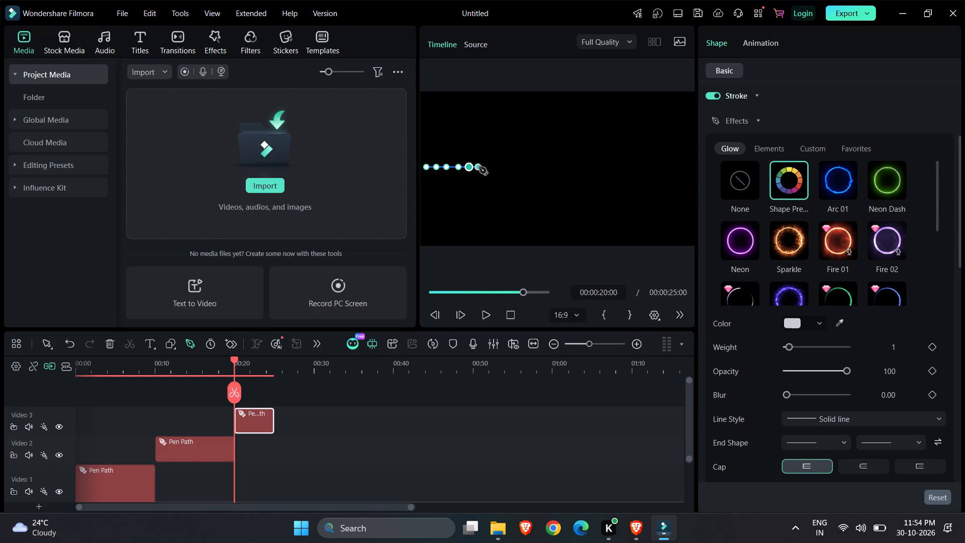
# Continue the third path's mid-height row rightward with nine closely spaced points to about 58 percent of the frame's width.
pyautogui.click(481, 166)
pyautogui.click(493, 168)
pyautogui.click(506, 168)
pyautogui.click(518, 168)
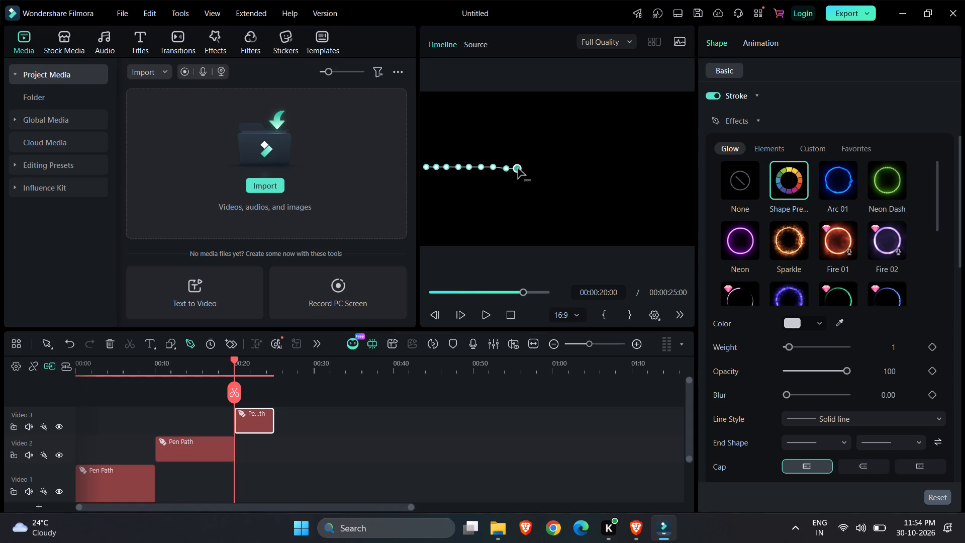
pyautogui.click(528, 169)
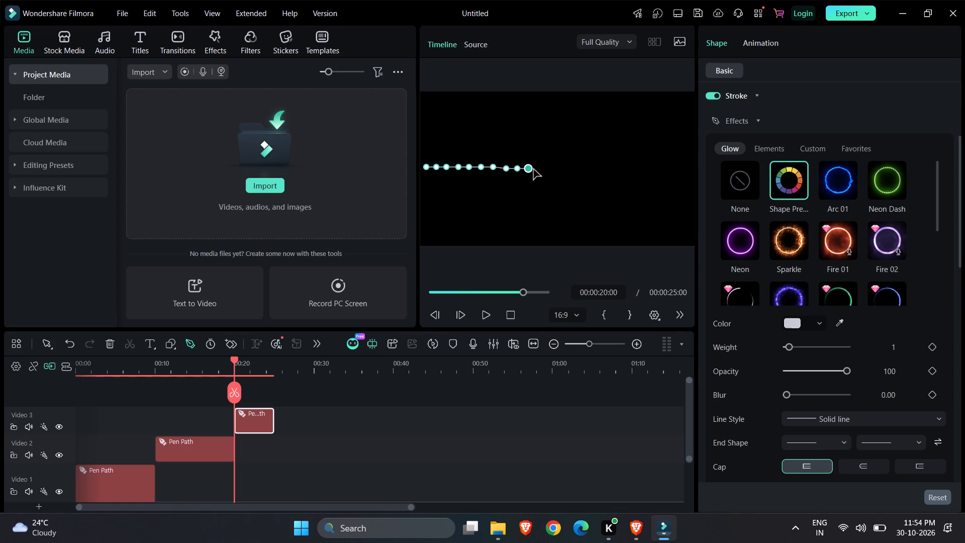
pyautogui.click(540, 170)
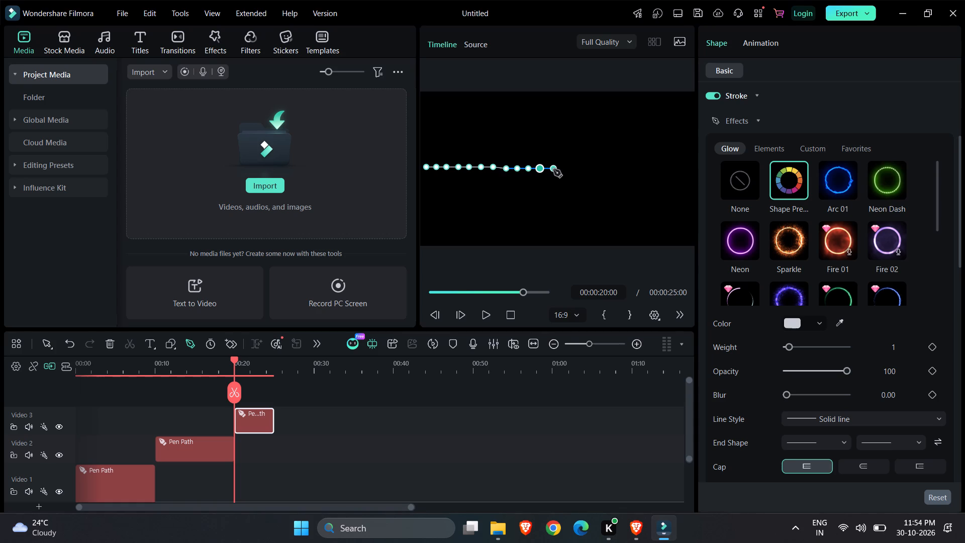
pyautogui.click(553, 169)
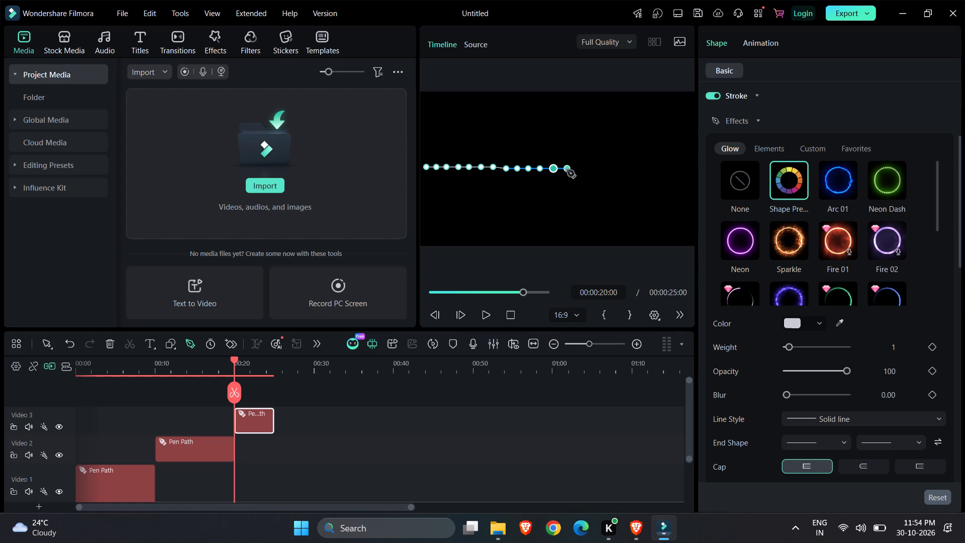
pyautogui.click(567, 170)
pyautogui.click(579, 170)
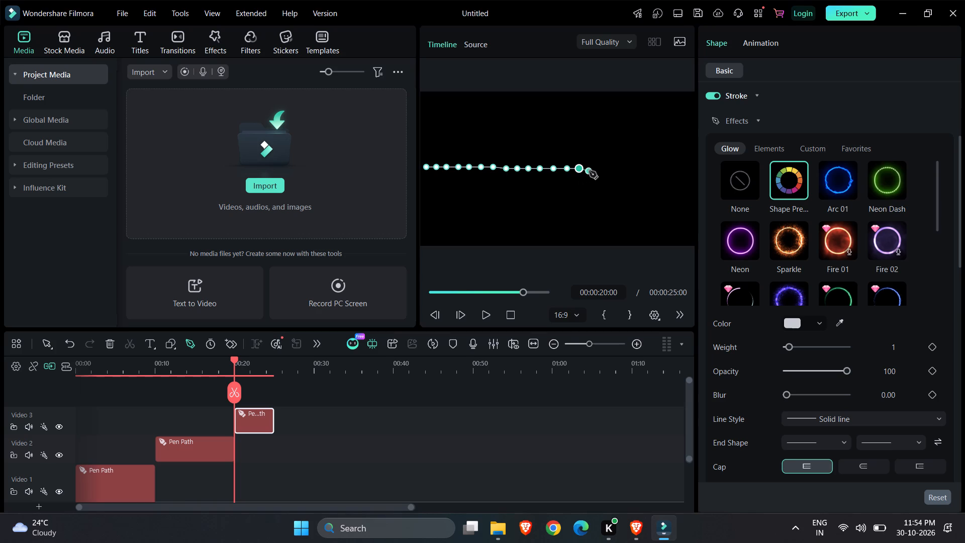
# Complete the mid-height row with nine closely spaced points rightward, ending at the frame's right edge.
pyautogui.click(592, 169)
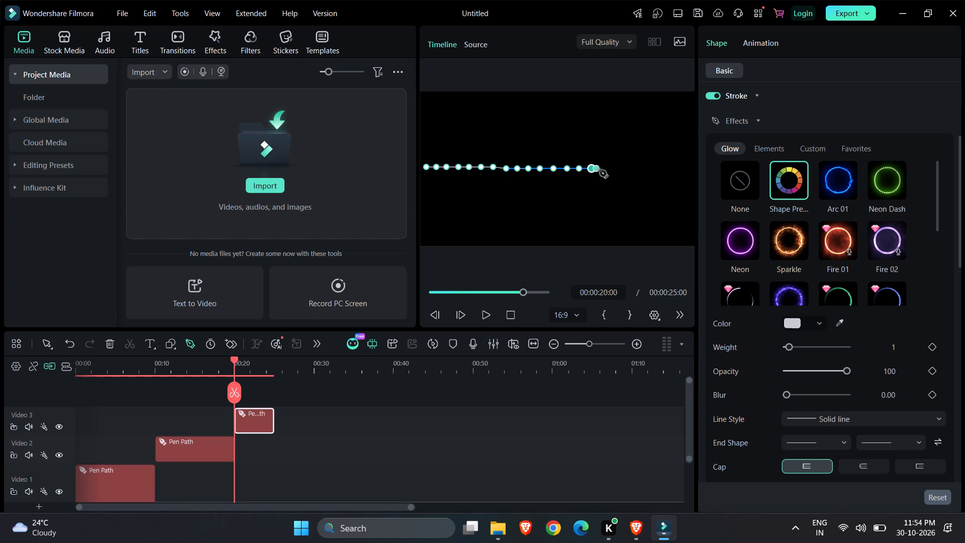
pyautogui.click(602, 170)
pyautogui.click(614, 169)
pyautogui.click(630, 169)
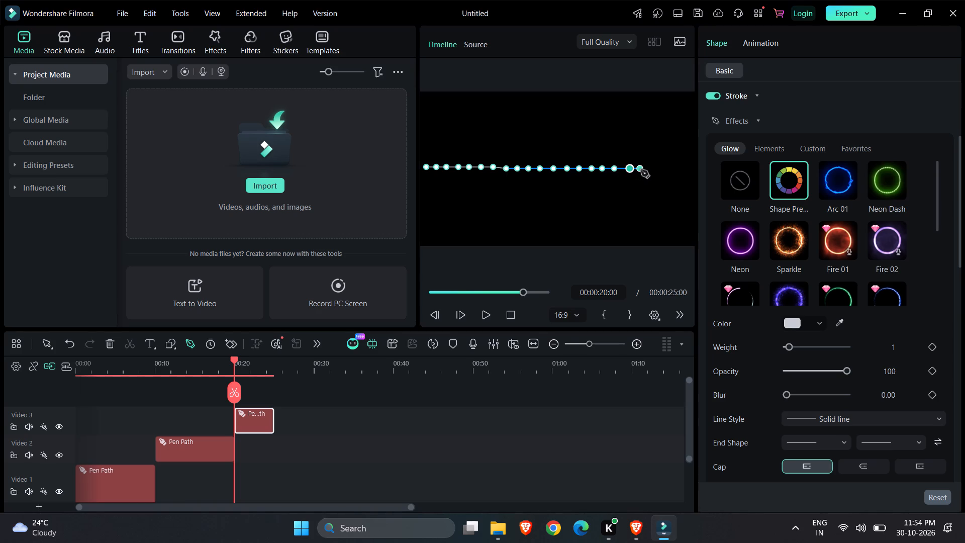
pyautogui.click(642, 170)
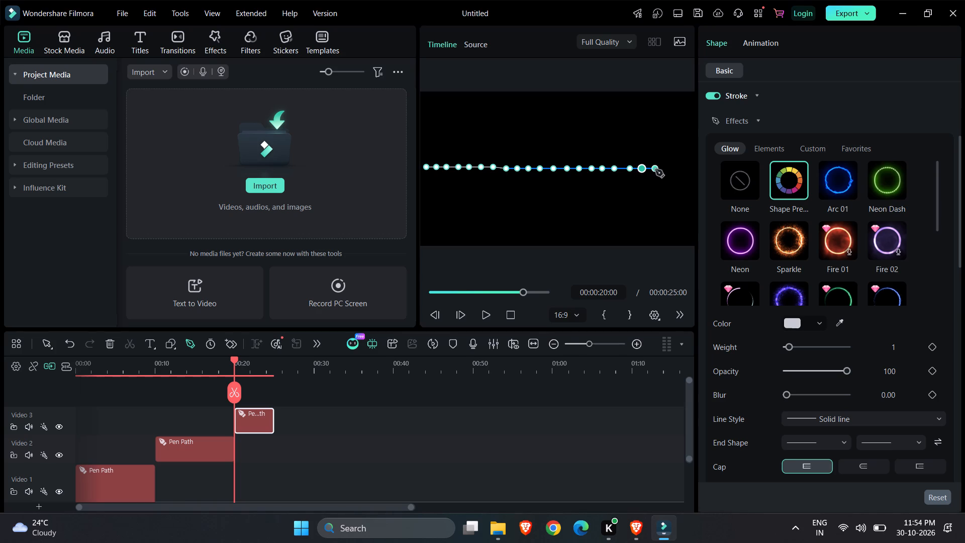
pyautogui.click(656, 169)
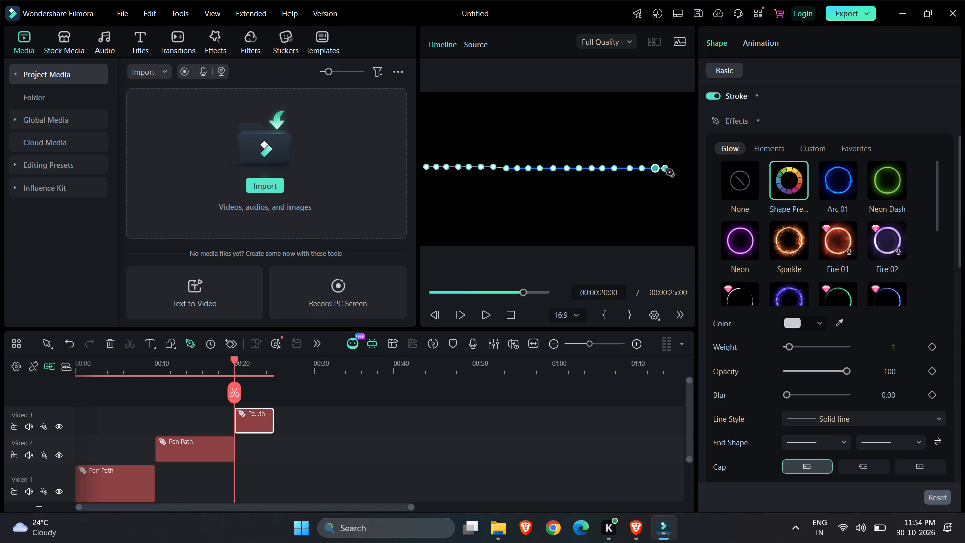
pyautogui.click(666, 169)
pyautogui.click(677, 169)
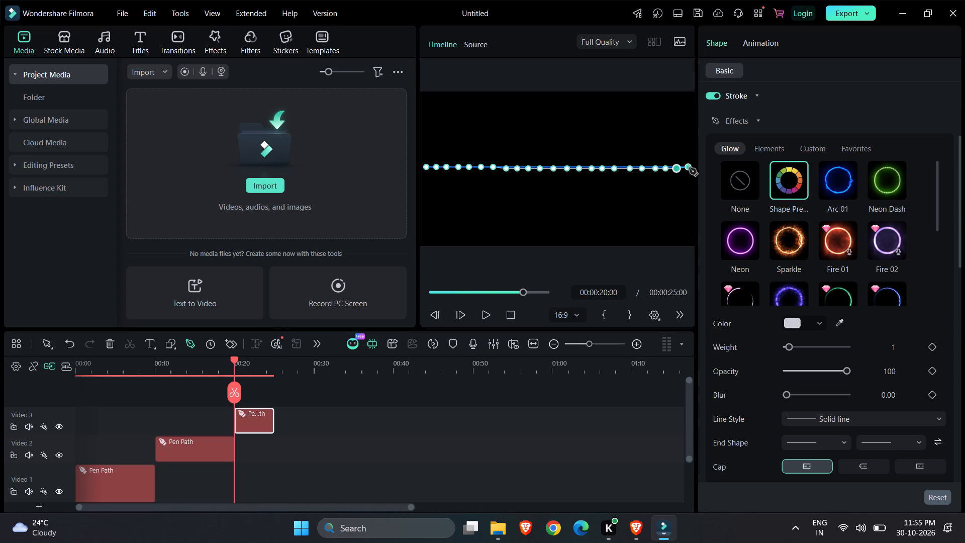
pyautogui.click(691, 170)
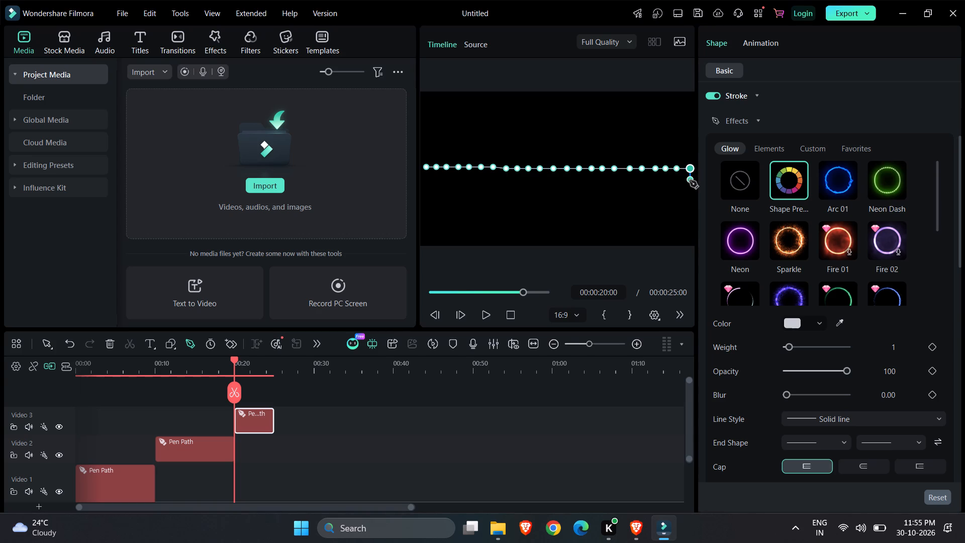
# Turn the third path downward with six closely spaced points along the frame's right edge to its bottom corner.
pyautogui.click(689, 180)
pyautogui.click(689, 192)
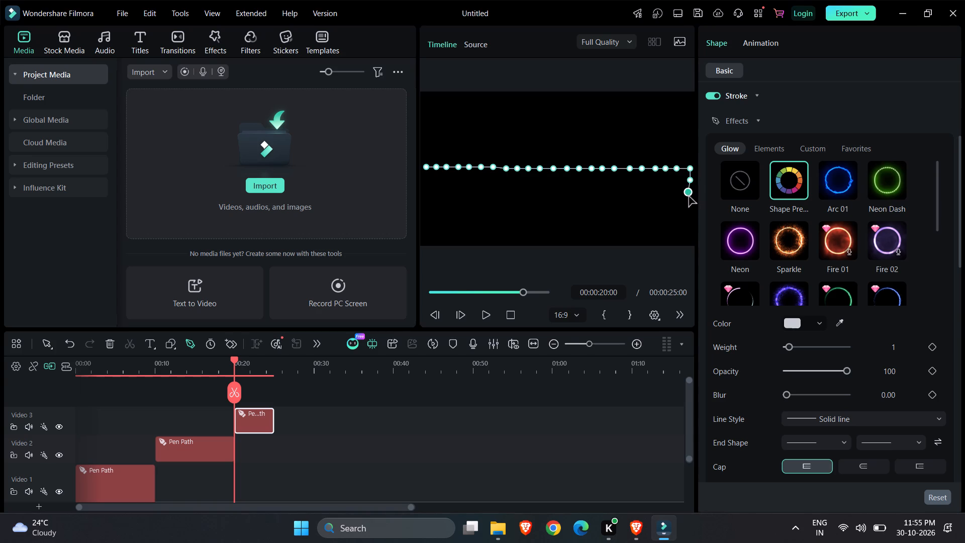
pyautogui.click(688, 205)
pyautogui.click(687, 215)
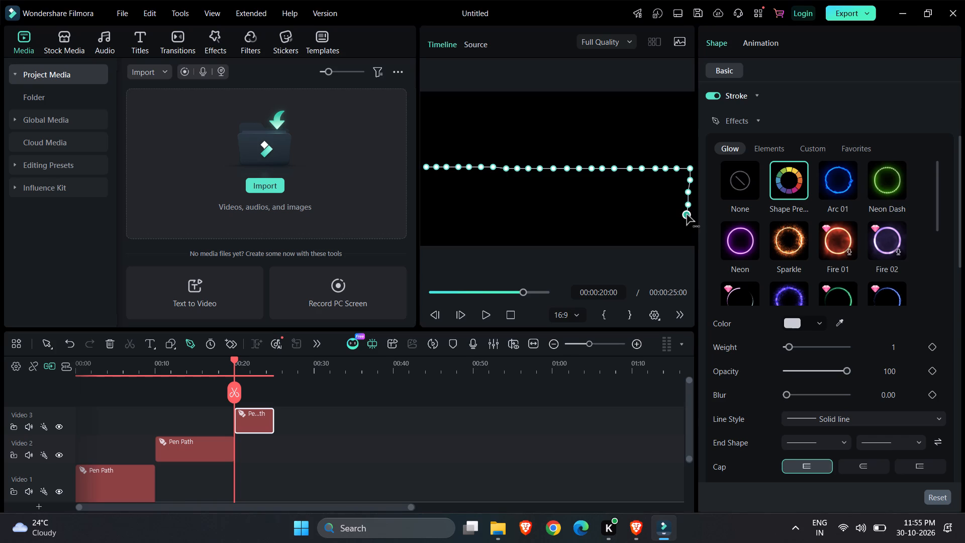
pyautogui.click(685, 226)
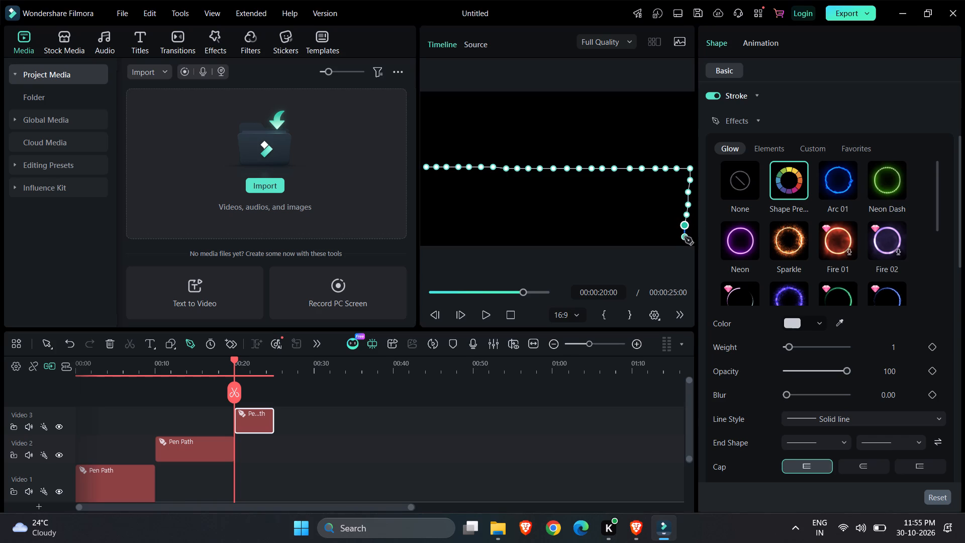
pyautogui.click(685, 240)
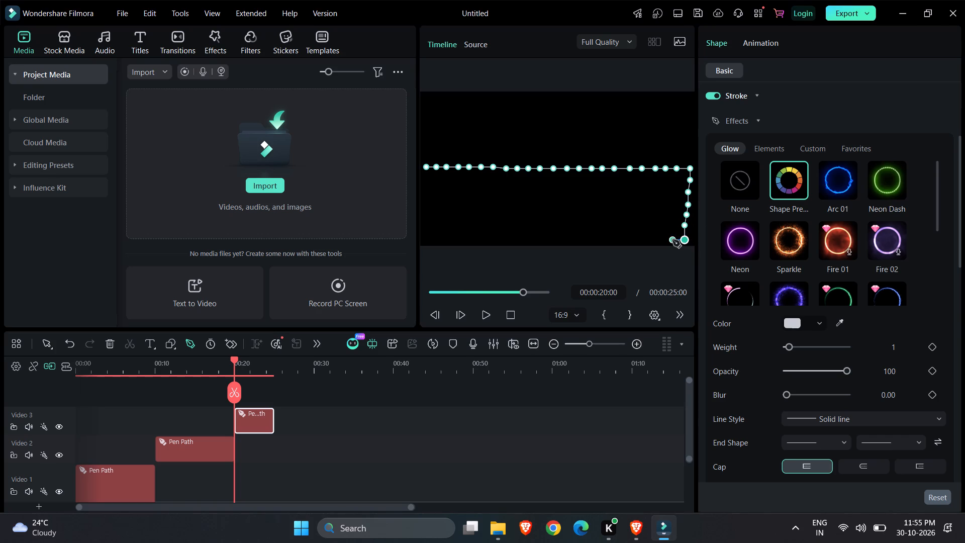
# Run the third path leftward along the frame's bottom edge with nine closely spaced points to about mid-width.
pyautogui.click(672, 242)
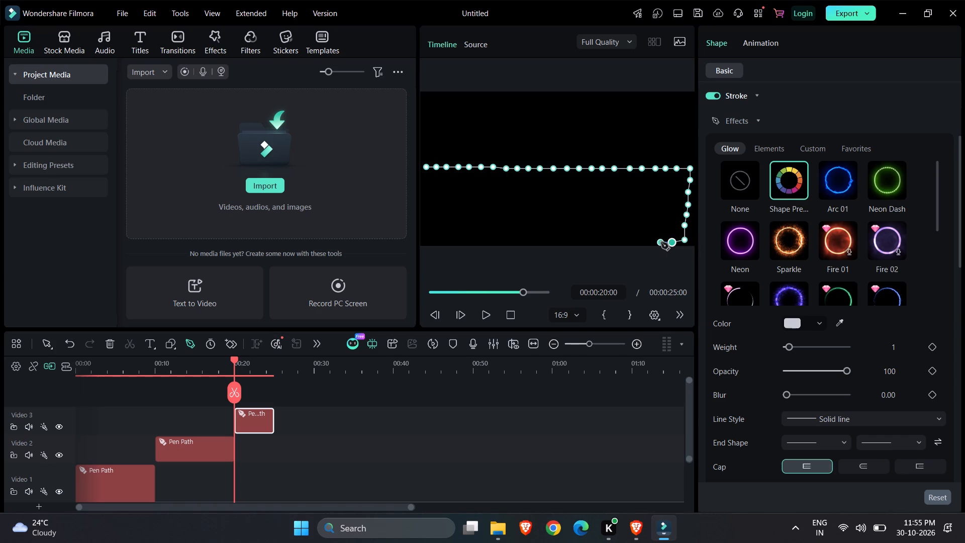
pyautogui.click(660, 241)
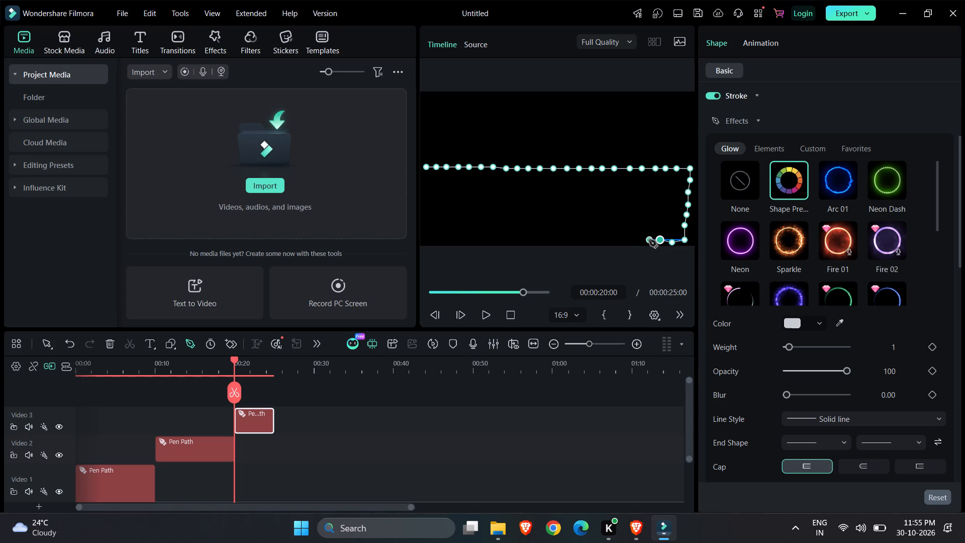
pyautogui.click(645, 239)
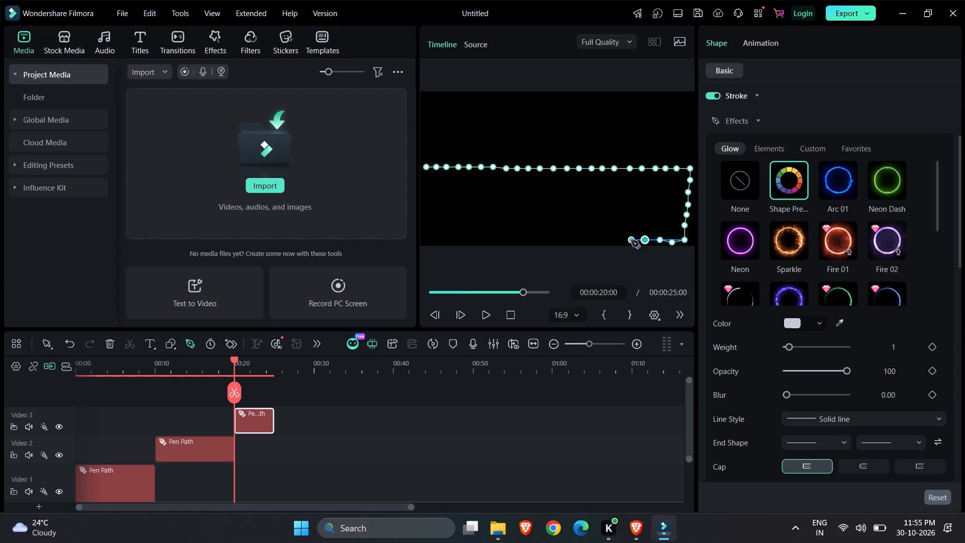
pyautogui.click(631, 240)
pyautogui.click(614, 240)
pyautogui.click(601, 240)
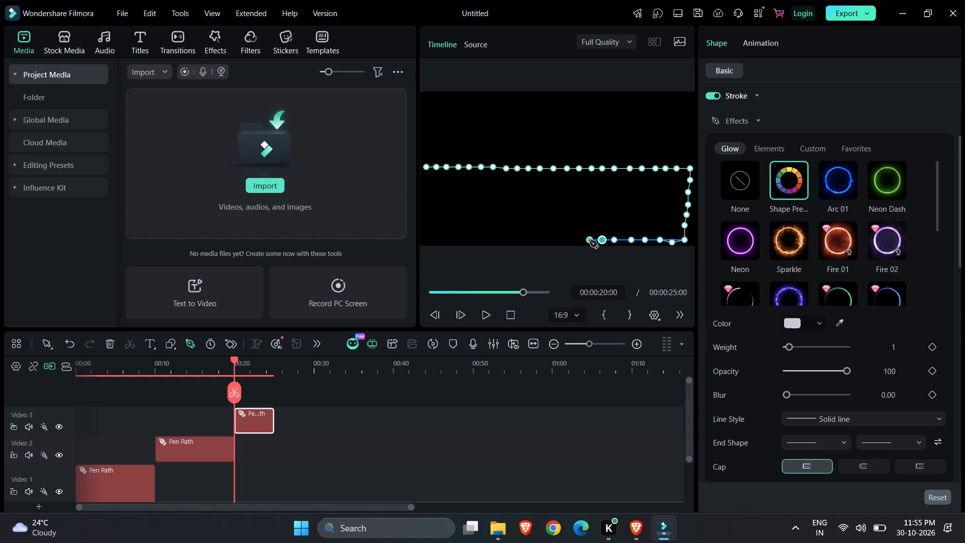
pyautogui.click(587, 240)
pyautogui.click(574, 239)
pyautogui.click(560, 239)
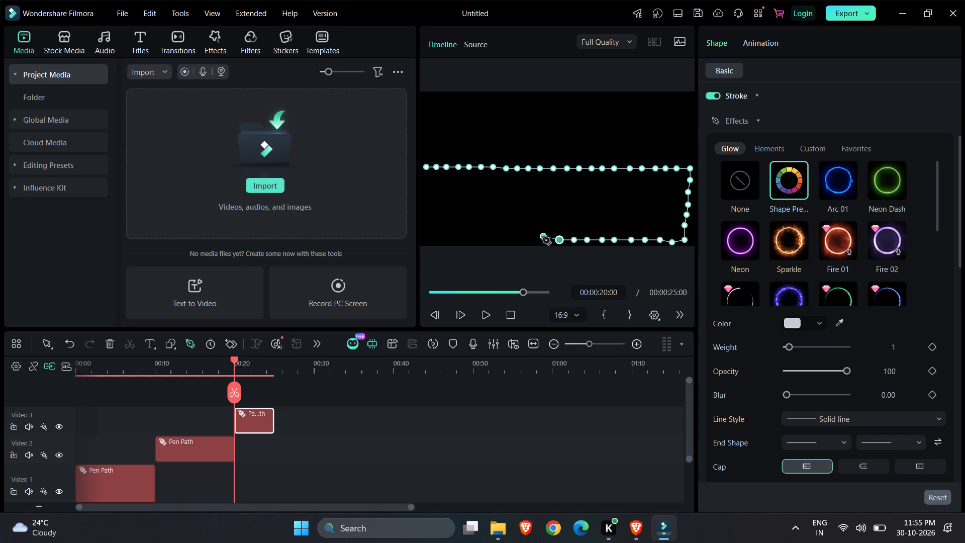
# Complete the third path's bottom row with ten closely spaced points leftward, ending at the frame's bottom-left corner.
pyautogui.click(540, 241)
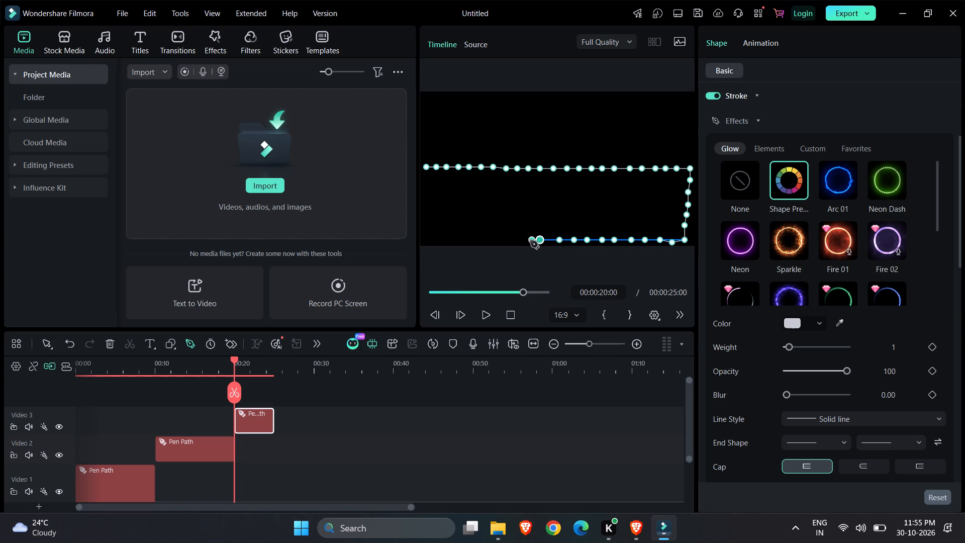
pyautogui.click(526, 240)
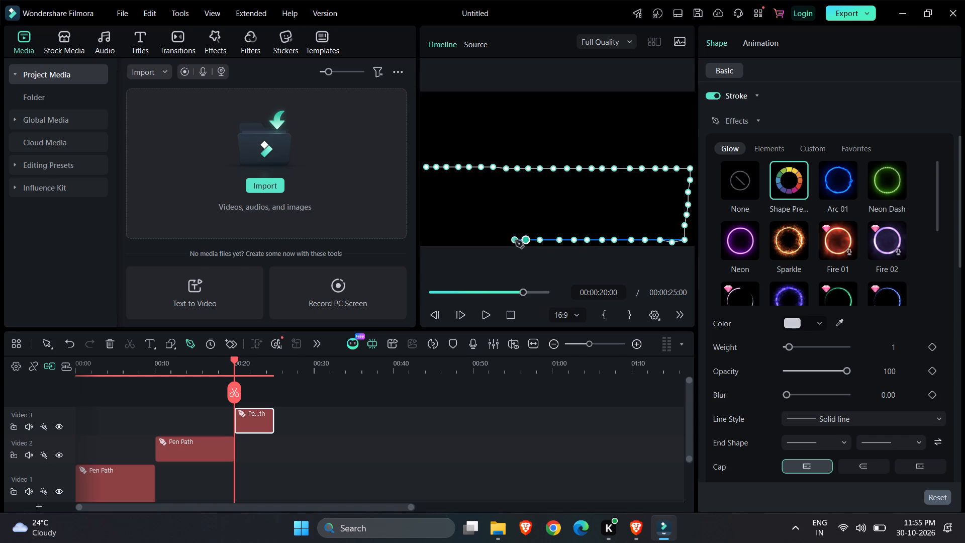
pyautogui.click(515, 240)
pyautogui.click(501, 240)
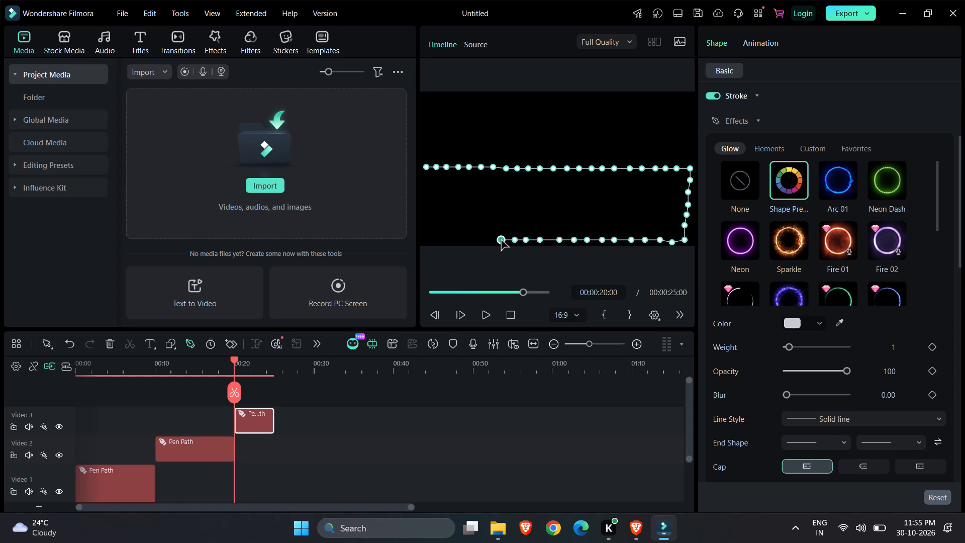
pyautogui.click(491, 240)
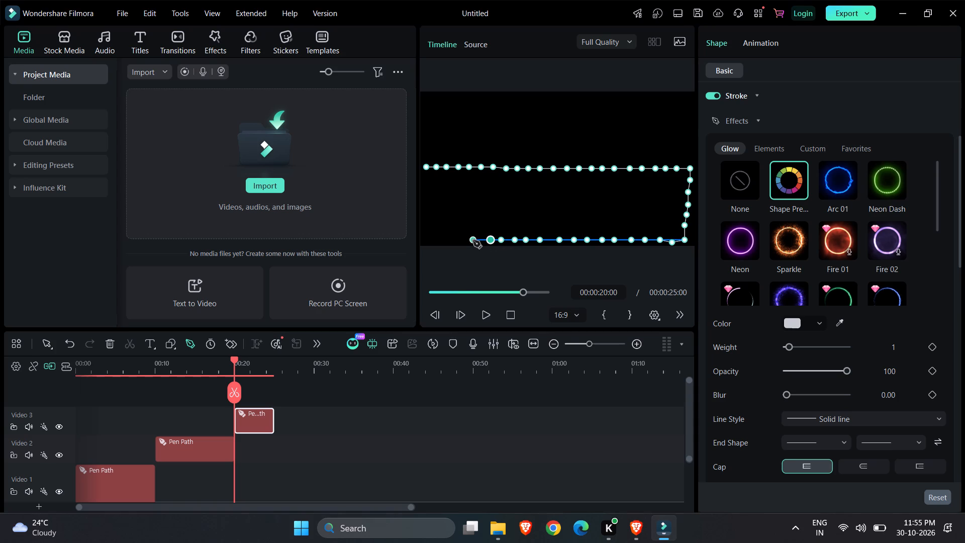
pyautogui.click(473, 240)
pyautogui.click(462, 240)
pyautogui.click(449, 241)
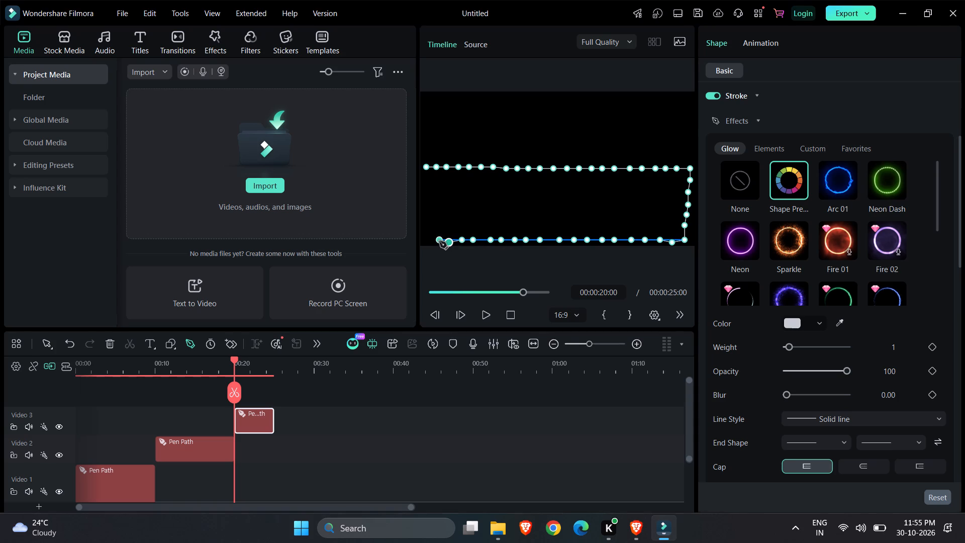
pyautogui.click(438, 241)
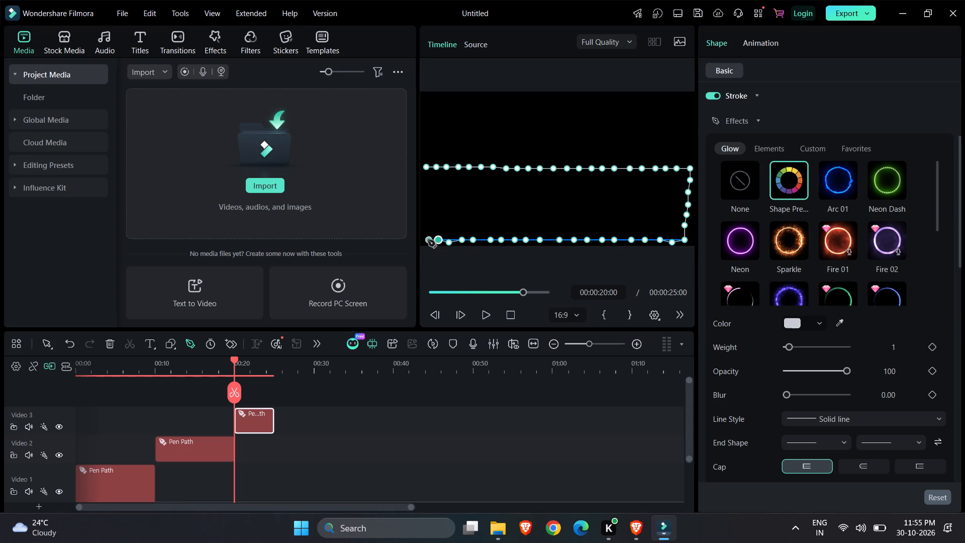
pyautogui.click(426, 240)
# Add four points up the frame's left edge and close the third path at its mid-height starting point.
pyautogui.click(427, 227)
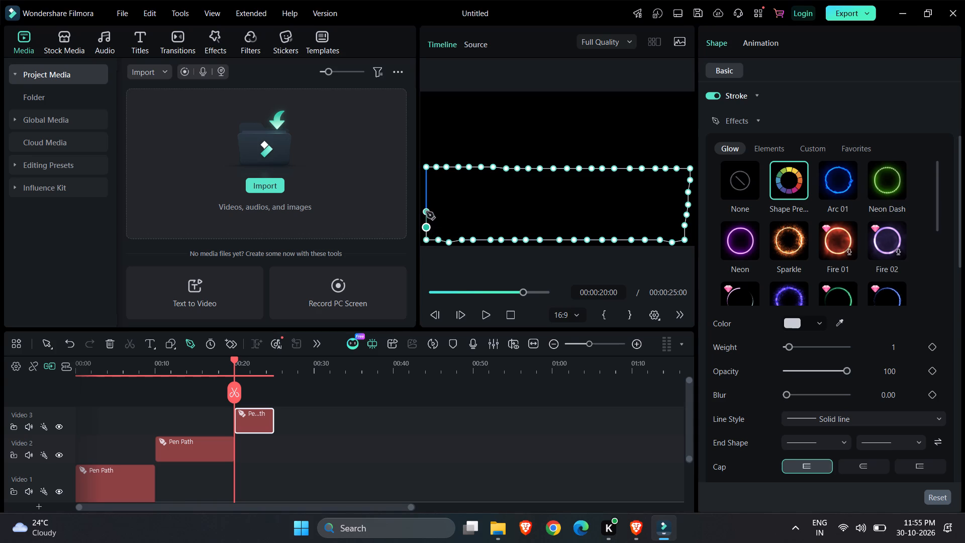
pyautogui.click(426, 212)
pyautogui.click(427, 201)
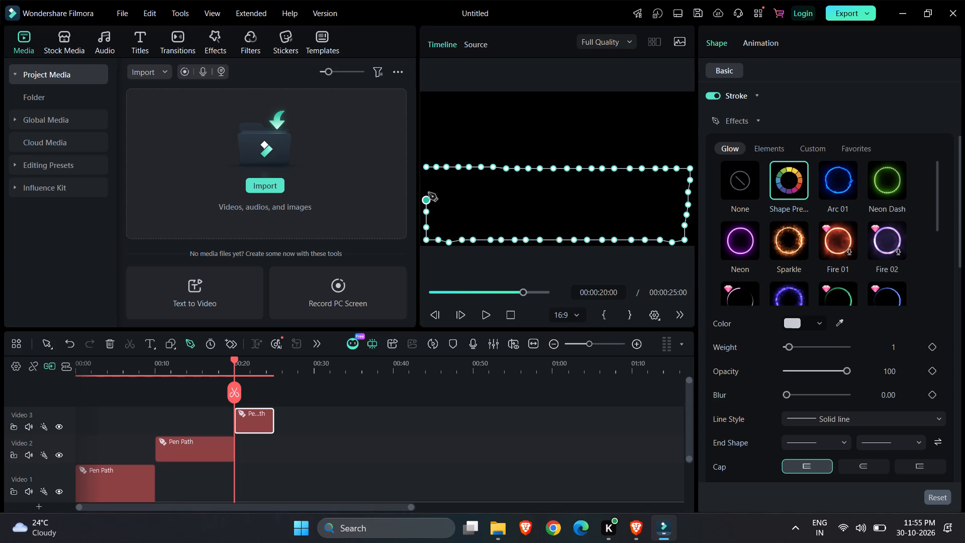
pyautogui.click(426, 185)
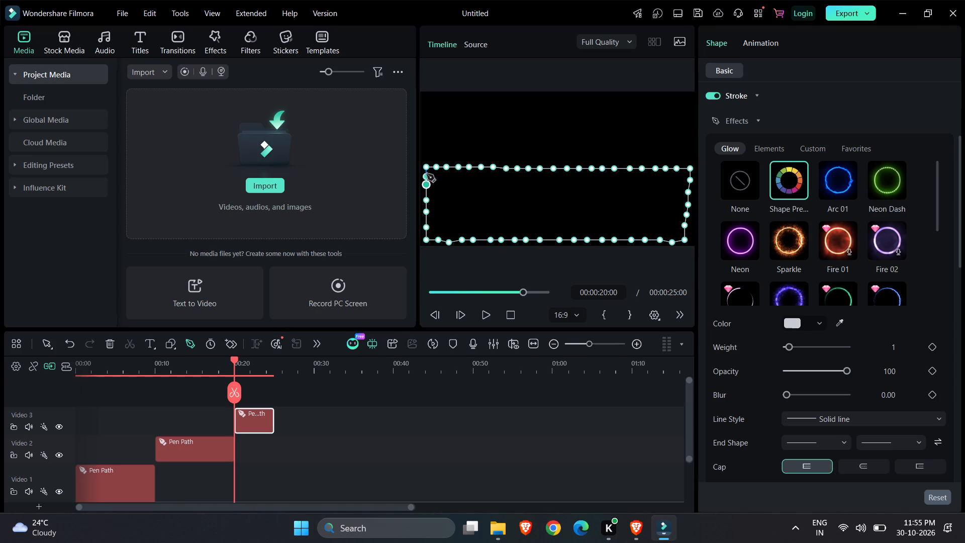
pyautogui.click(427, 169)
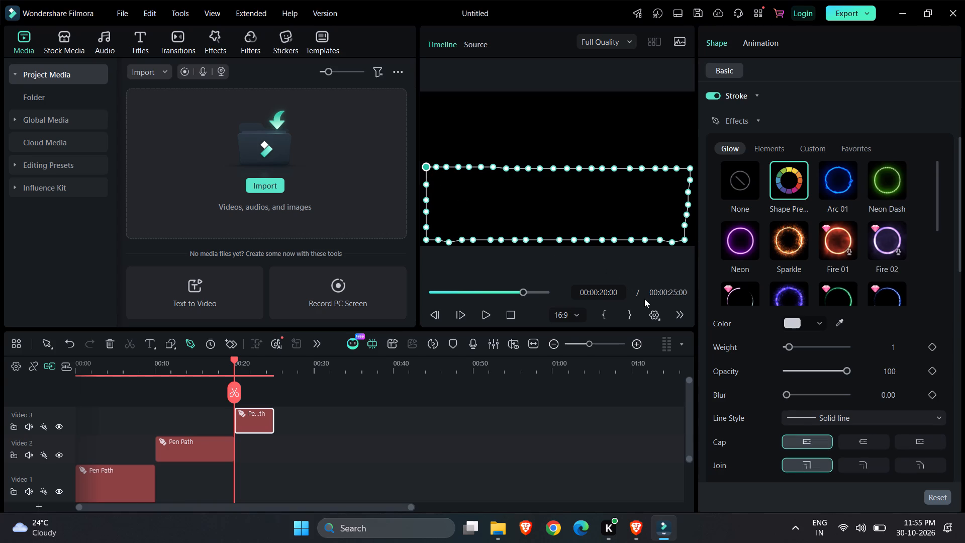
# Apply the Sparkle glow effect to the closed third path's stroke and finish pen editing.
pyautogui.click(785, 241)
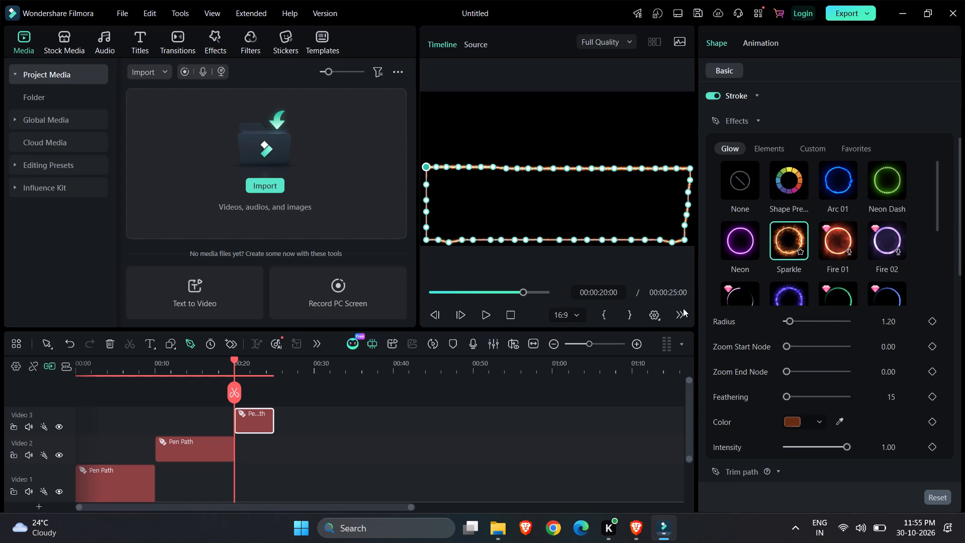
pyautogui.click(536, 441)
# Extend the third Pen Path clip on Video 3 to about 10 seconds, ending at 00:00:30:01.
pyautogui.click(261, 417)
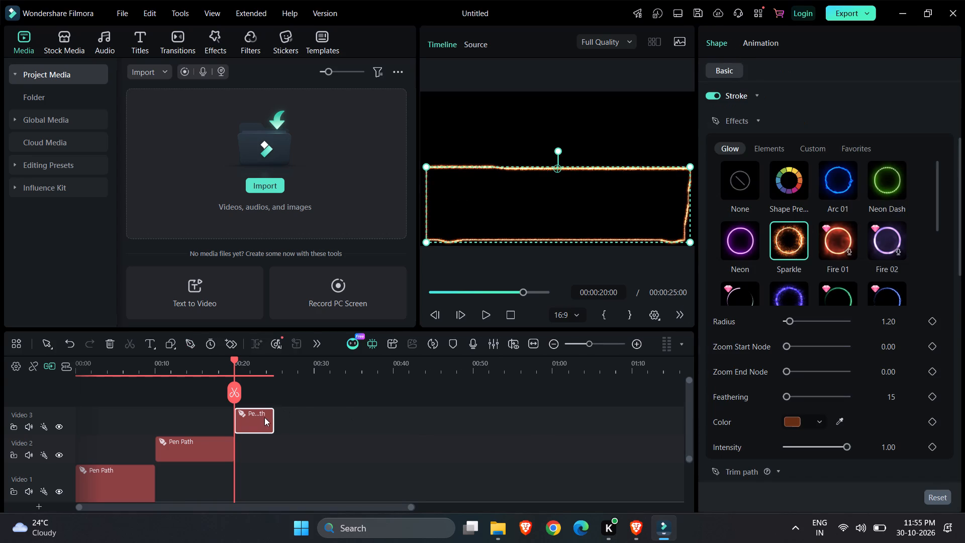
pyautogui.moveTo(271, 418); pyautogui.dragTo(316, 412)
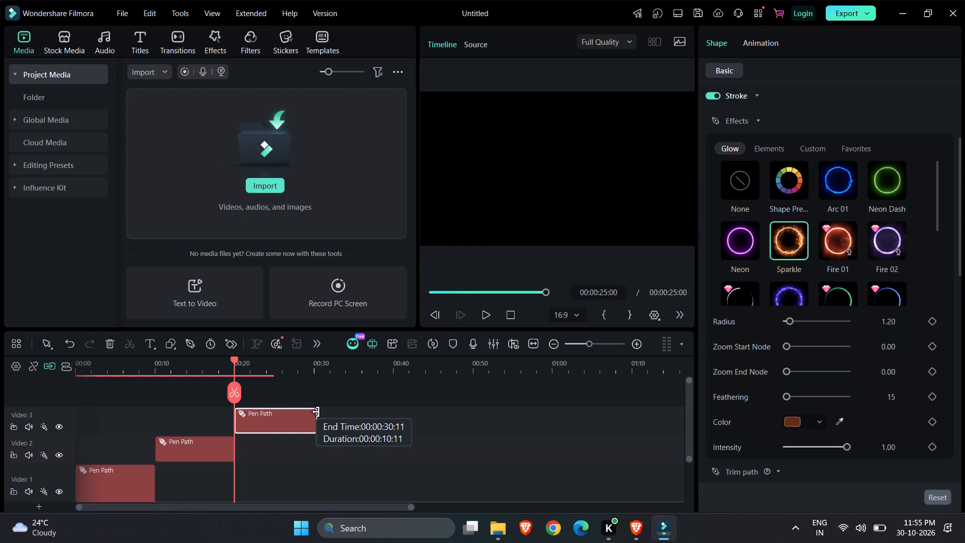
pyautogui.moveTo(316, 412); pyautogui.dragTo(313, 411)
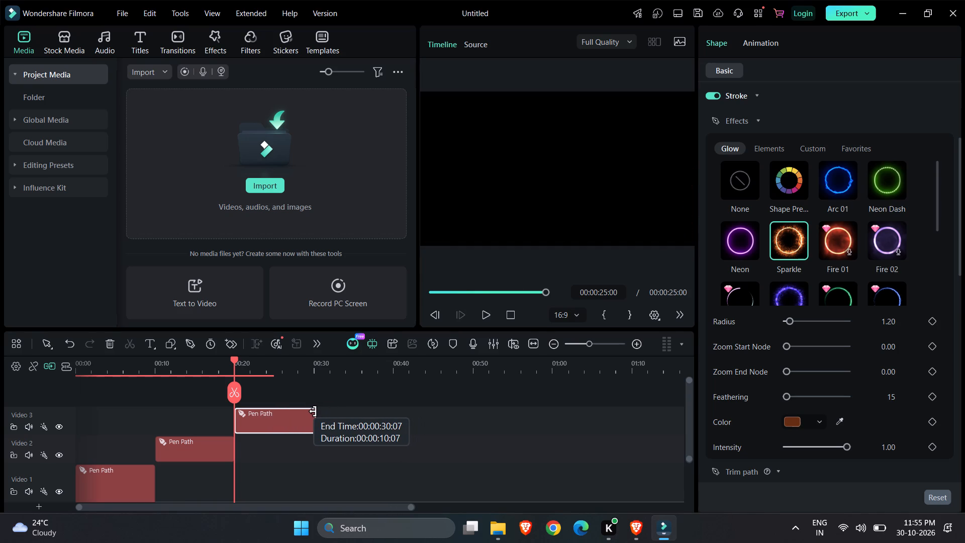
pyautogui.moveTo(313, 411); pyautogui.dragTo(311, 411)
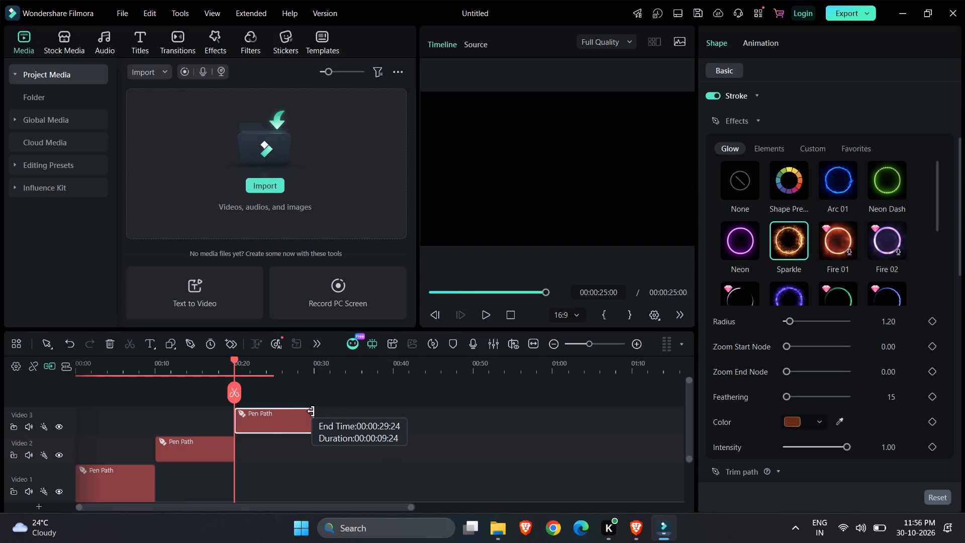
pyautogui.moveTo(311, 411); pyautogui.dragTo(312, 411)
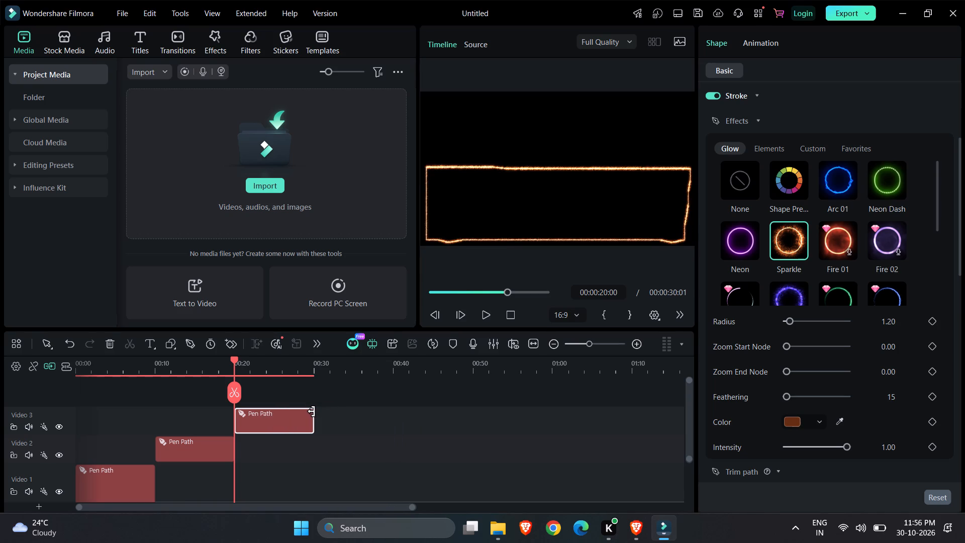
# Start a fourth pen path at 00:00:30:01 with ten closely spaced points rising diagonally from the frame's bottom-left corner toward its centre.
pyautogui.moveTo(233, 389); pyautogui.dragTo(329, 388)
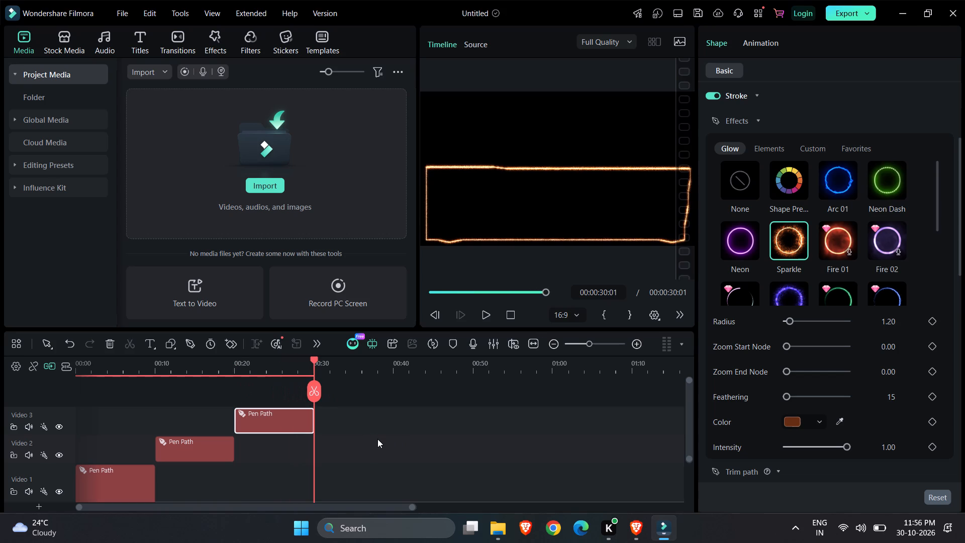
pyautogui.click(377, 439)
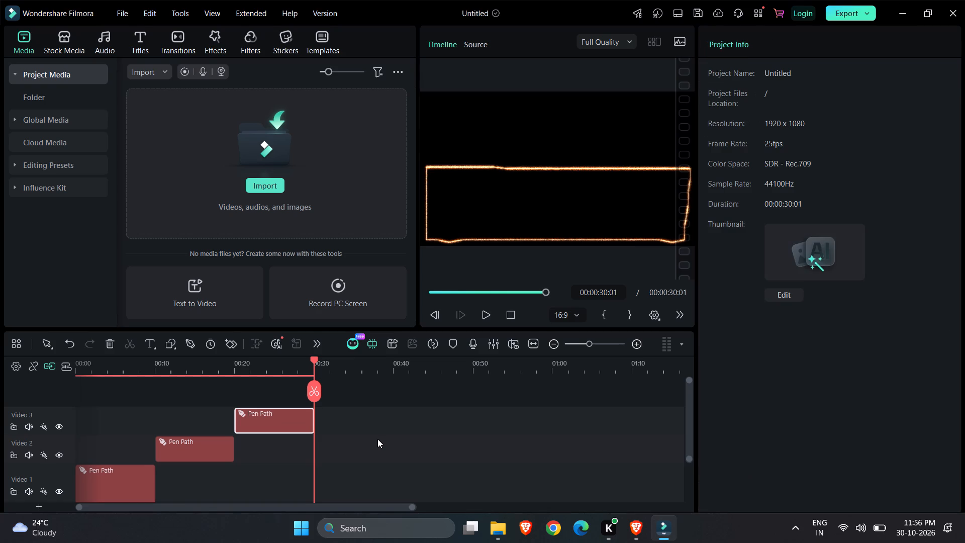
pyautogui.hscroll(-1, 227, 346)
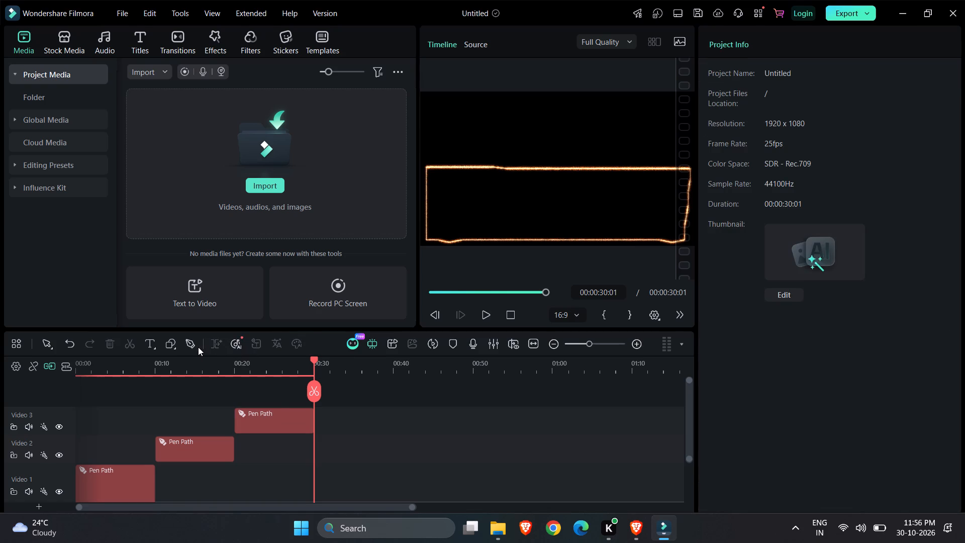
pyautogui.hscroll(-1, 198, 347)
pyautogui.click(194, 345)
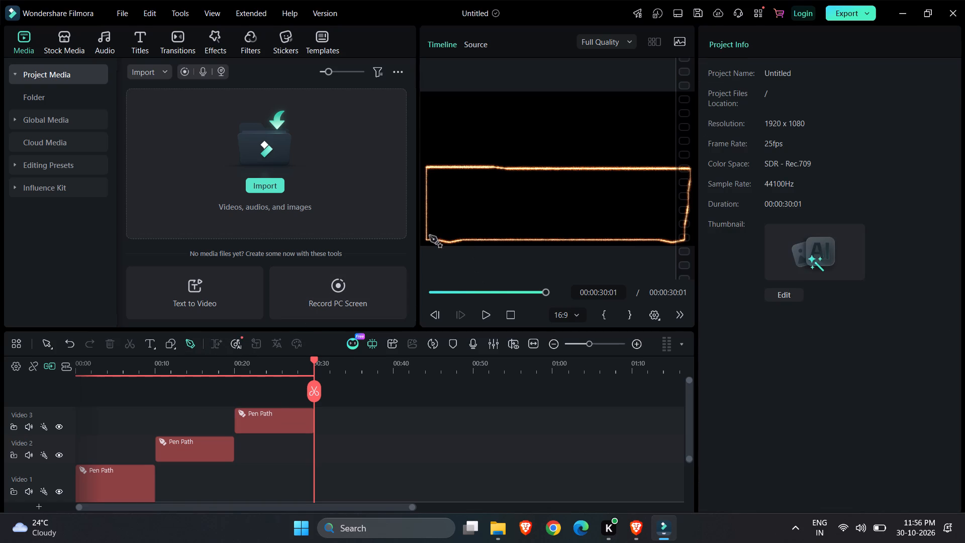
pyautogui.click(427, 243)
pyautogui.click(436, 238)
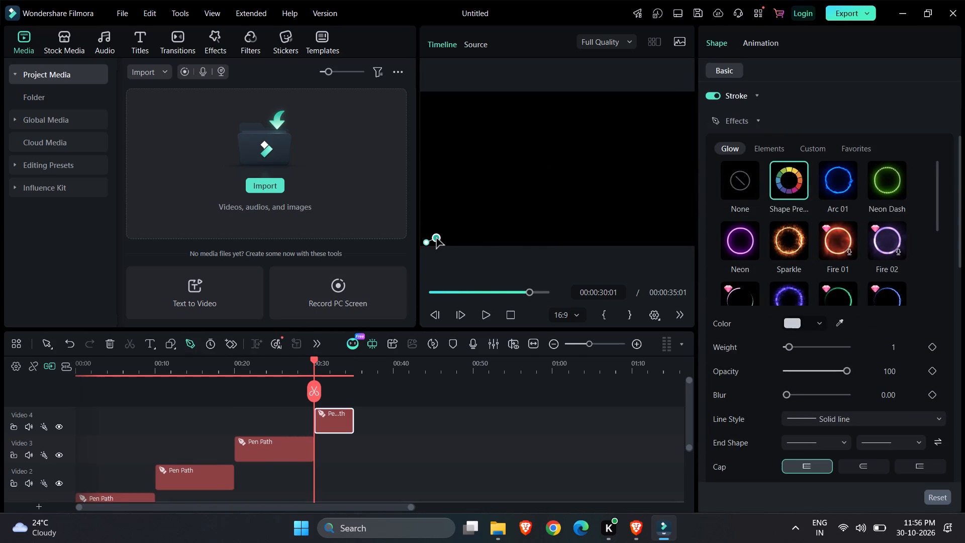
pyautogui.click(448, 232)
pyautogui.click(460, 226)
pyautogui.click(472, 221)
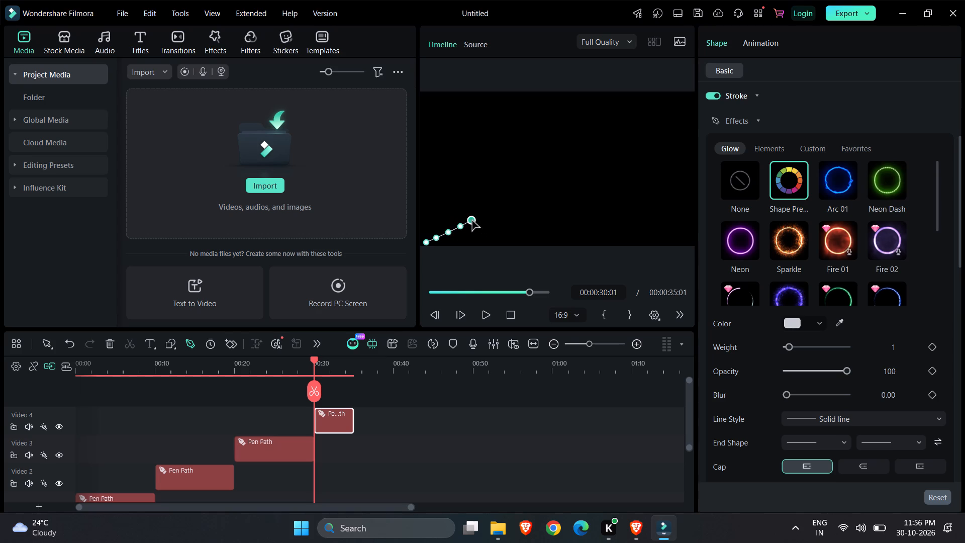
pyautogui.click(482, 216)
pyautogui.click(493, 211)
pyautogui.click(506, 206)
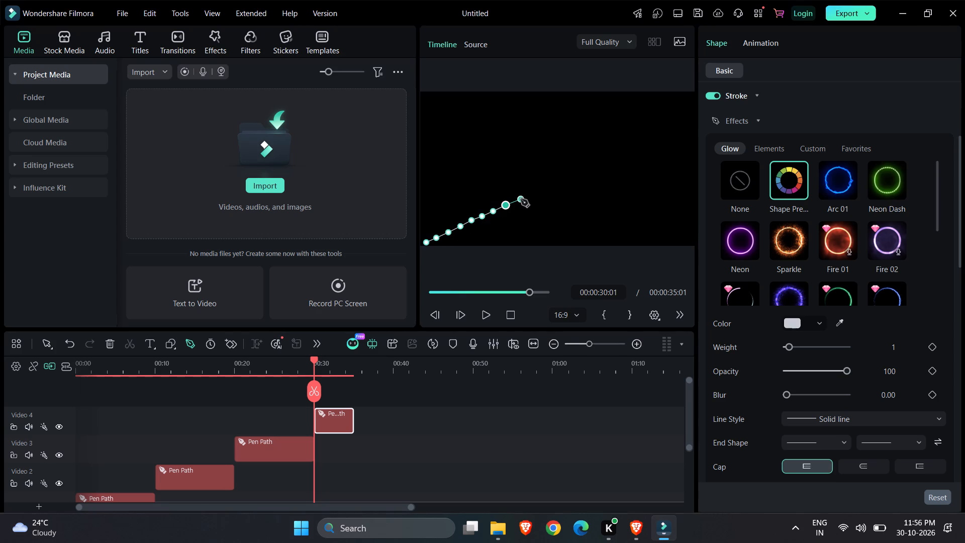
pyautogui.click(518, 199)
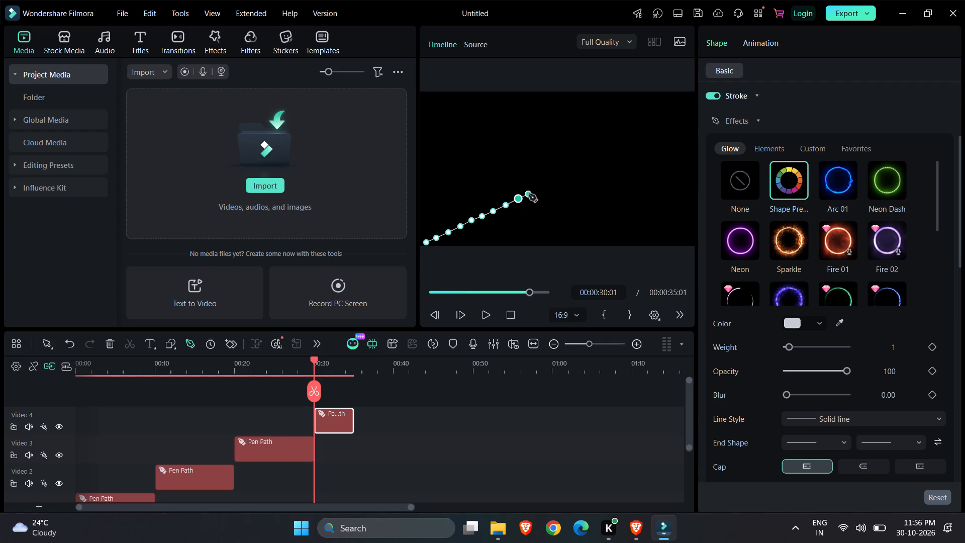
pyautogui.click(532, 193)
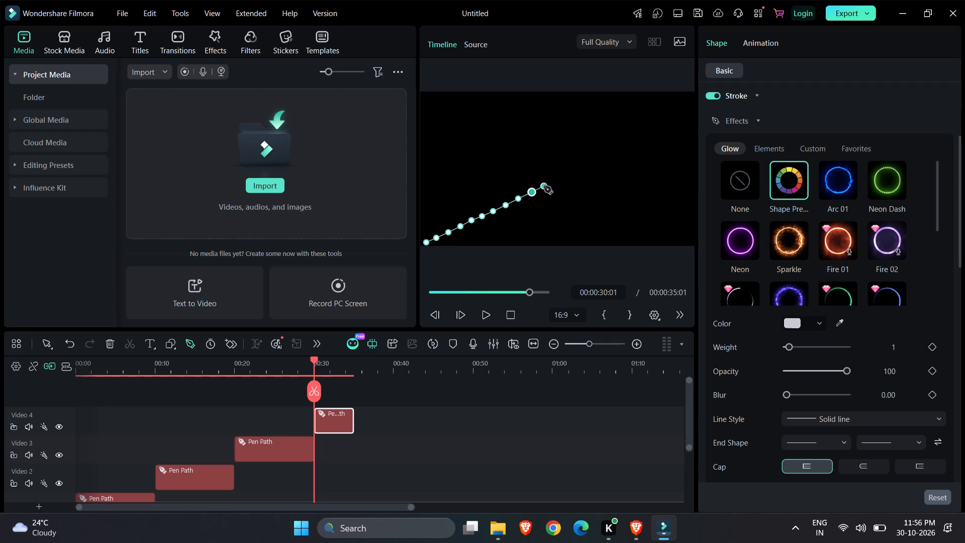
# Continue the fourth path's diagonal with fourteen closely spaced points through the frame's centre, ending at its top-right corner.
pyautogui.click(544, 186)
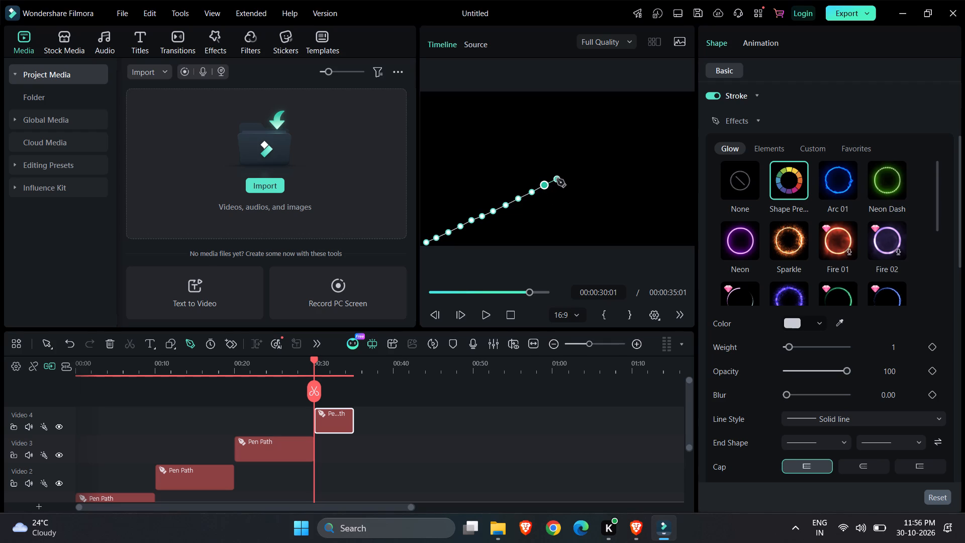
pyautogui.click(557, 179)
pyautogui.click(570, 173)
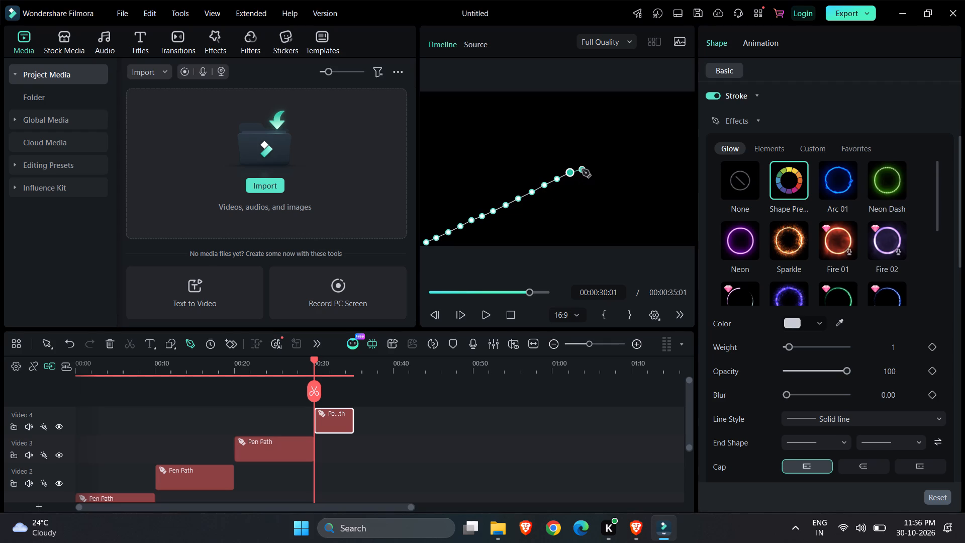
pyautogui.click(584, 166)
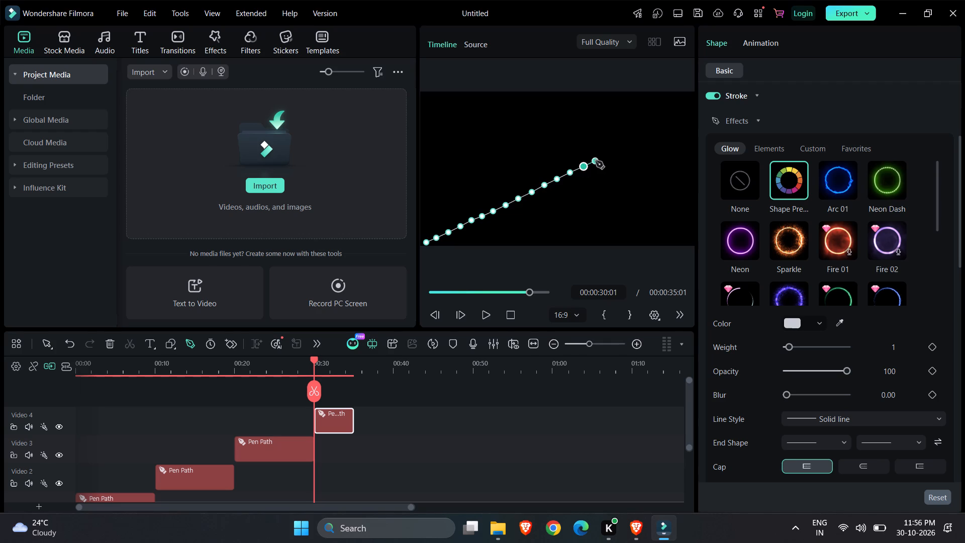
pyautogui.click(596, 161)
pyautogui.click(608, 155)
pyautogui.click(621, 150)
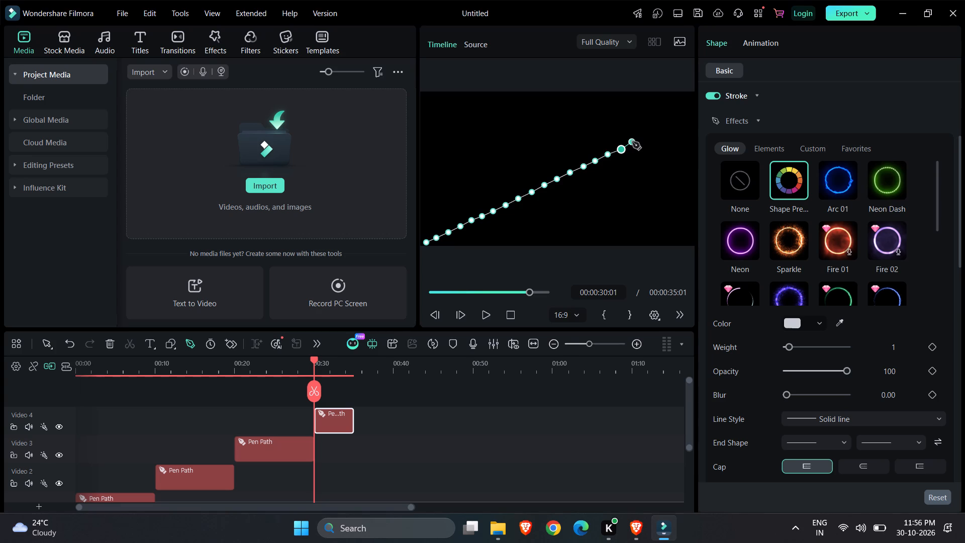
pyautogui.click(633, 142)
pyautogui.click(643, 135)
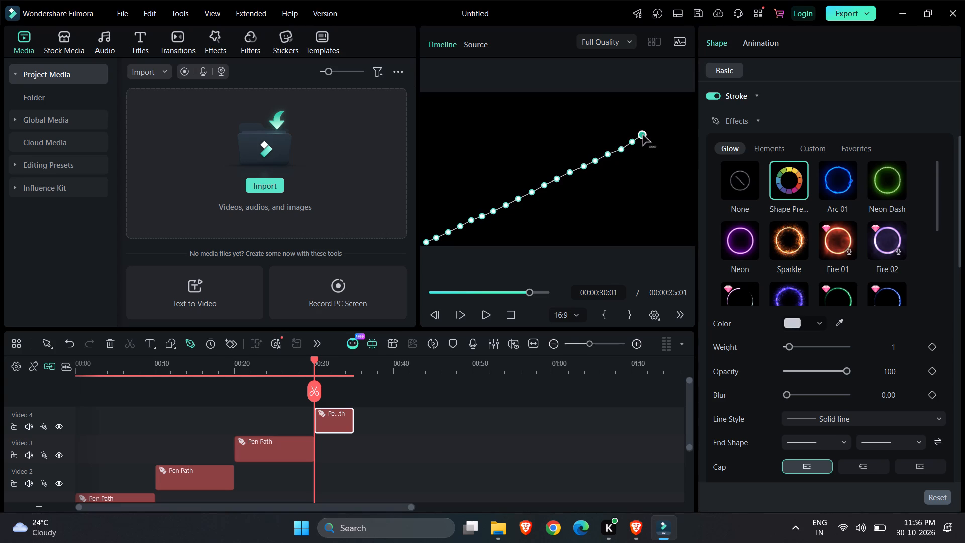
pyautogui.click(652, 127)
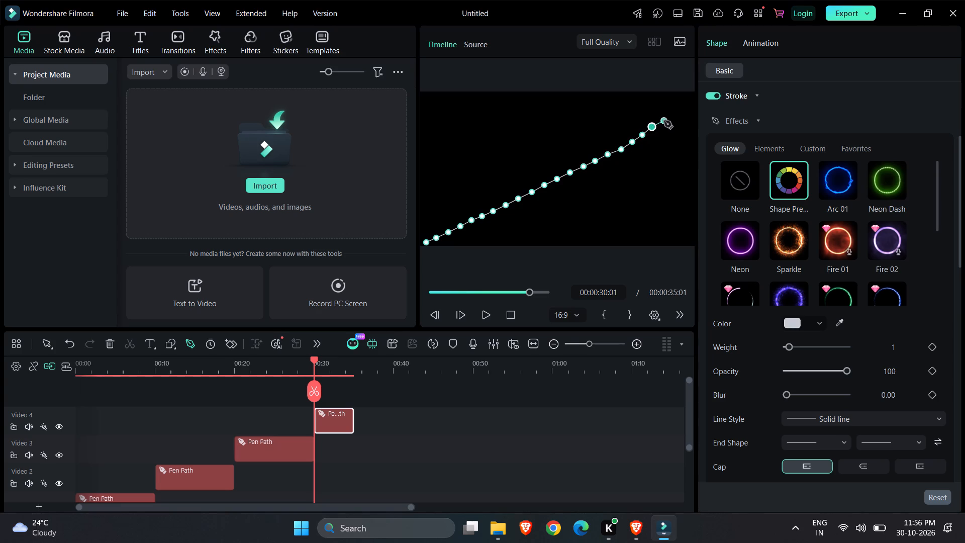
pyautogui.click(664, 120)
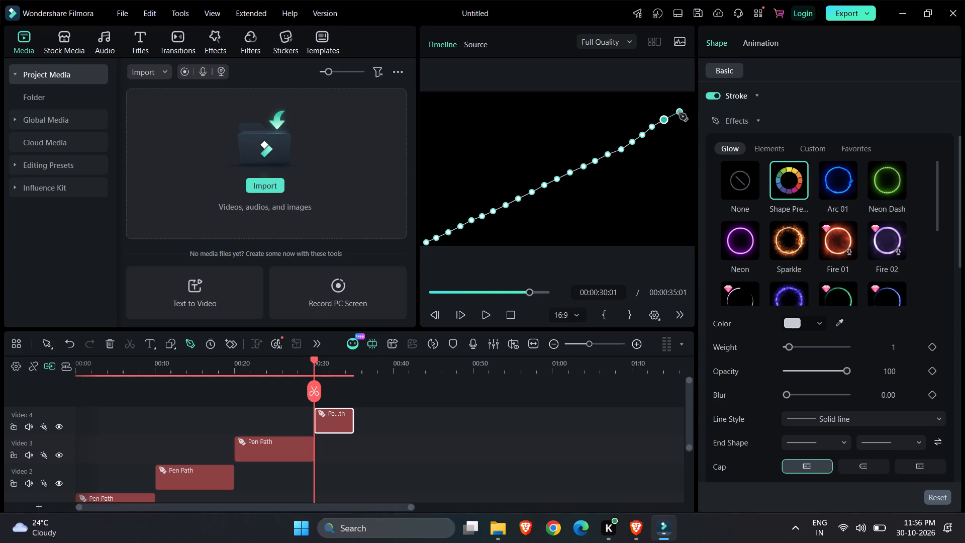
pyautogui.click(677, 113)
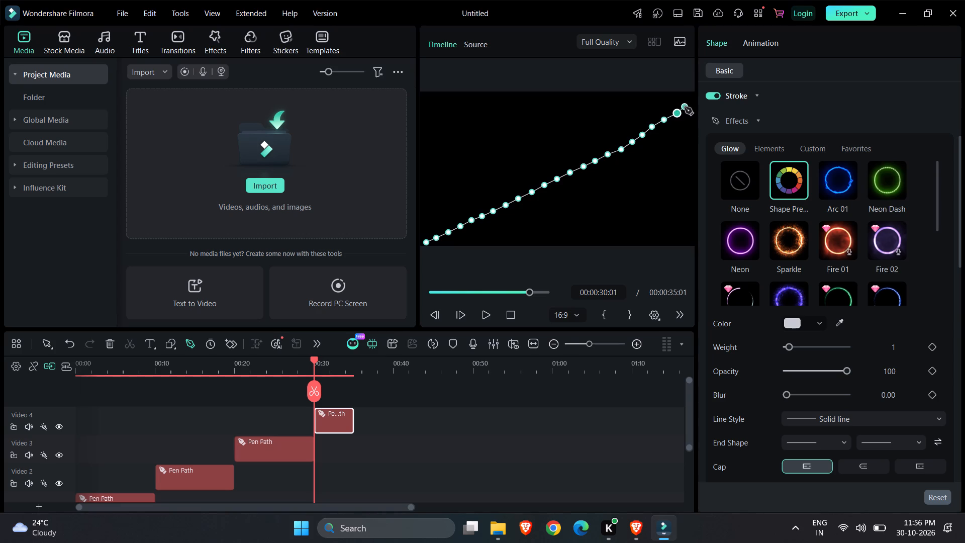
pyautogui.click(685, 107)
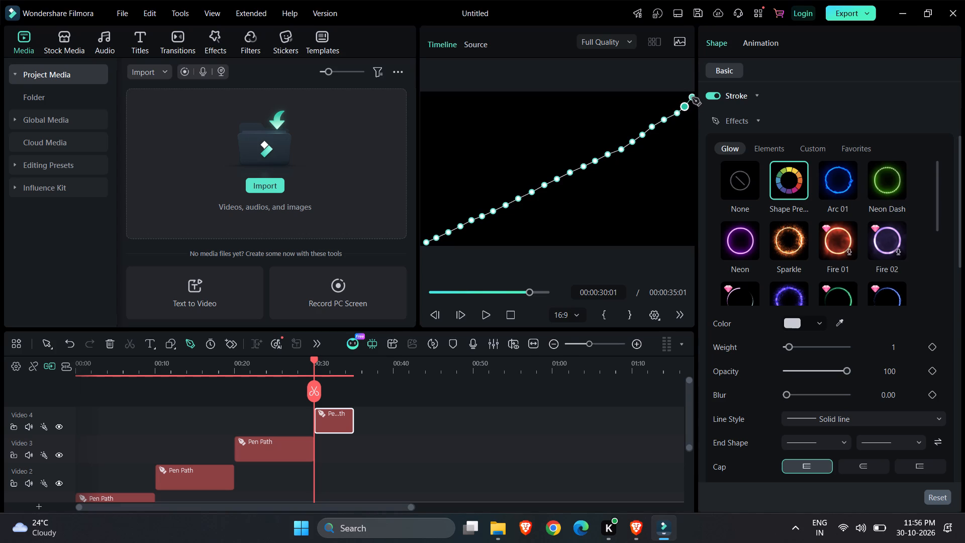
pyautogui.click(692, 98)
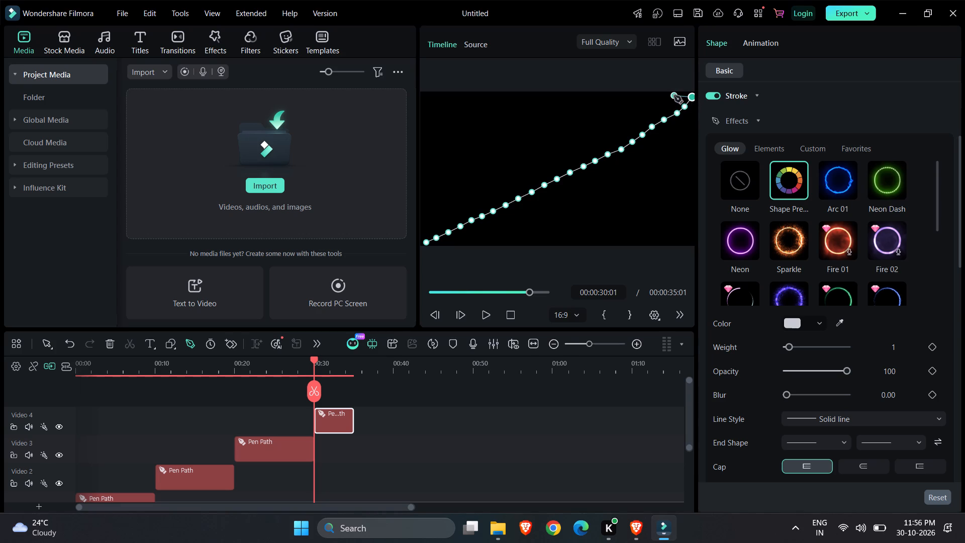
# Add nine closely spaced points leftward along the frame's top edge, from the top-right corner to the middle.
pyautogui.click(674, 96)
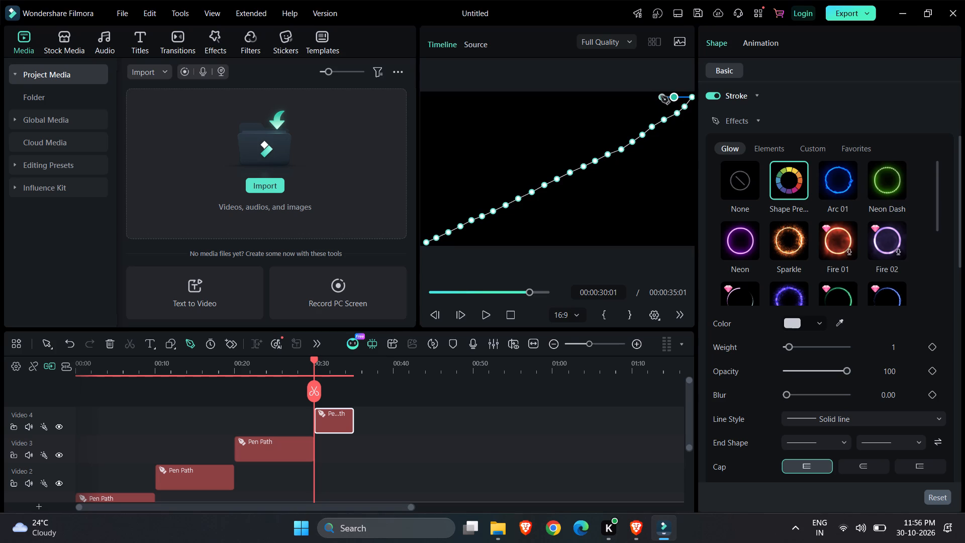
pyautogui.click(660, 97)
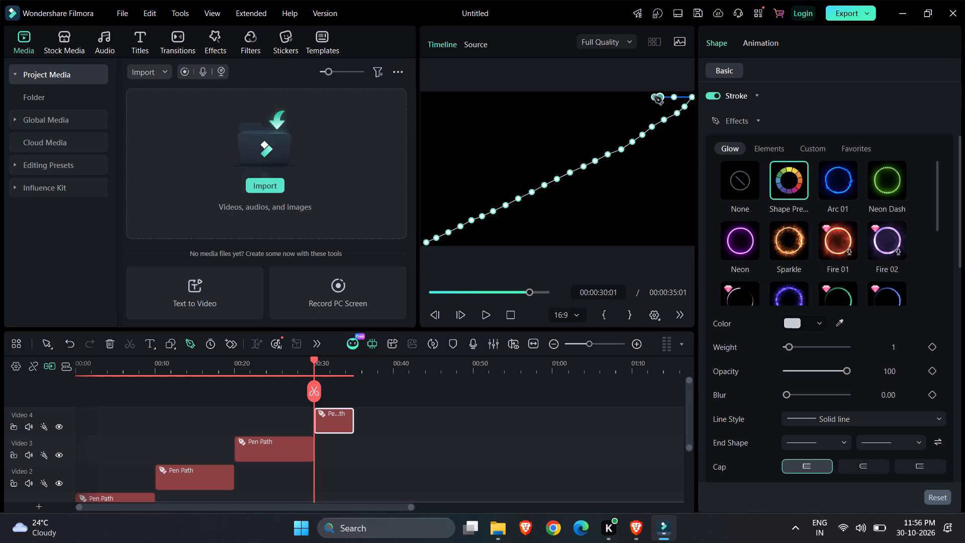
pyautogui.click(647, 97)
pyautogui.click(632, 98)
pyautogui.click(618, 98)
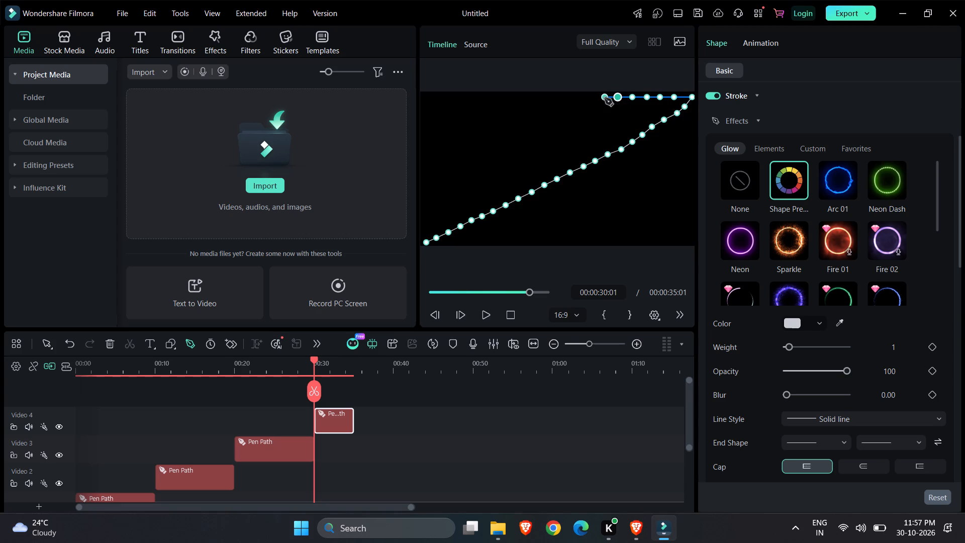
pyautogui.click(605, 99)
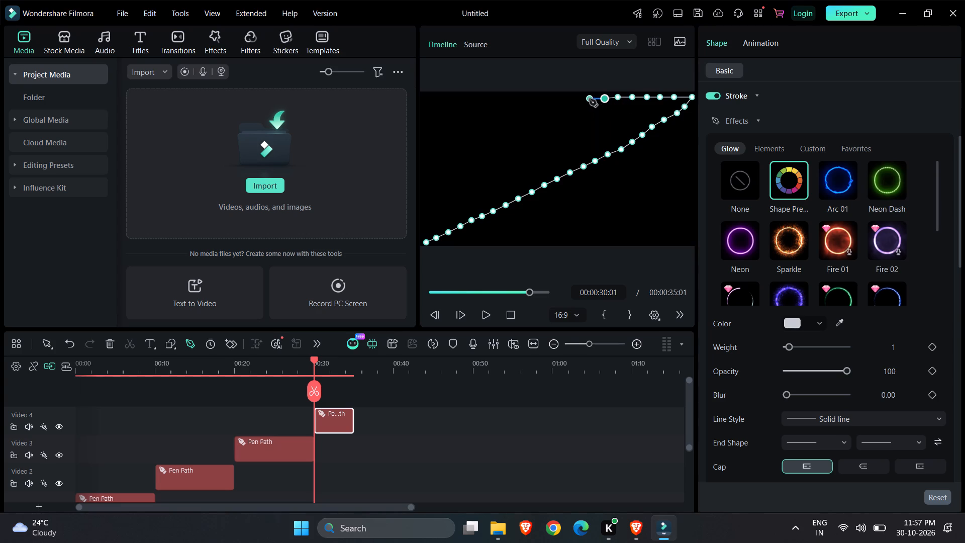
pyautogui.click(589, 99)
pyautogui.click(573, 99)
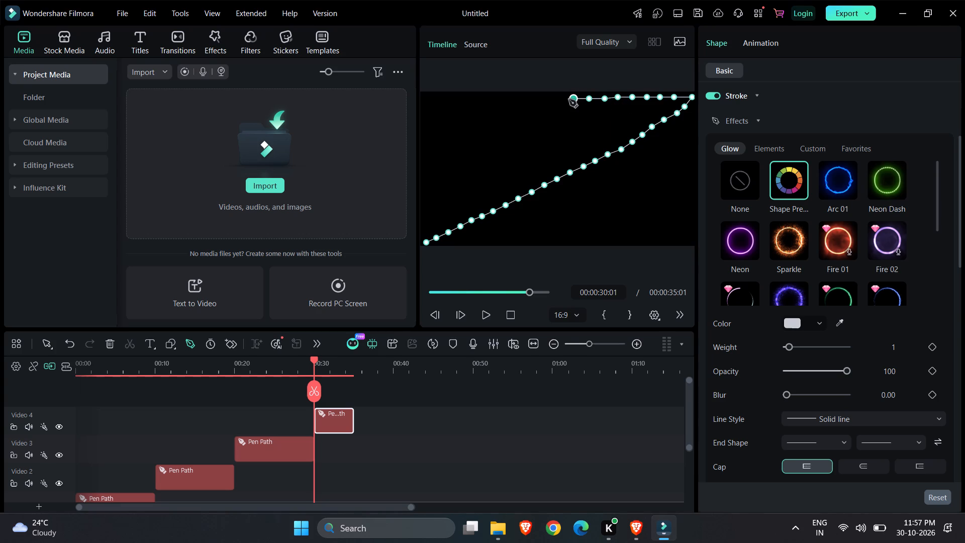
pyautogui.click(559, 100)
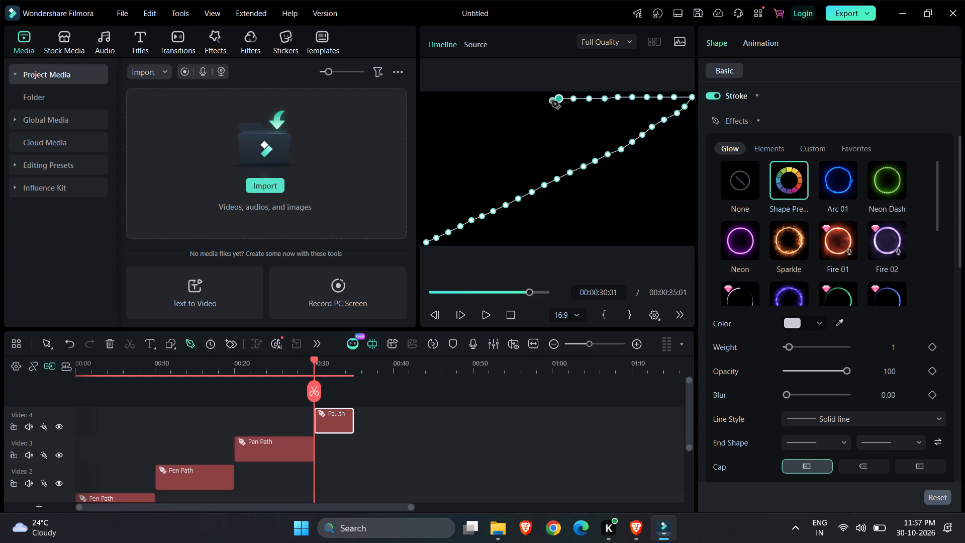
# Continue the fourth path leftward along the frame's top edge with eleven closely spaced points, ending at its top-left corner.
pyautogui.click(544, 99)
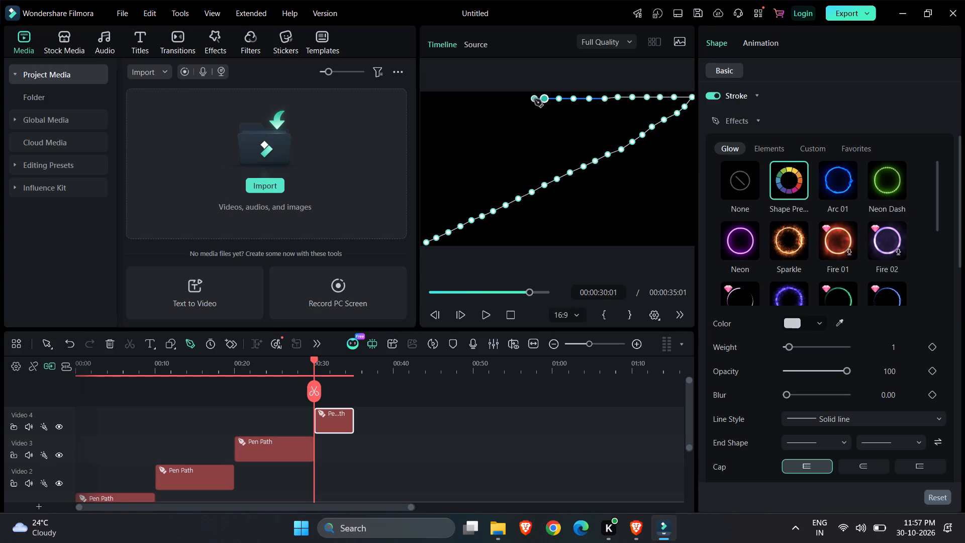
pyautogui.click(533, 99)
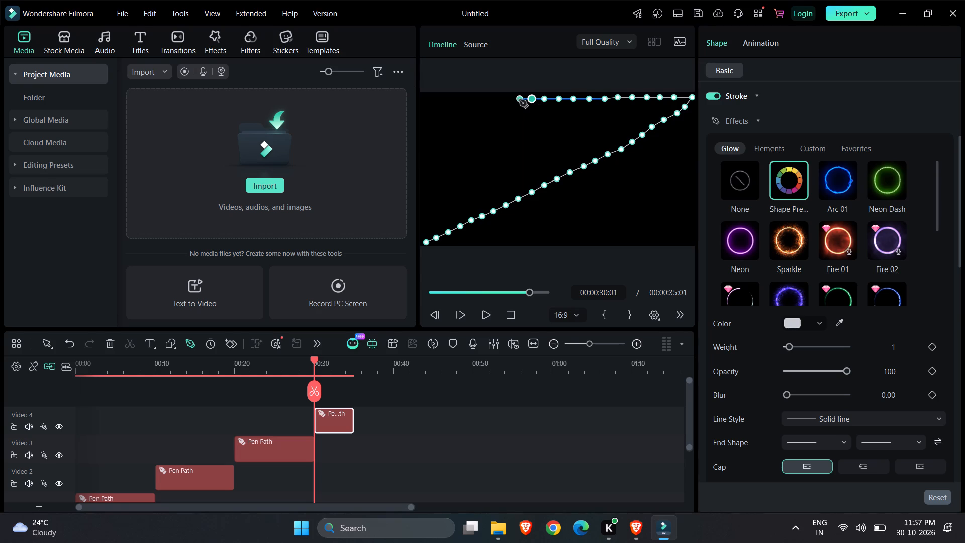
pyautogui.click(518, 100)
pyautogui.click(506, 100)
pyautogui.click(493, 99)
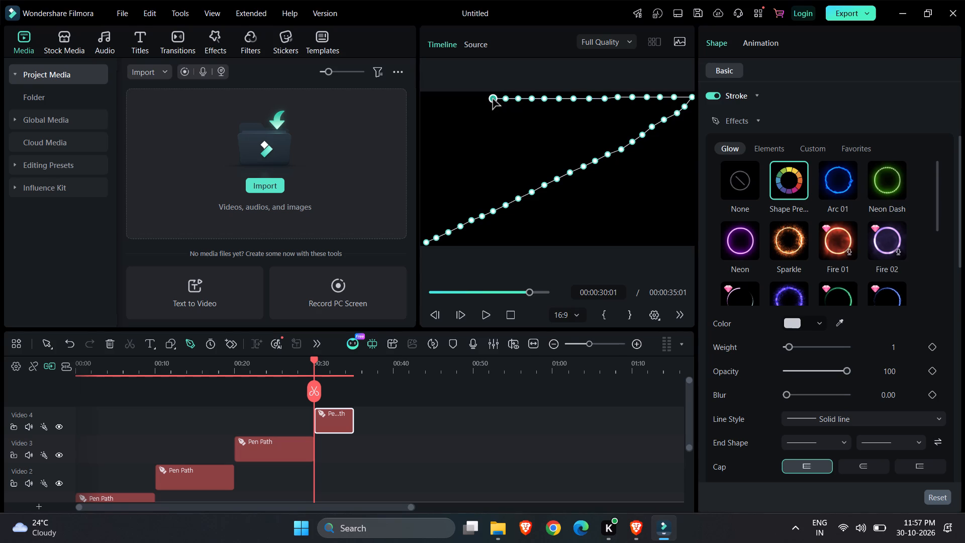
pyautogui.click(482, 98)
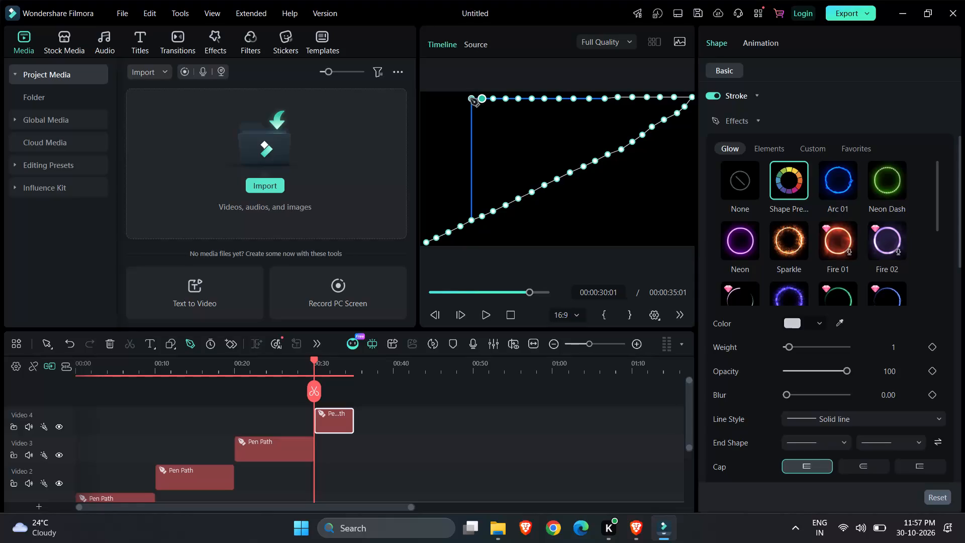
pyautogui.click(470, 99)
pyautogui.click(460, 99)
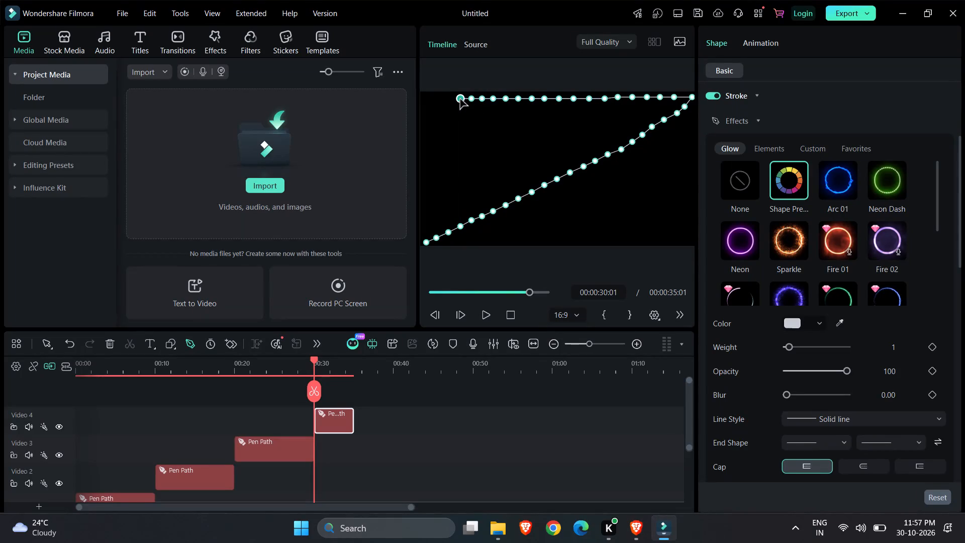
pyautogui.click(450, 100)
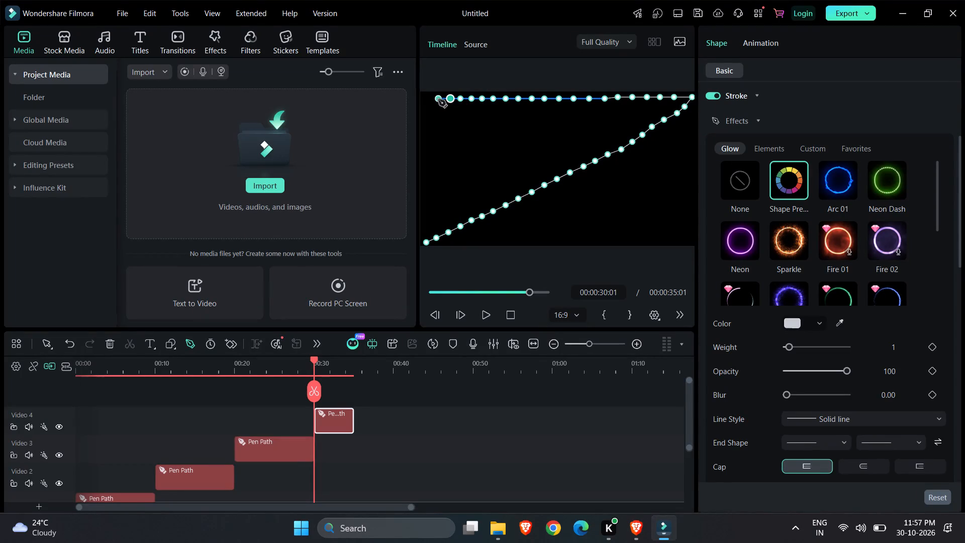
pyautogui.click(438, 100)
pyautogui.click(427, 100)
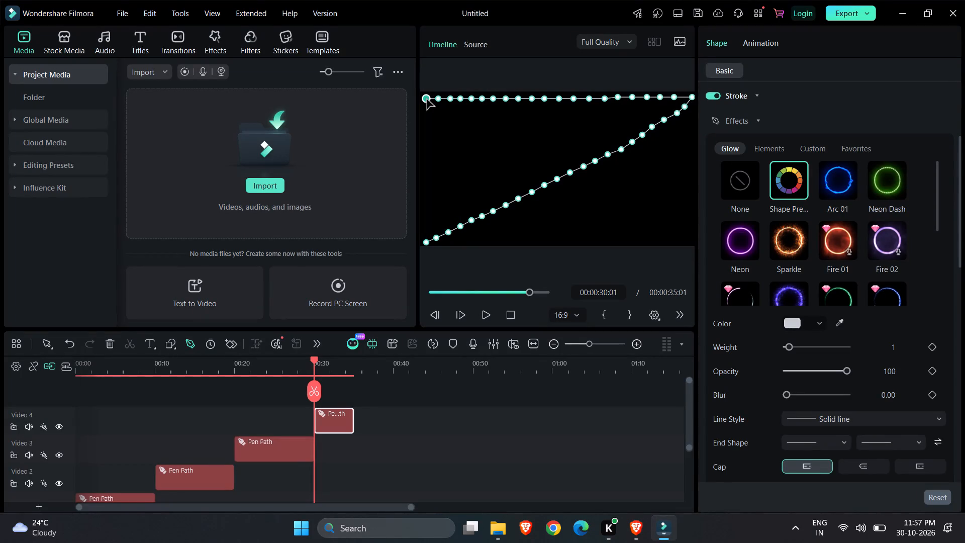
# Add thirteen closely spaced points descending diagonally from the frame's top-left corner to just before the first diagonal at the centre.
pyautogui.click(436, 107)
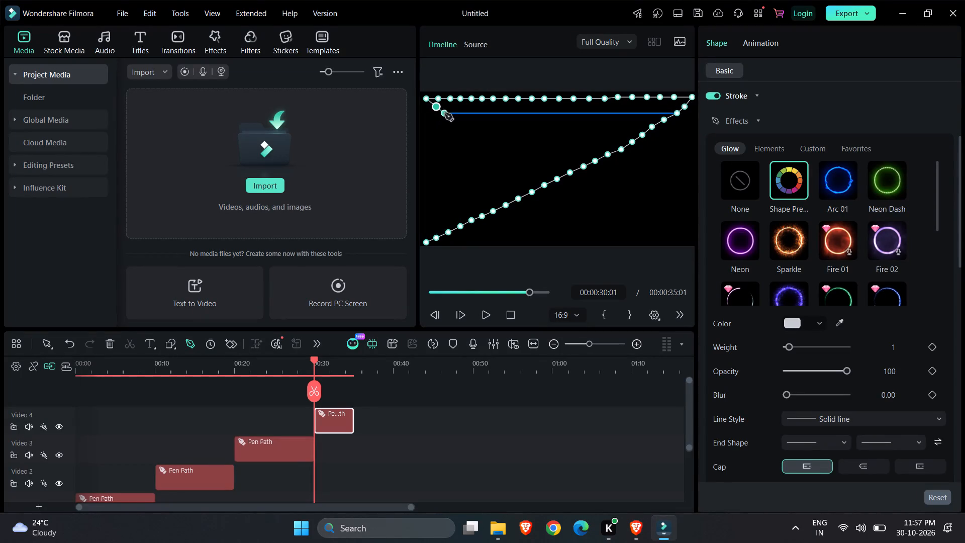
pyautogui.click(445, 113)
pyautogui.click(456, 121)
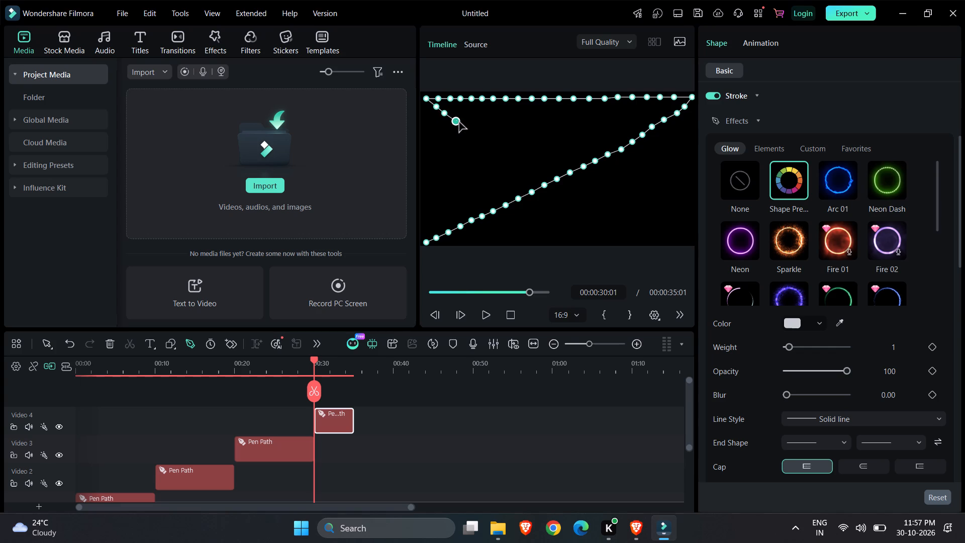
pyautogui.click(464, 125)
pyautogui.click(475, 129)
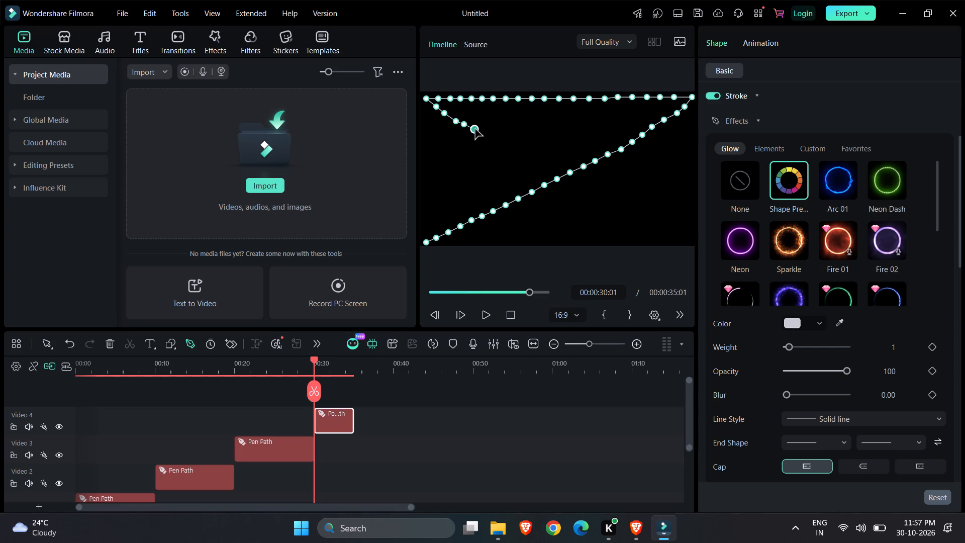
pyautogui.click(482, 137)
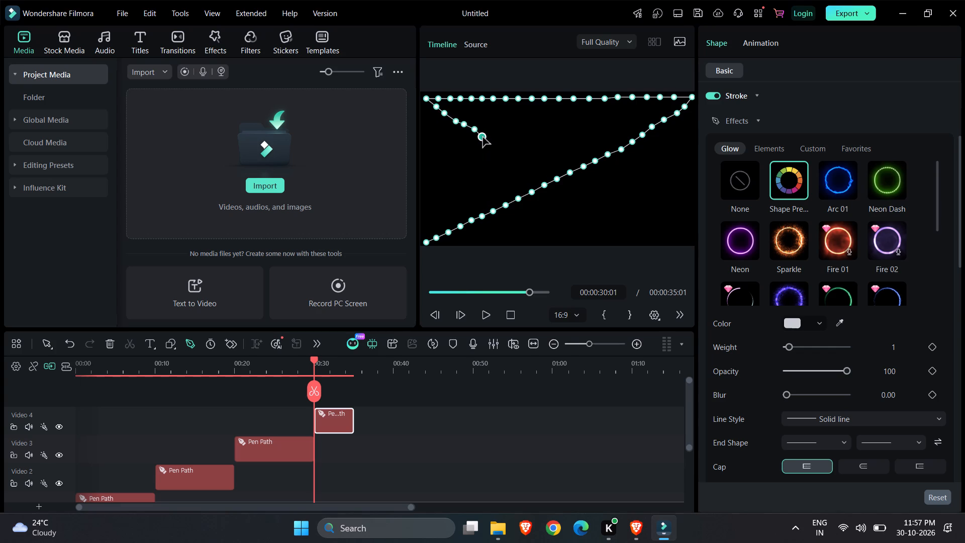
pyautogui.click(490, 141)
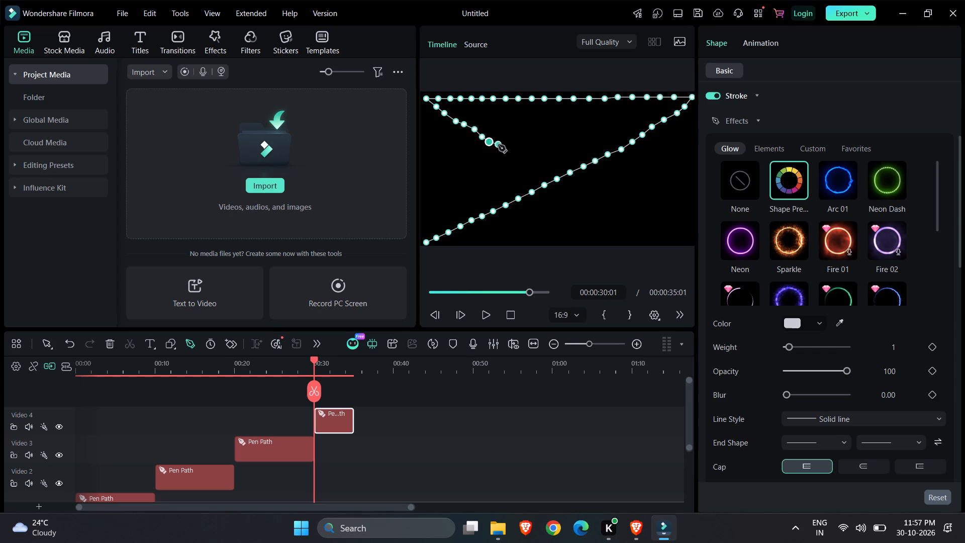
pyautogui.click(498, 147)
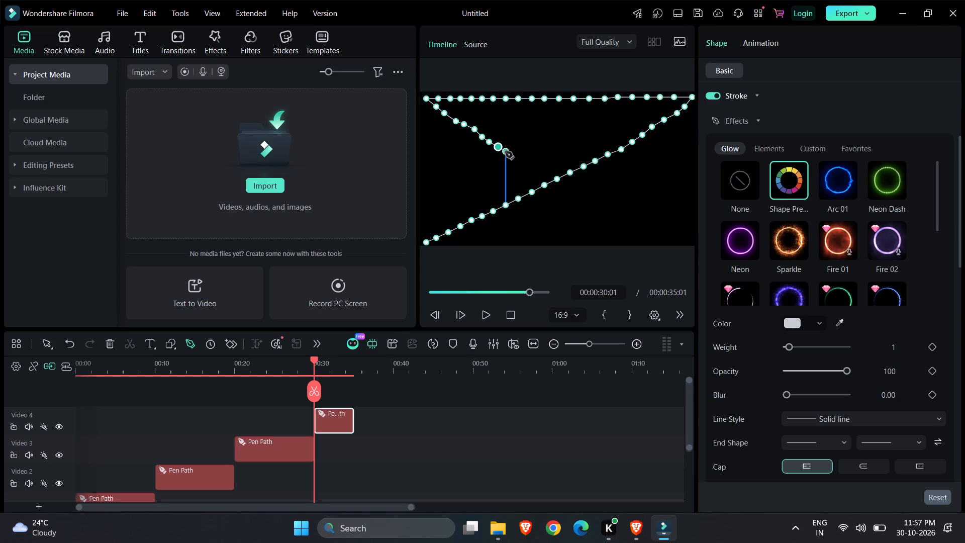
pyautogui.click(505, 151)
pyautogui.click(513, 156)
pyautogui.click(522, 162)
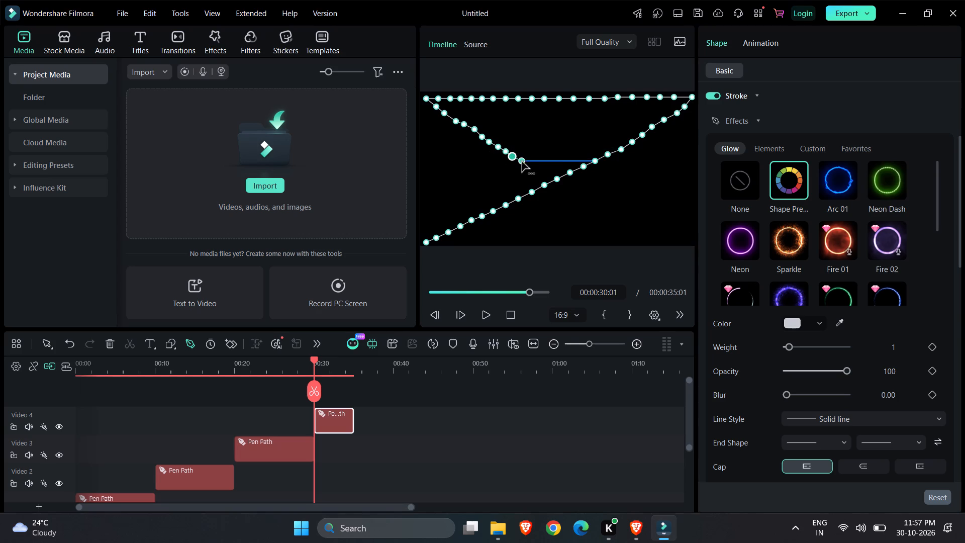
pyautogui.click(531, 167)
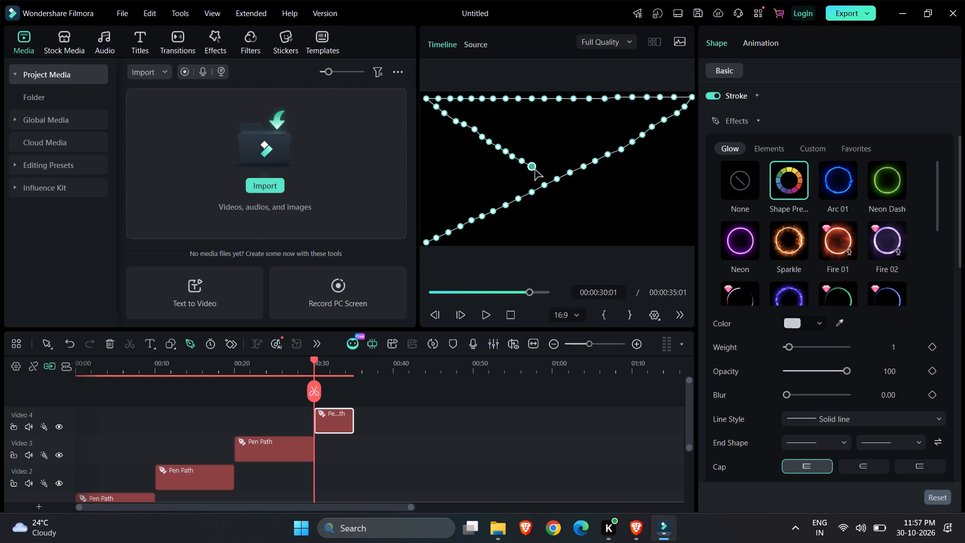
pyautogui.click(543, 174)
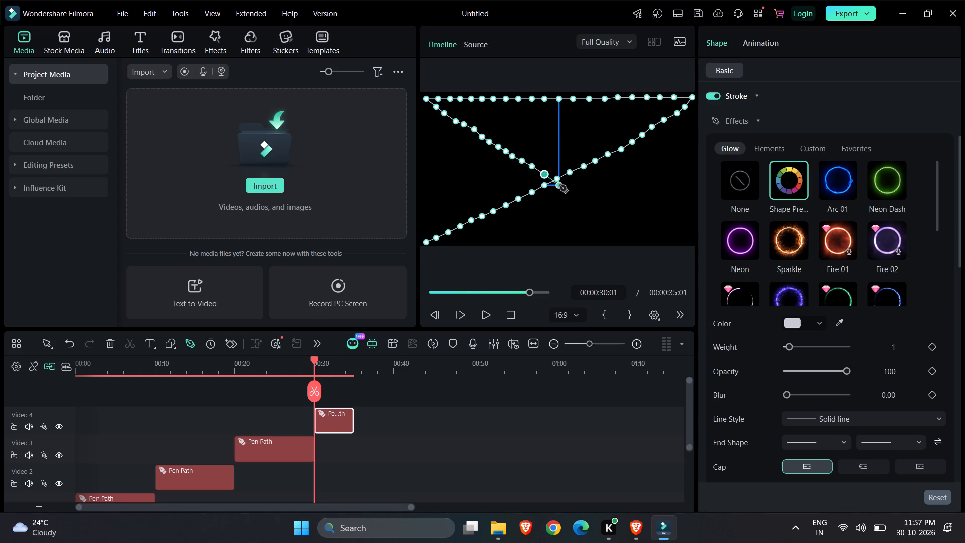
# Continue the descending diagonal across the first one with fifteen closely spaced points, ending at the frame's bottom-right corner.
pyautogui.click(560, 186)
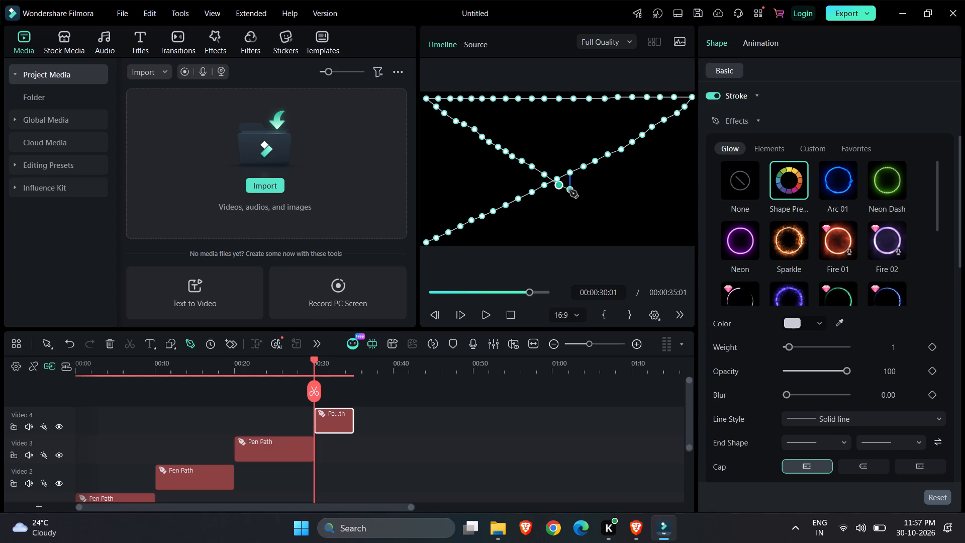
pyautogui.click(568, 192)
pyautogui.click(574, 198)
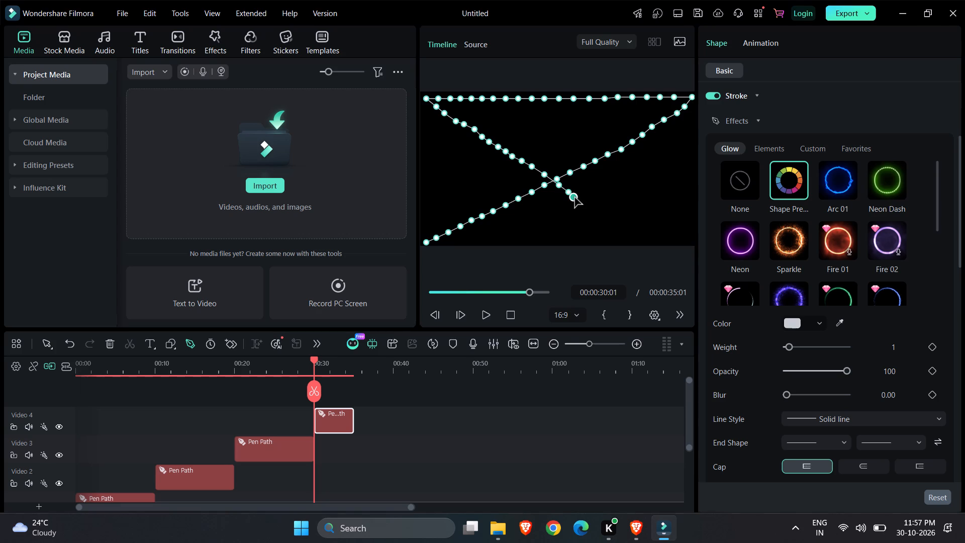
pyautogui.click(582, 203)
pyautogui.click(591, 209)
pyautogui.click(603, 214)
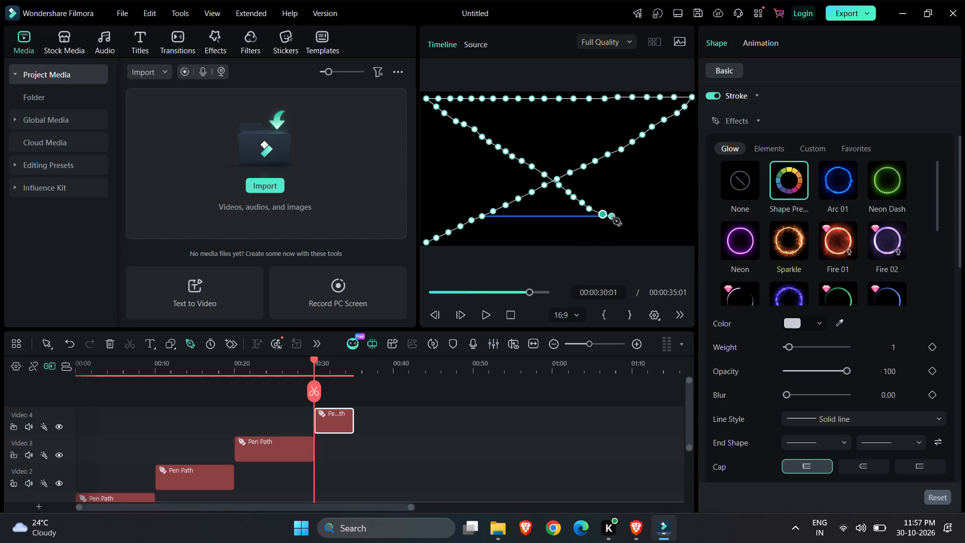
pyautogui.click(614, 218)
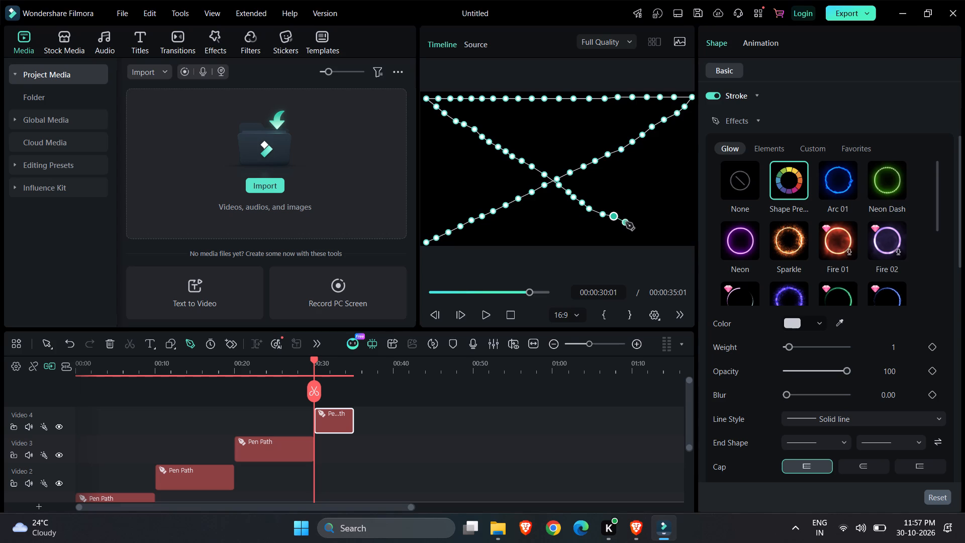
pyautogui.click(626, 222)
pyautogui.click(635, 225)
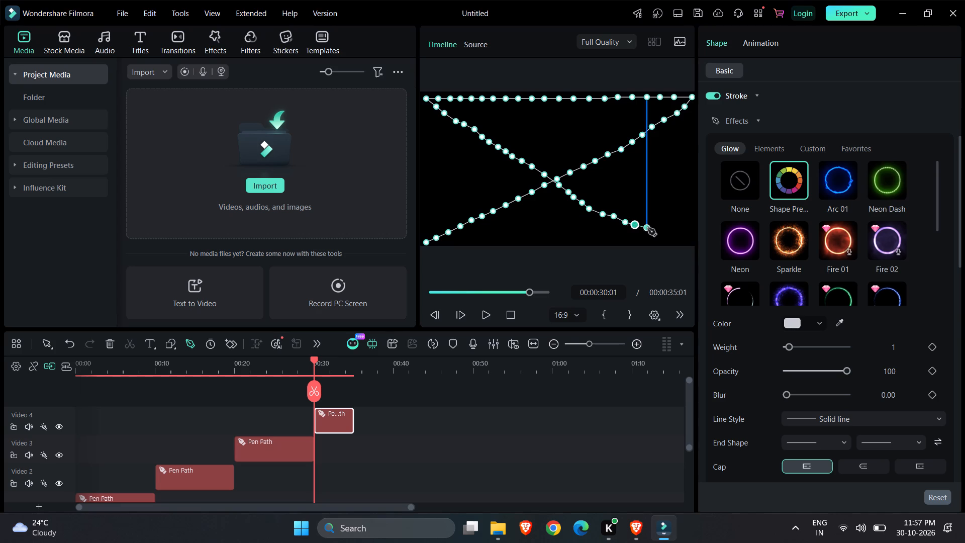
pyautogui.click(648, 228)
pyautogui.click(657, 233)
pyautogui.click(665, 234)
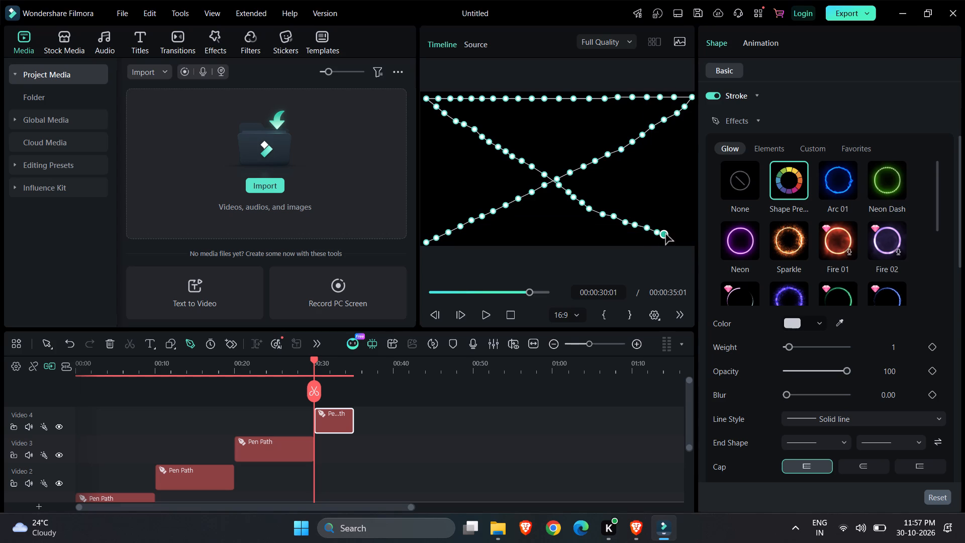
pyautogui.click(673, 237)
pyautogui.click(682, 241)
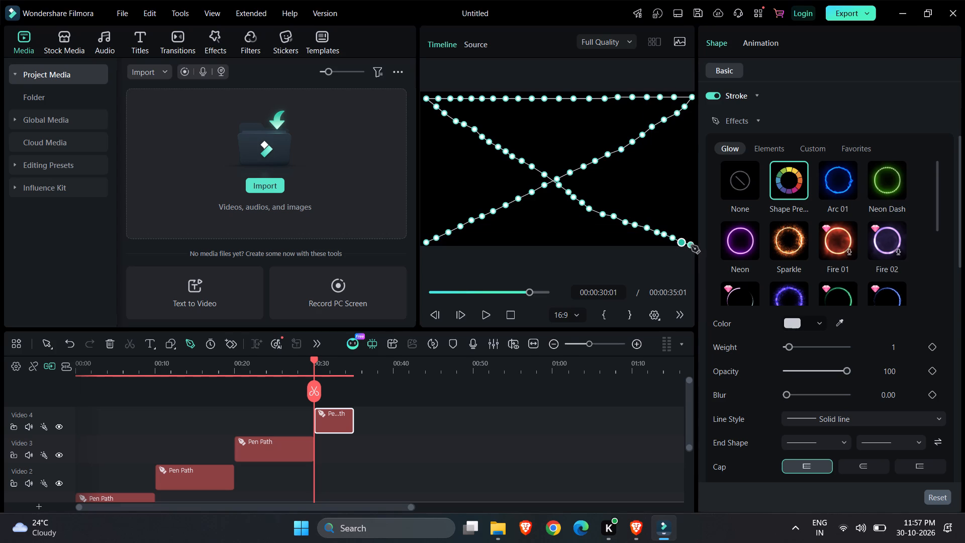
pyautogui.click(691, 245)
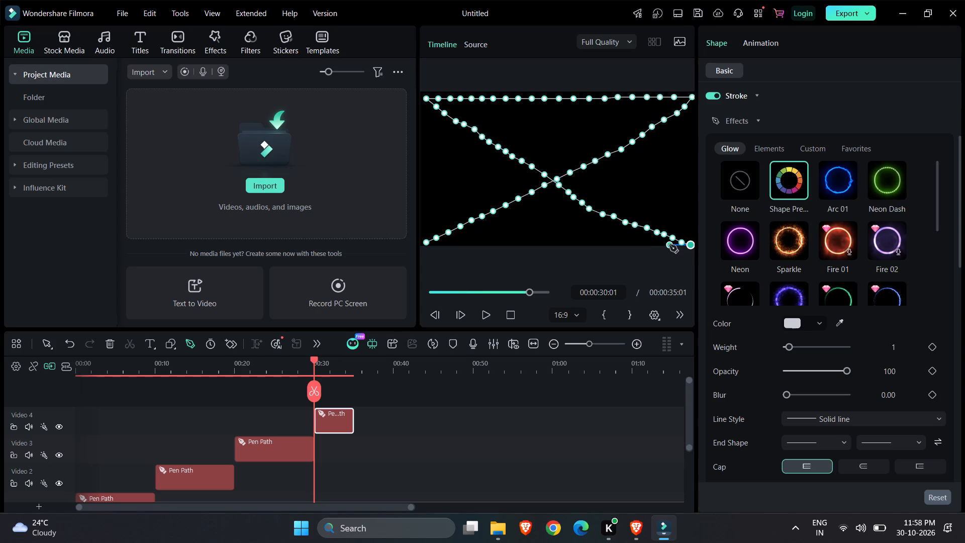
# Add nine closely spaced points leftward along the frame's bottom edge, from the bottom-right corner to the middle.
pyautogui.moveTo(669, 245); pyautogui.dragTo(660, 243)
pyautogui.click(660, 243)
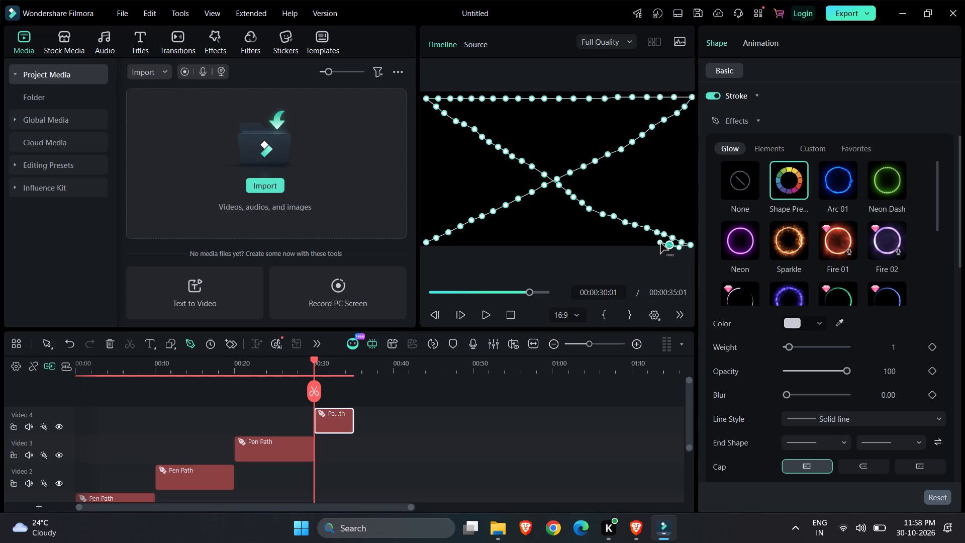
pyautogui.click(655, 243)
pyautogui.click(643, 243)
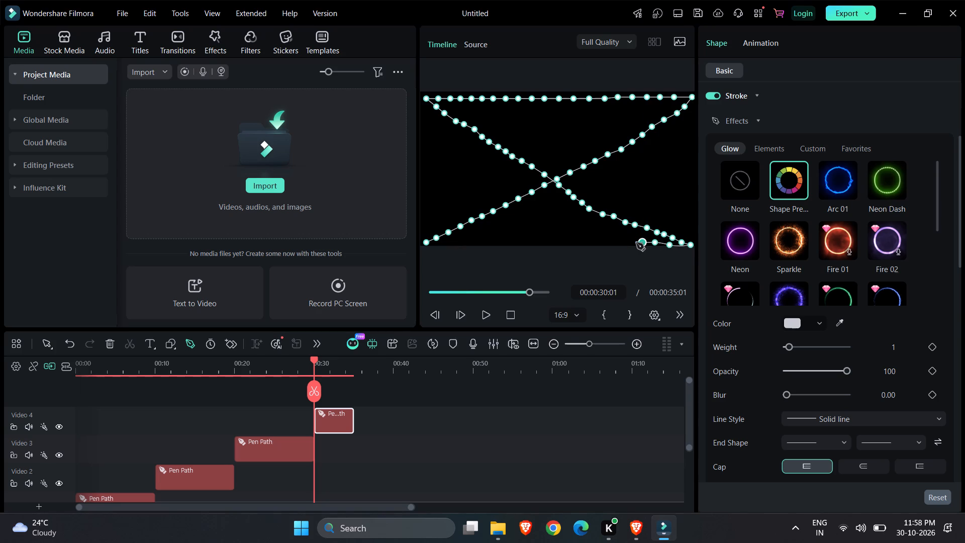
pyautogui.click(629, 242)
pyautogui.click(614, 242)
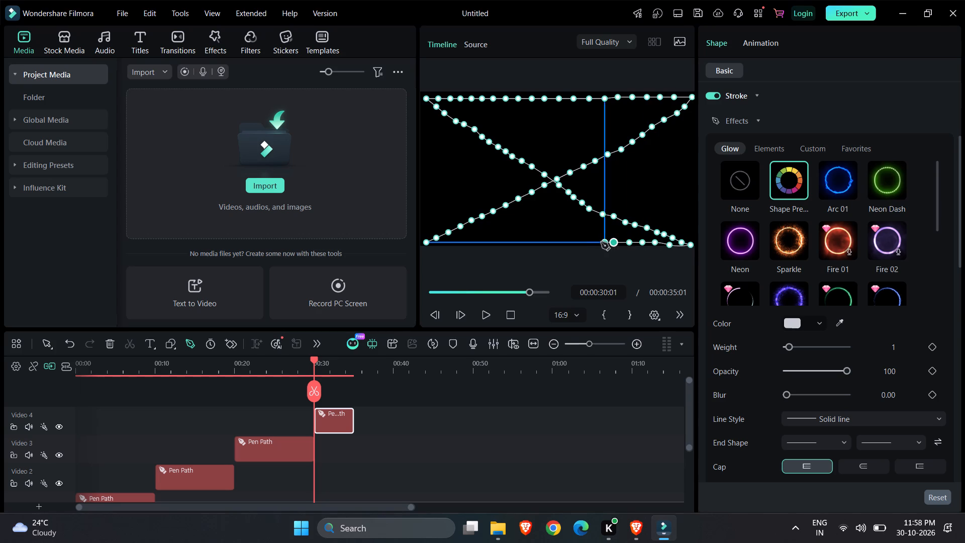
pyautogui.click(599, 242)
pyautogui.click(585, 242)
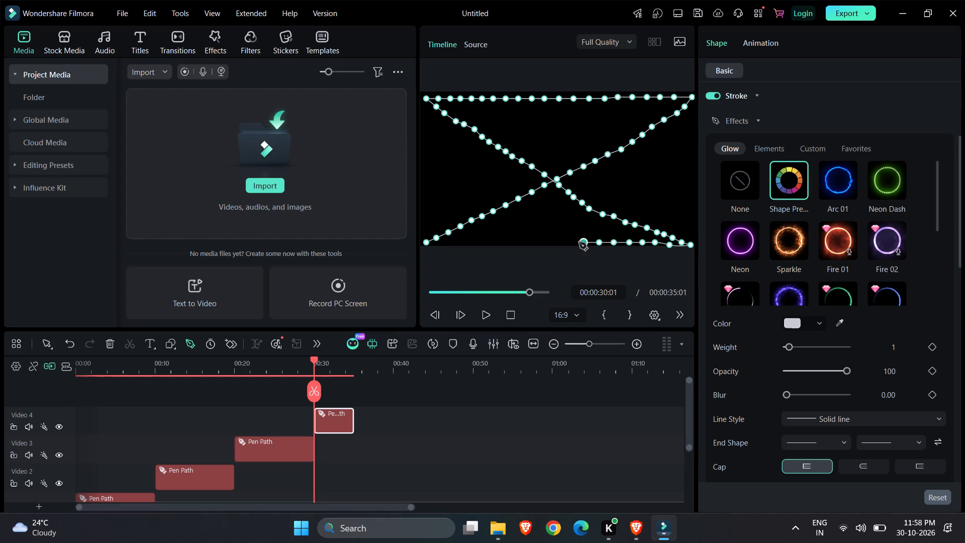
pyautogui.click(572, 242)
pyautogui.click(559, 242)
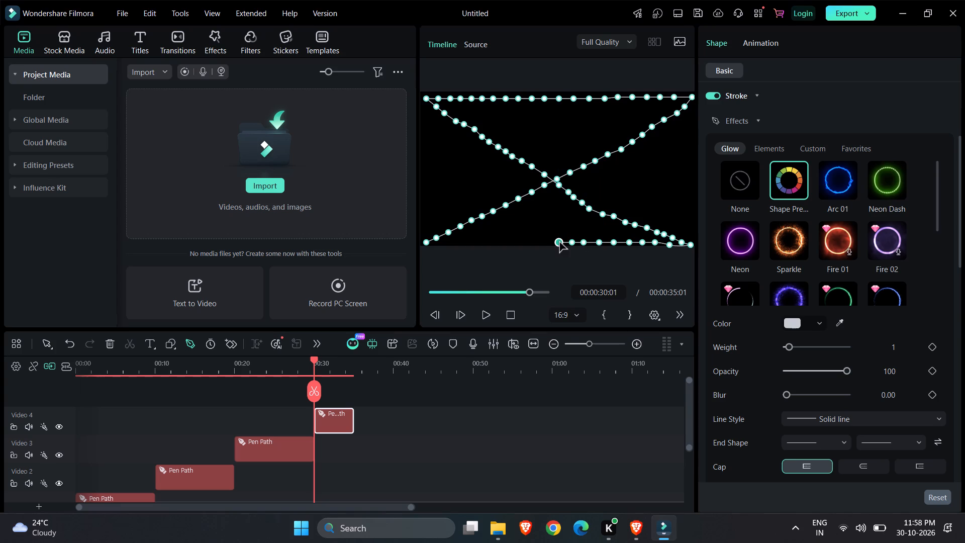
# Continue the fourth path leftward along the frame's bottom edge with ten closely spaced points, and close it at its starting point in the bottom-left corner.
pyautogui.click(548, 242)
pyautogui.click(537, 241)
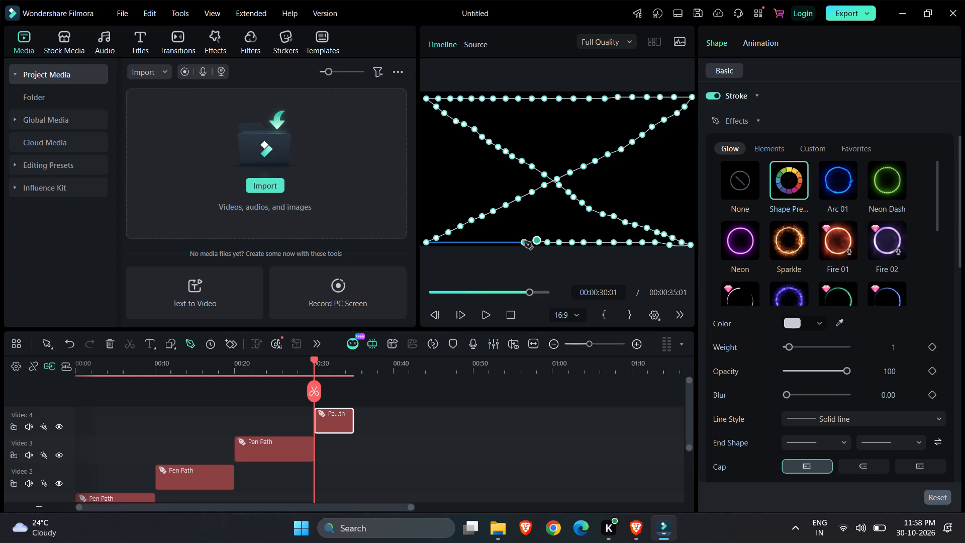
pyautogui.click(524, 240)
pyautogui.click(511, 240)
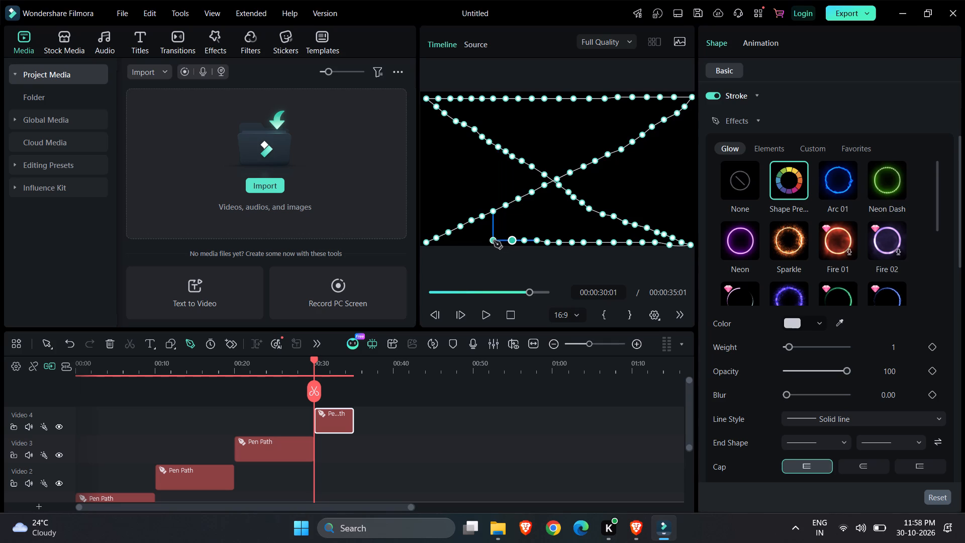
pyautogui.click(494, 241)
pyautogui.click(484, 241)
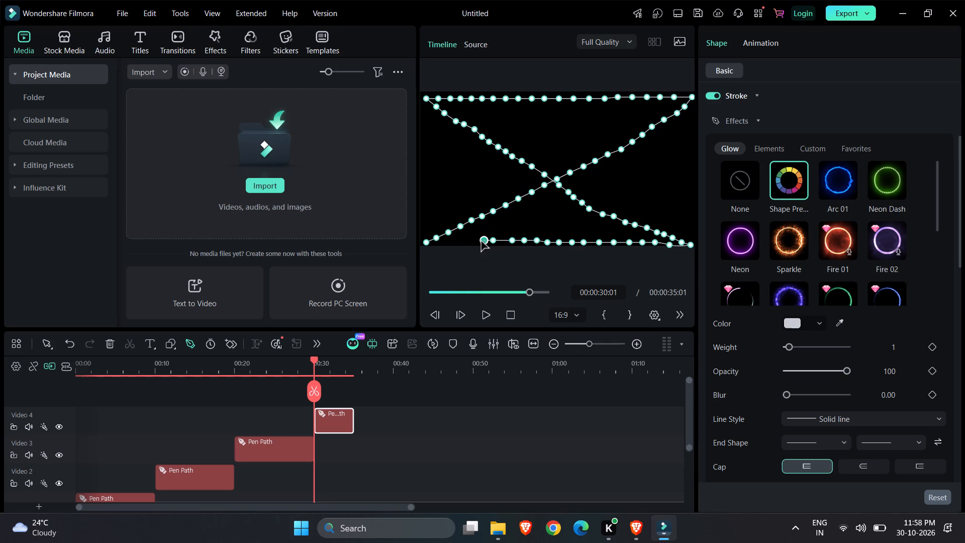
pyautogui.click(472, 241)
pyautogui.click(462, 242)
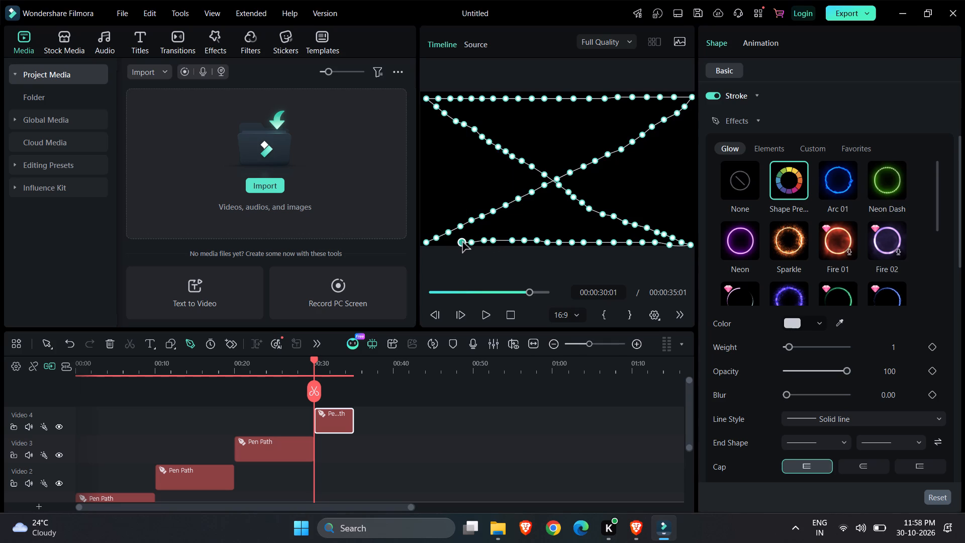
pyautogui.click(453, 242)
pyautogui.click(444, 243)
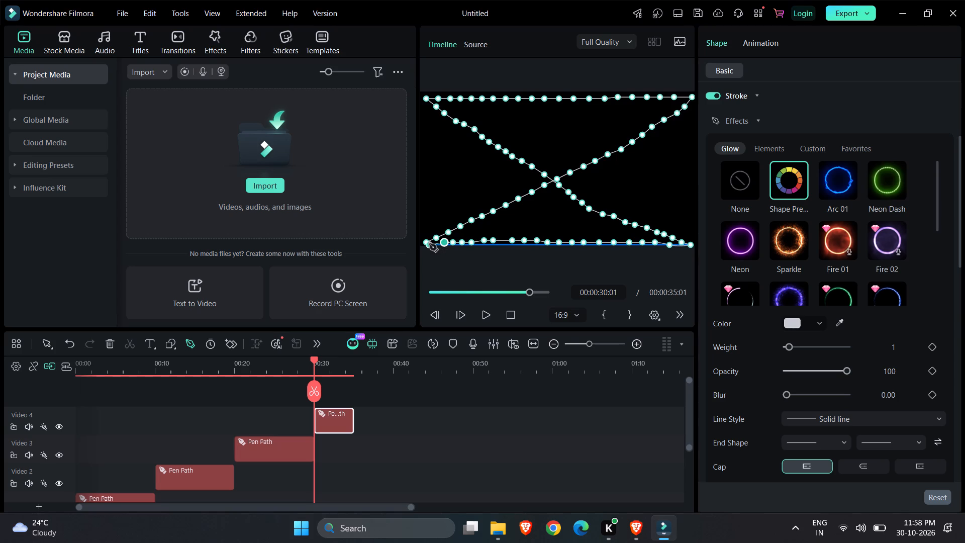
pyautogui.click(428, 243)
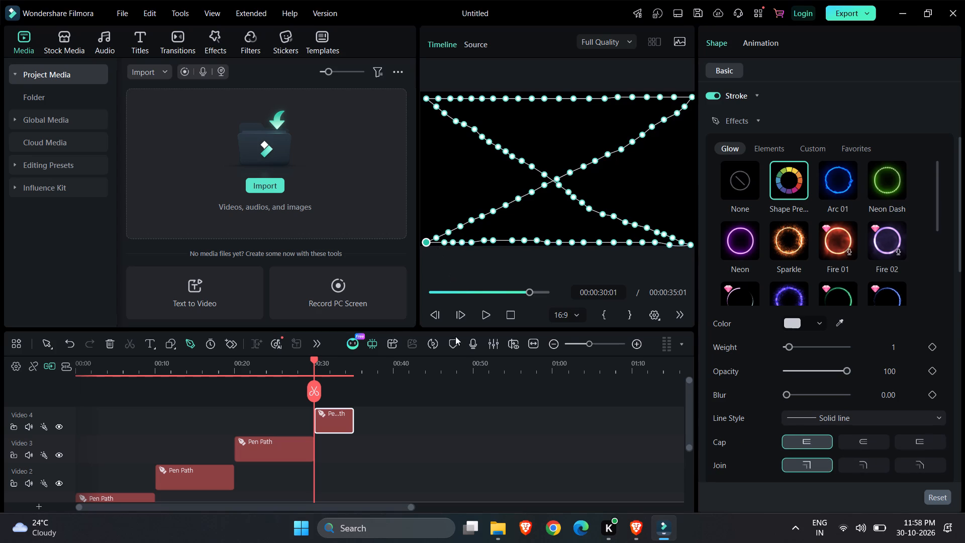
# Extend the fourth pen path clip to end at 00:00:40:00, about 10 seconds long, and move the playhead to its end.
pyautogui.moveTo(352, 415); pyautogui.dragTo(400, 411)
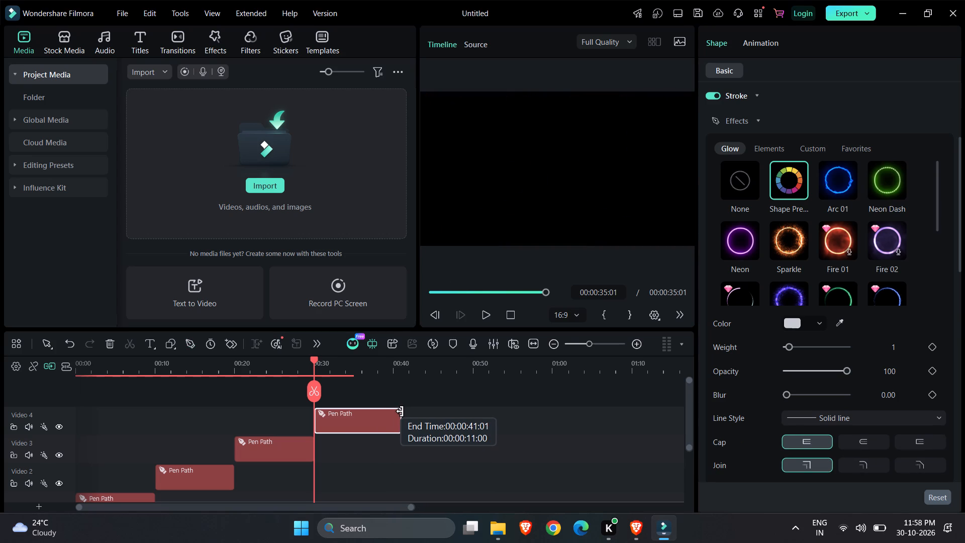
pyautogui.moveTo(400, 411); pyautogui.dragTo(394, 411)
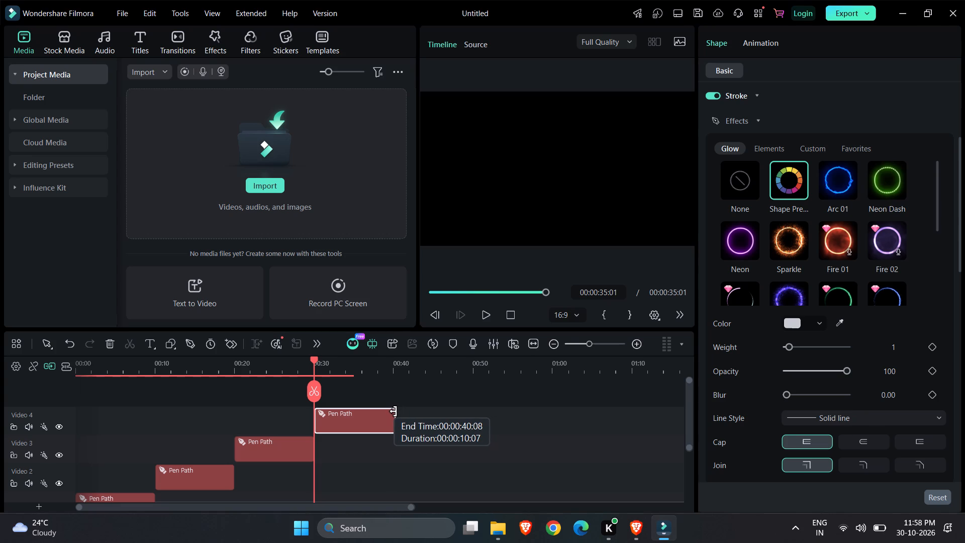
pyautogui.moveTo(394, 411); pyautogui.dragTo(393, 411)
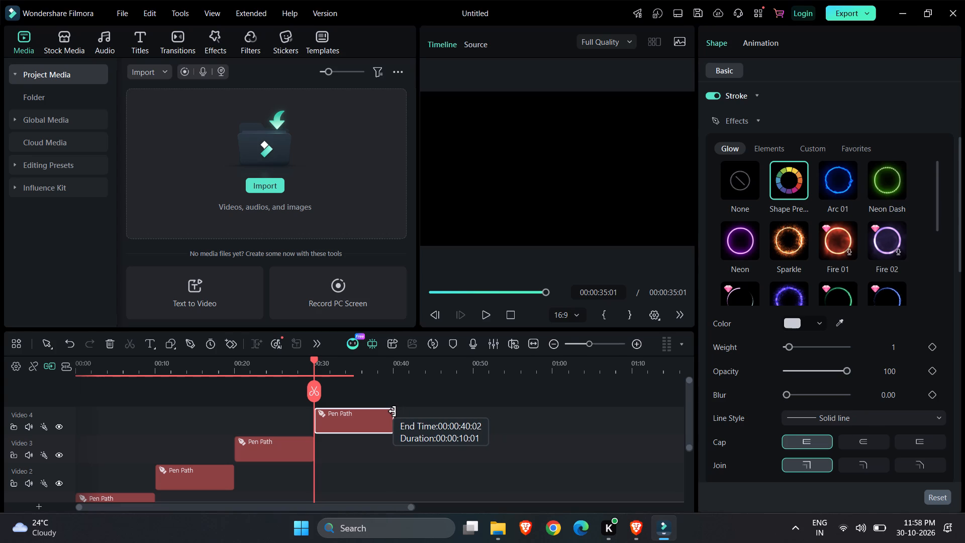
pyautogui.moveTo(393, 411); pyautogui.dragTo(392, 411)
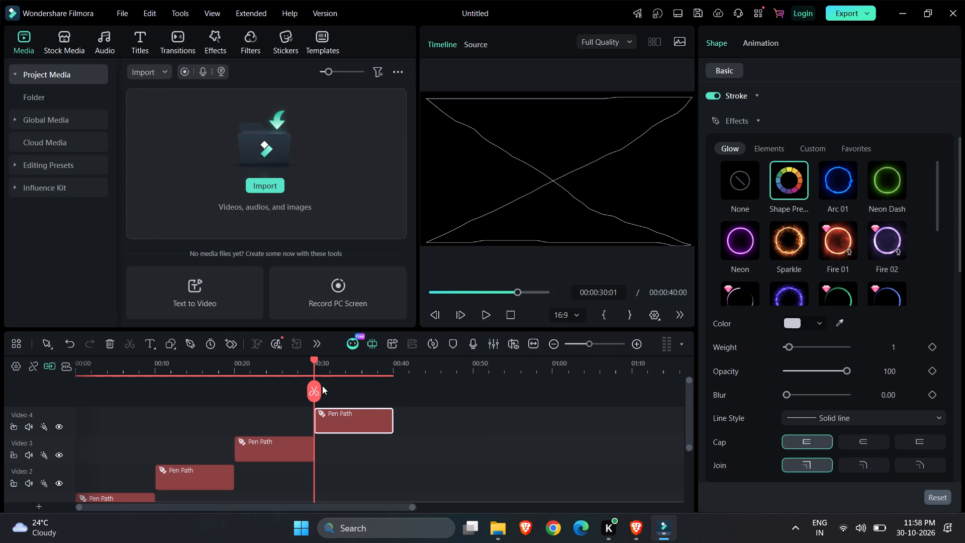
pyautogui.moveTo(317, 387); pyautogui.dragTo(407, 387)
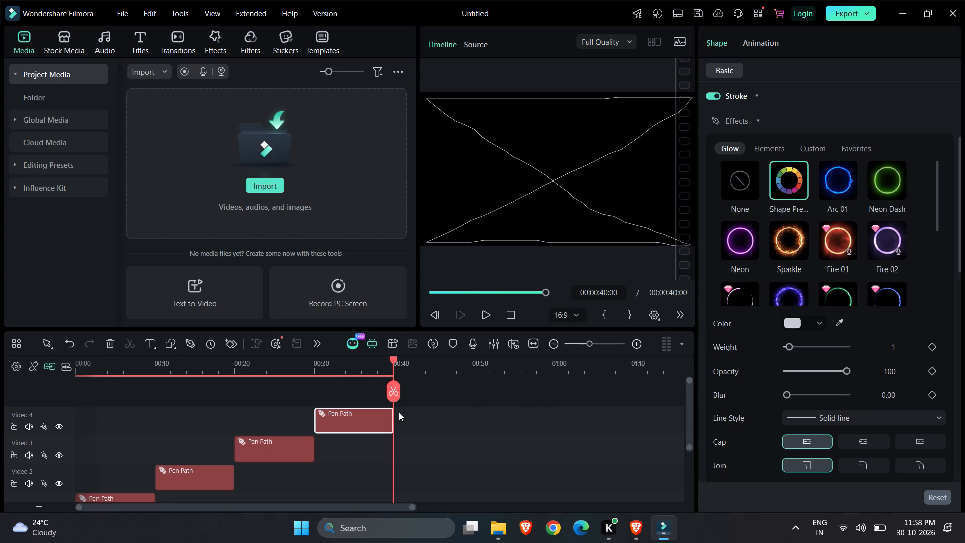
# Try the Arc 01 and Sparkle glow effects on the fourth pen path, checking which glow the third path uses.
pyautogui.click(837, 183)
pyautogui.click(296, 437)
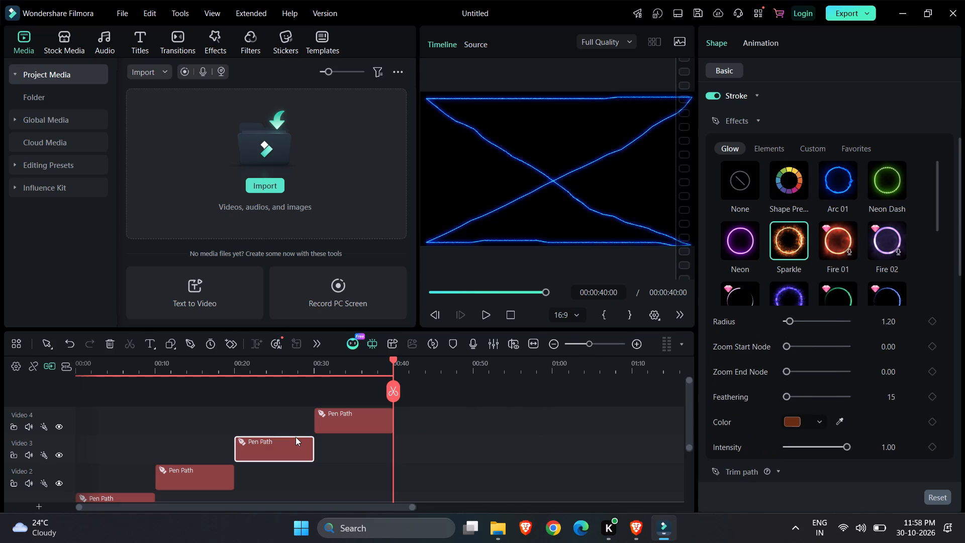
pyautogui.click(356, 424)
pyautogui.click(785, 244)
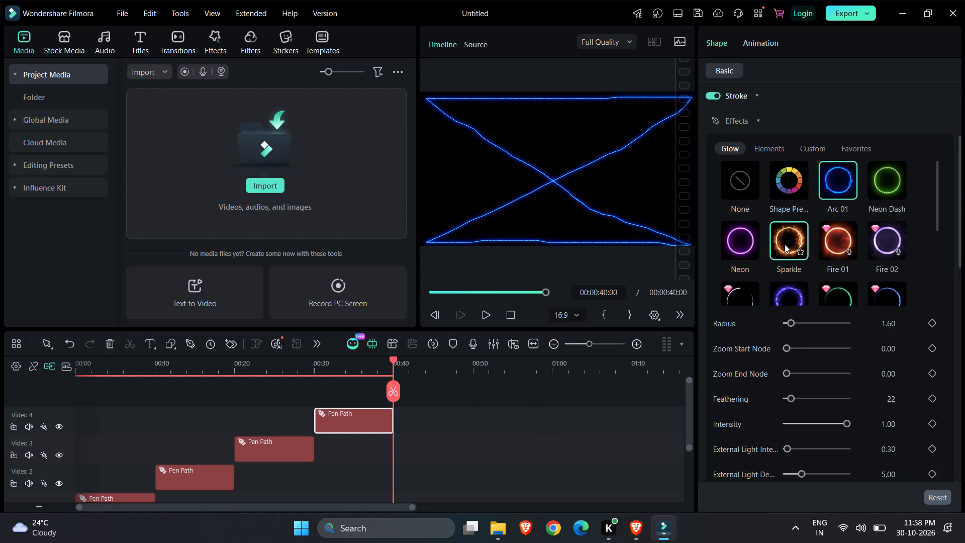
# Apply the Neon Dash glow effect to the fourth pen path and deselect its clip.
pyautogui.click(873, 187)
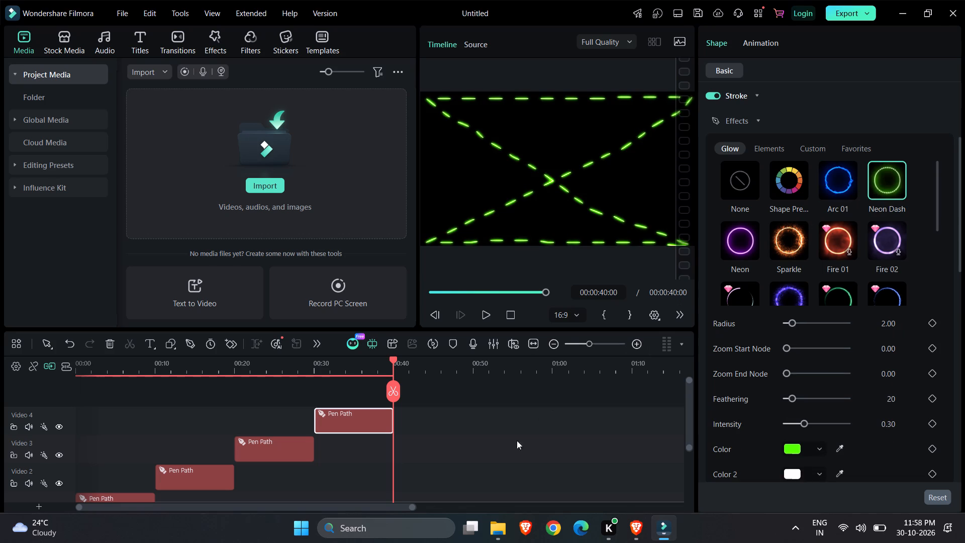
pyautogui.click(501, 463)
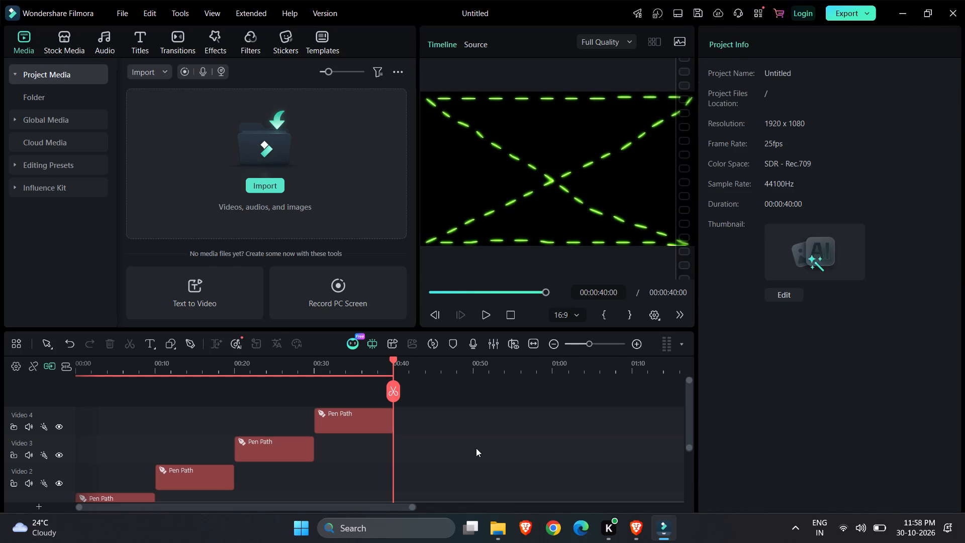
# Start a fifth pen path at 00:00:40:00 with six closely spaced points running rightward from the middle of the frame's left edge.
pyautogui.click(394, 389)
pyautogui.scroll(1, 437, 422)
pyautogui.scroll(-1, 437, 422)
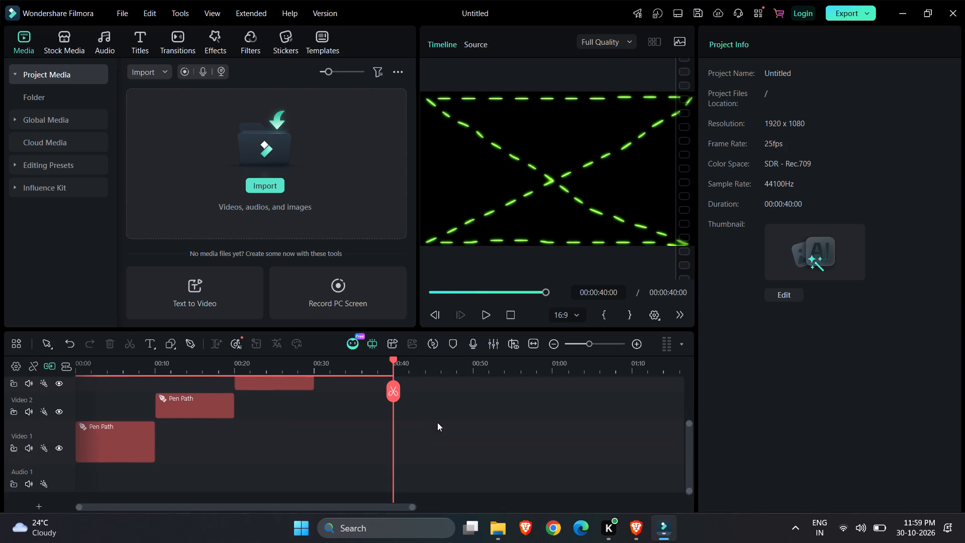
pyautogui.scroll(-1, 437, 422)
pyautogui.hscroll(-1, 437, 422)
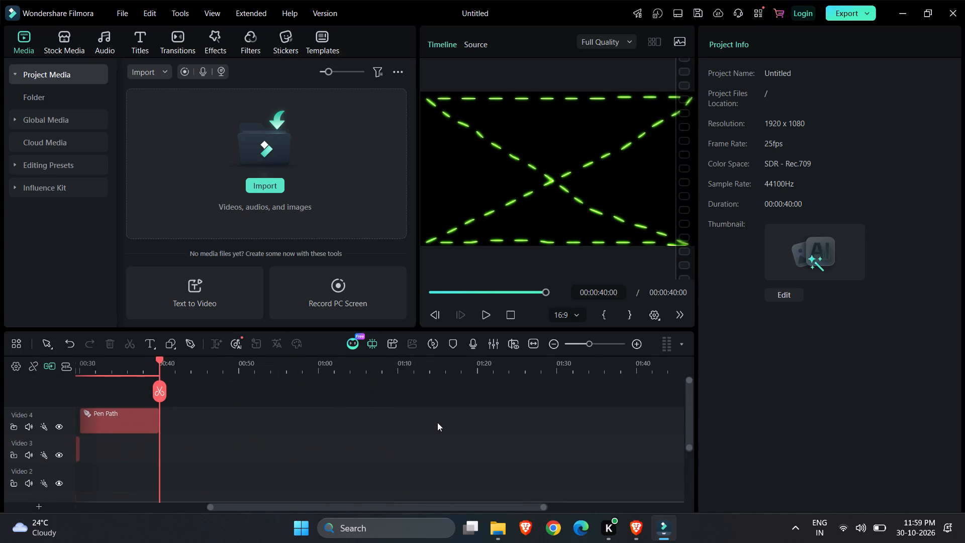
pyautogui.hscroll(-1, 437, 422)
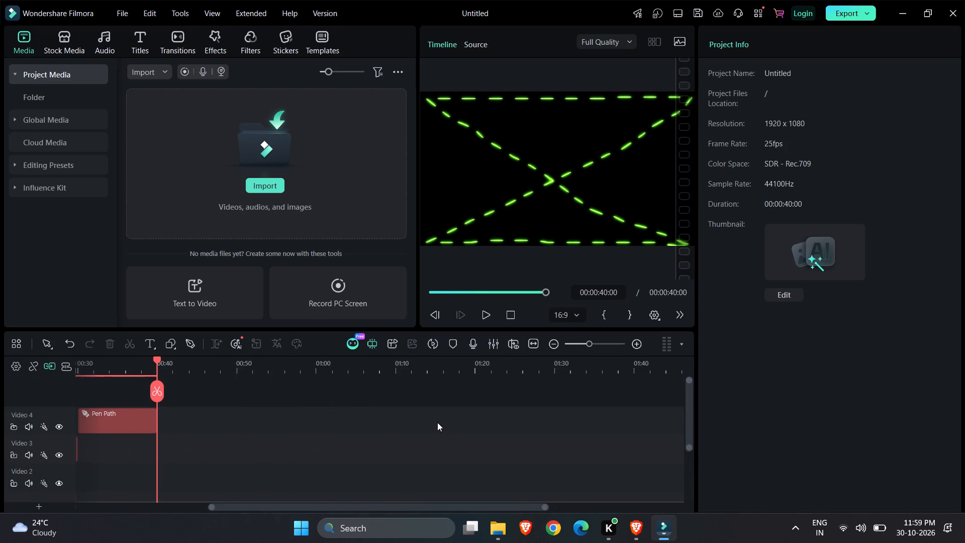
pyautogui.hscroll(-1, 437, 422)
pyautogui.click(192, 344)
pyautogui.click(422, 182)
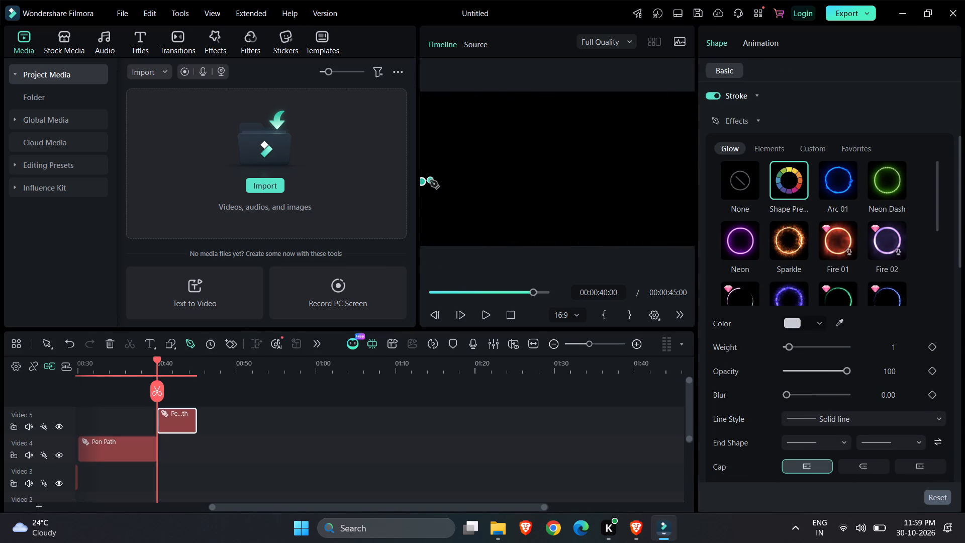
pyautogui.click(431, 181)
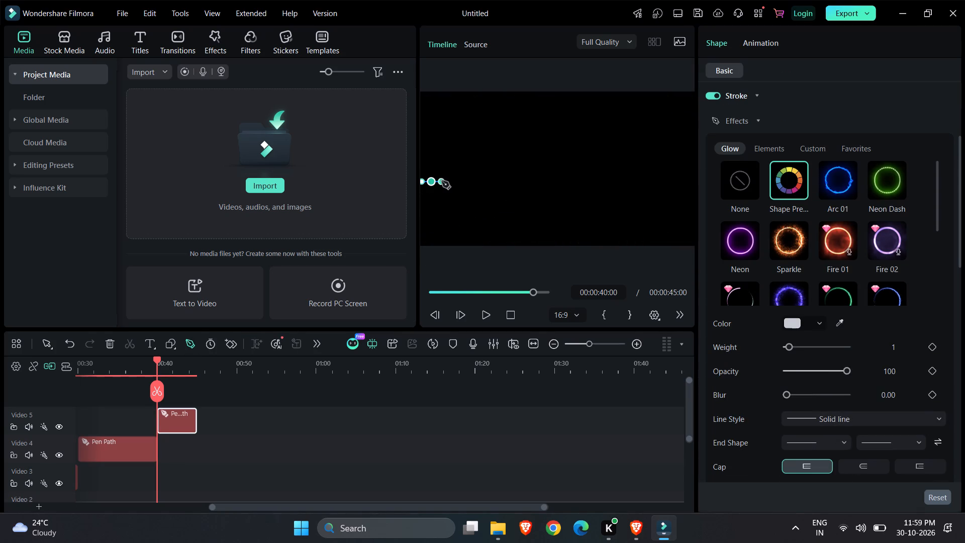
pyautogui.click(442, 181)
pyautogui.click(450, 181)
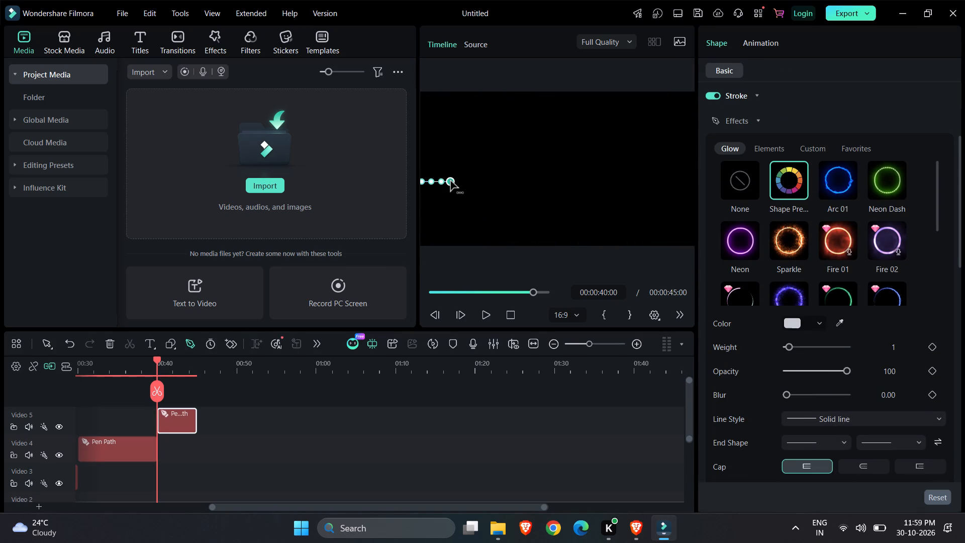
pyautogui.click(460, 181)
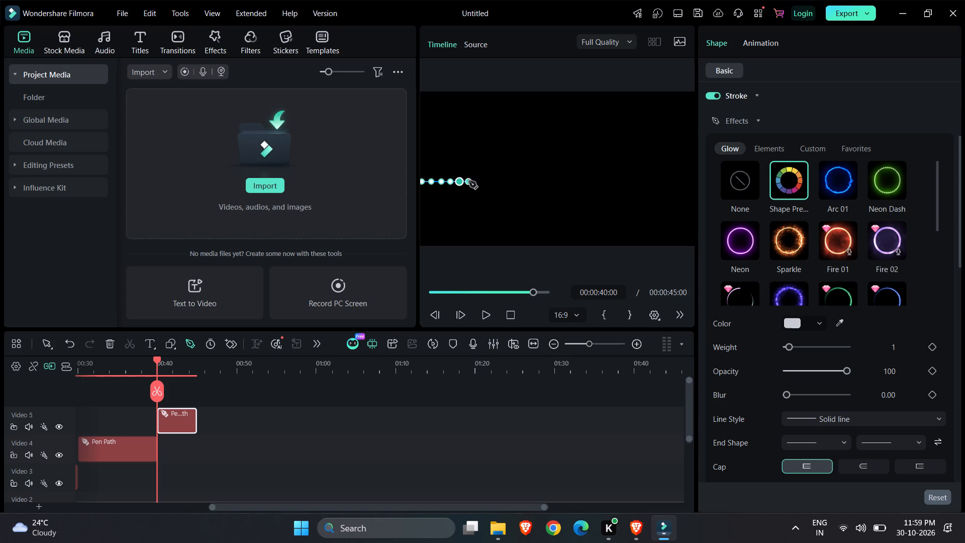
pyautogui.click(469, 180)
# Continue the fifth path rightward along the frame's horizontal midline with eight closely spaced points, reaching the frame's centre.
pyautogui.click(482, 179)
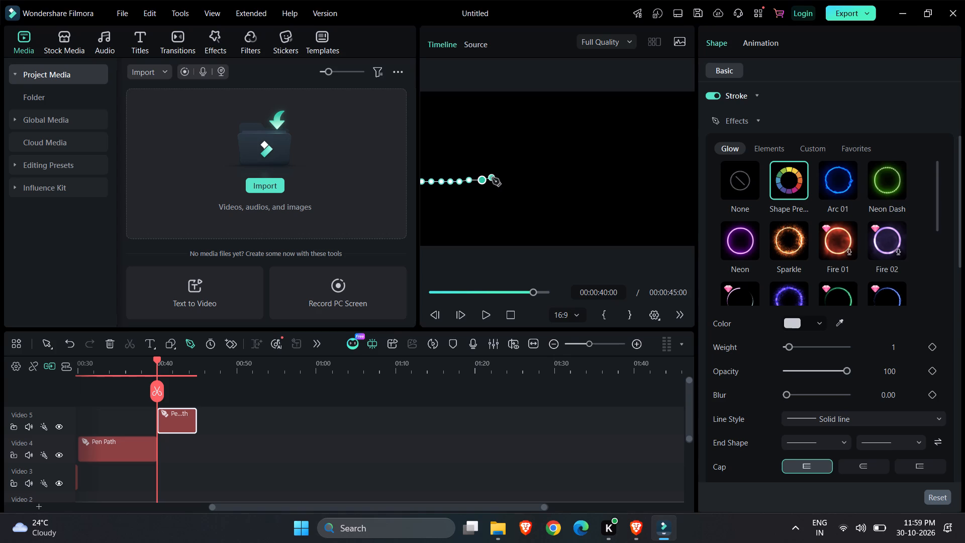
pyautogui.click(492, 178)
pyautogui.click(503, 179)
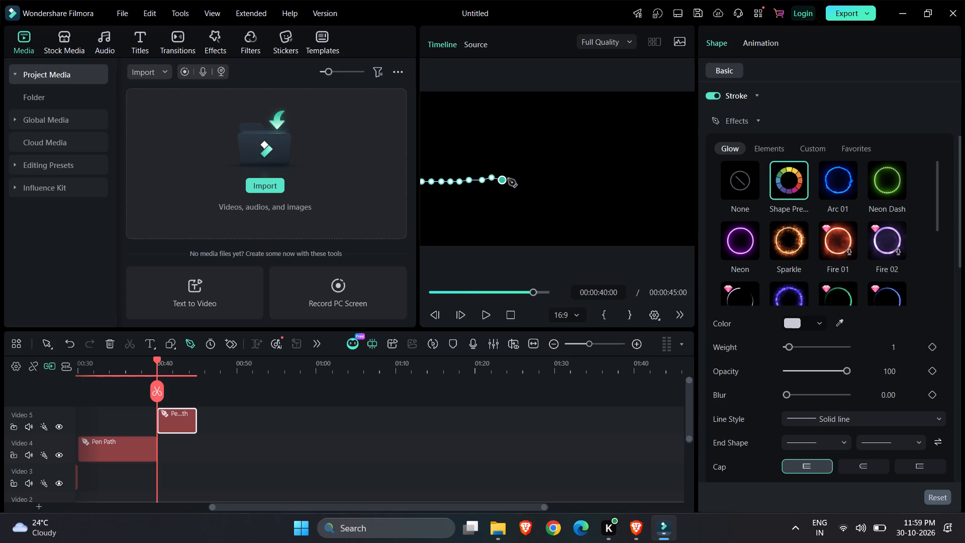
pyautogui.click(513, 179)
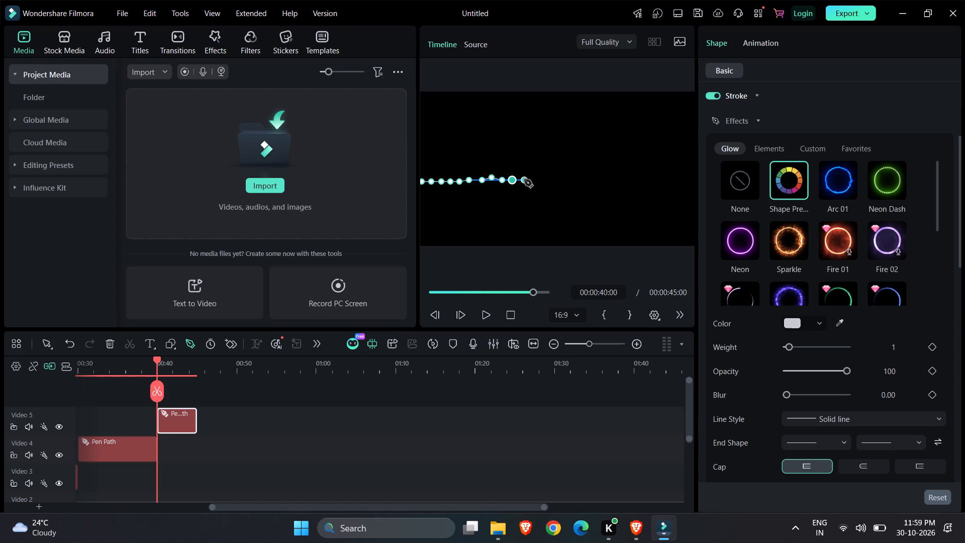
pyautogui.click(524, 179)
pyautogui.click(534, 179)
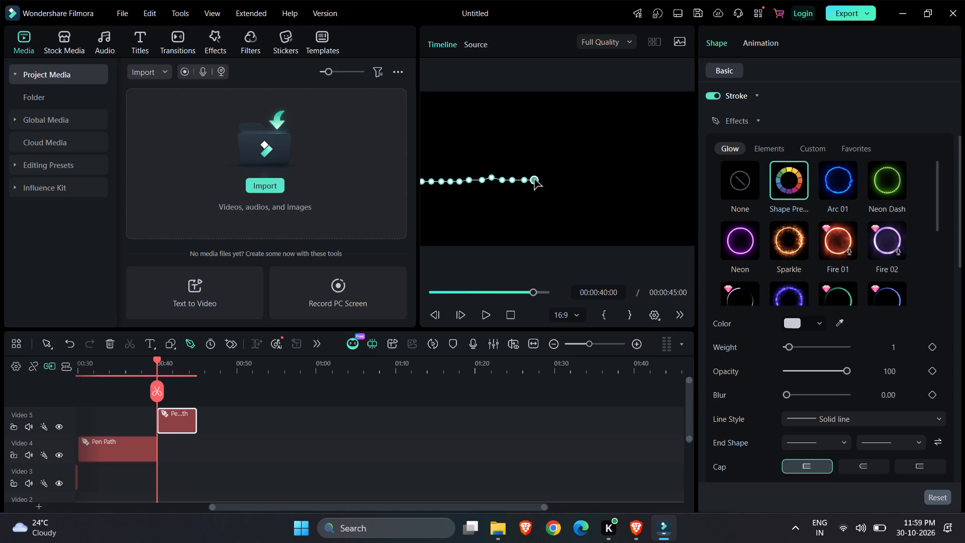
pyautogui.click(545, 179)
pyautogui.click(554, 178)
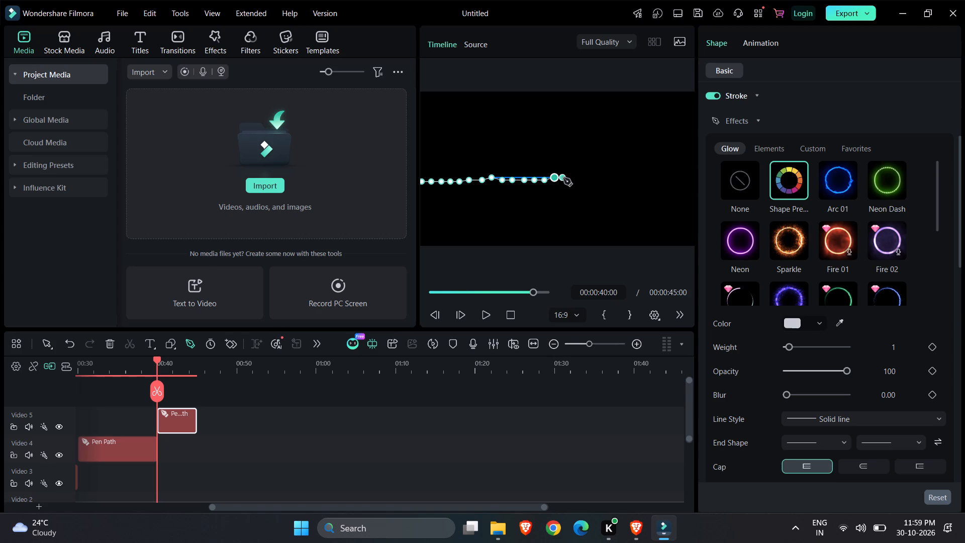
# Continue the fifth pen path from the frame's centre along the horizontal midline to the right edge with fourteen closely spaced points.
pyautogui.click(563, 178)
pyautogui.click(573, 178)
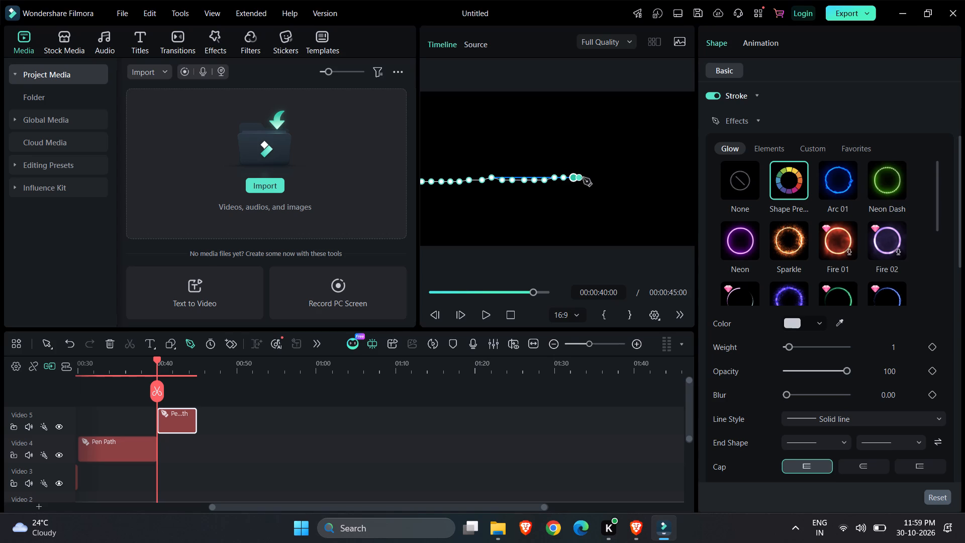
pyautogui.click(584, 178)
pyautogui.click(592, 178)
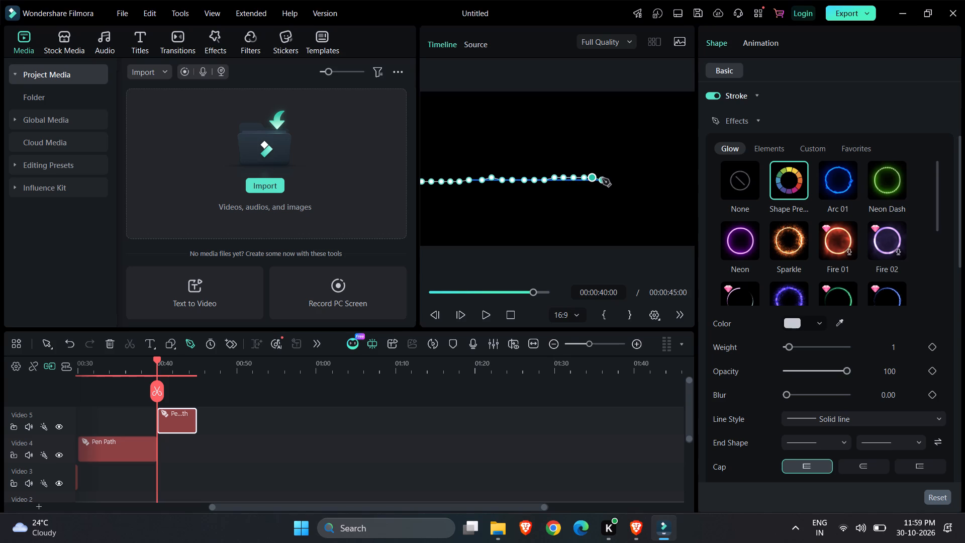
pyautogui.click(602, 178)
pyautogui.click(612, 178)
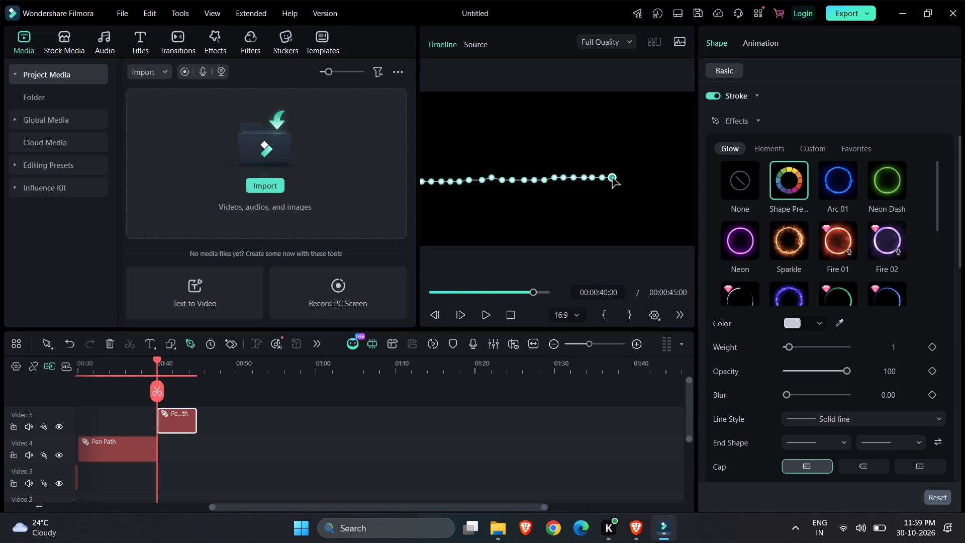
pyautogui.click(621, 178)
pyautogui.click(629, 178)
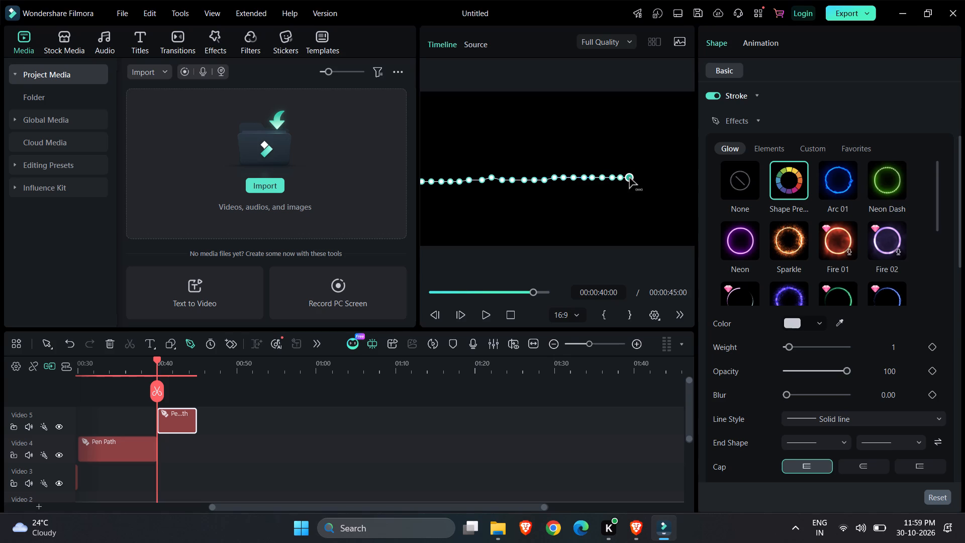
pyautogui.click(639, 176)
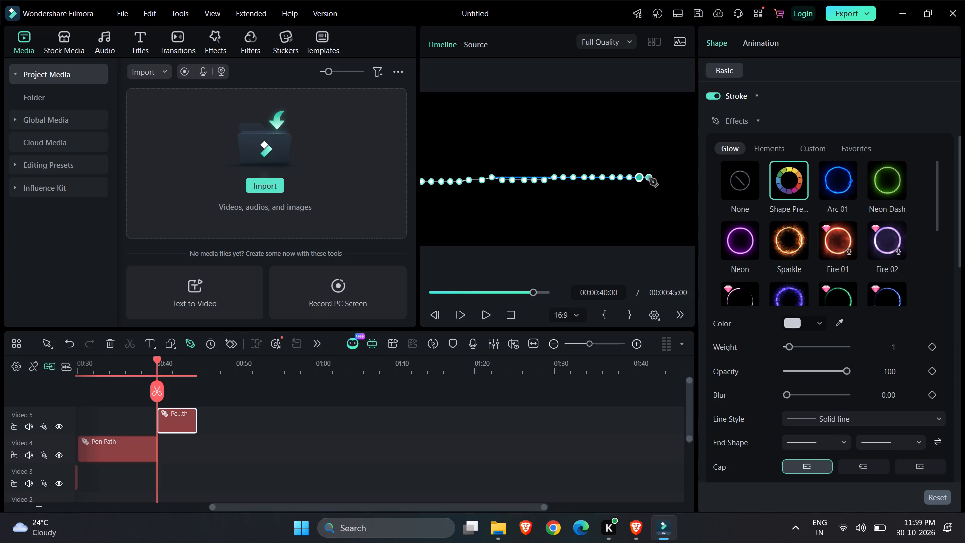
pyautogui.click(649, 178)
pyautogui.click(657, 178)
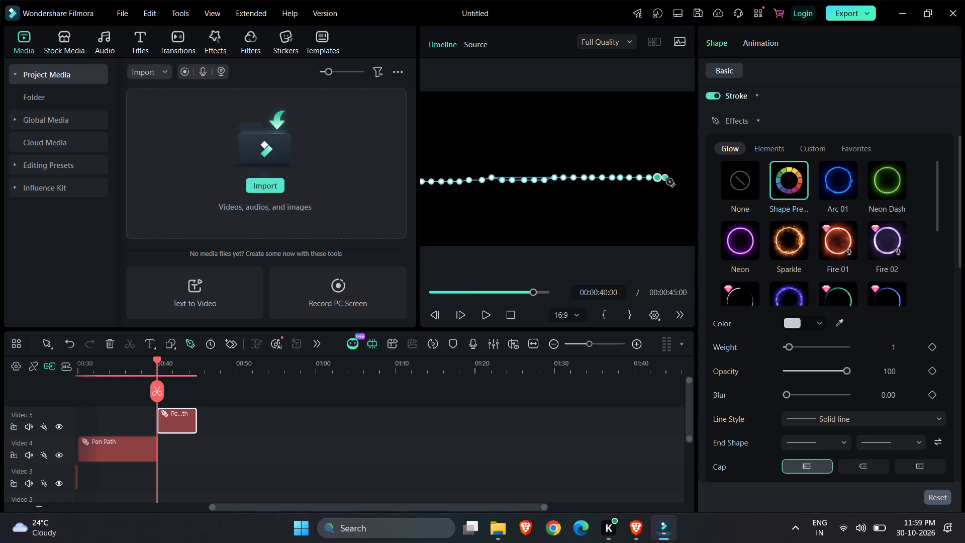
pyautogui.click(667, 178)
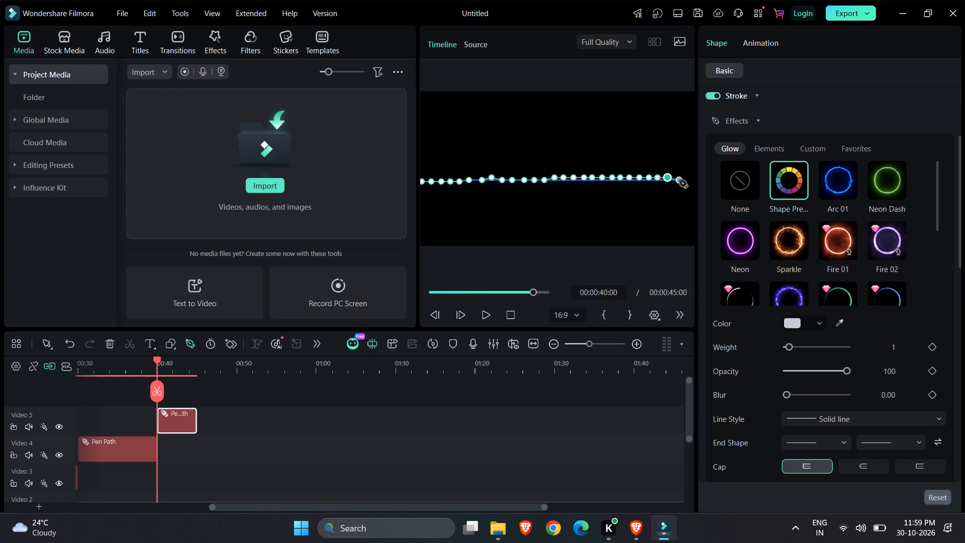
pyautogui.click(679, 180)
pyautogui.click(688, 180)
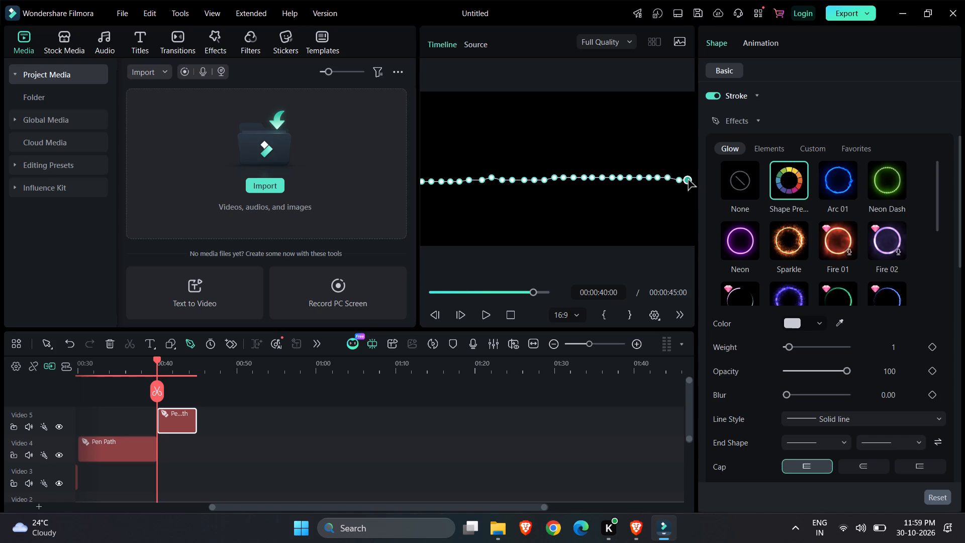
# Continue the fifth path straight down the frame's right edge to the bottom-right corner with five evenly spaced points.
pyautogui.click(688, 192)
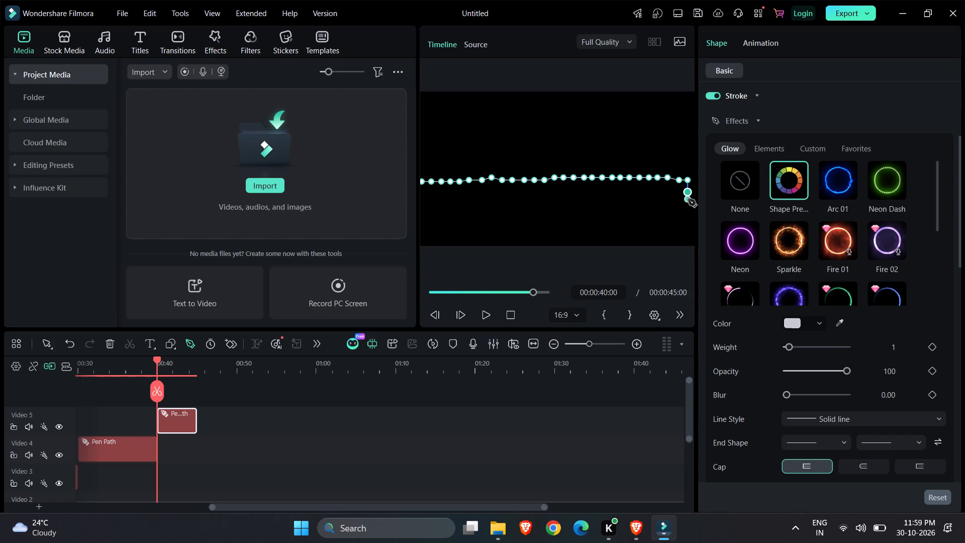
pyautogui.click(687, 203)
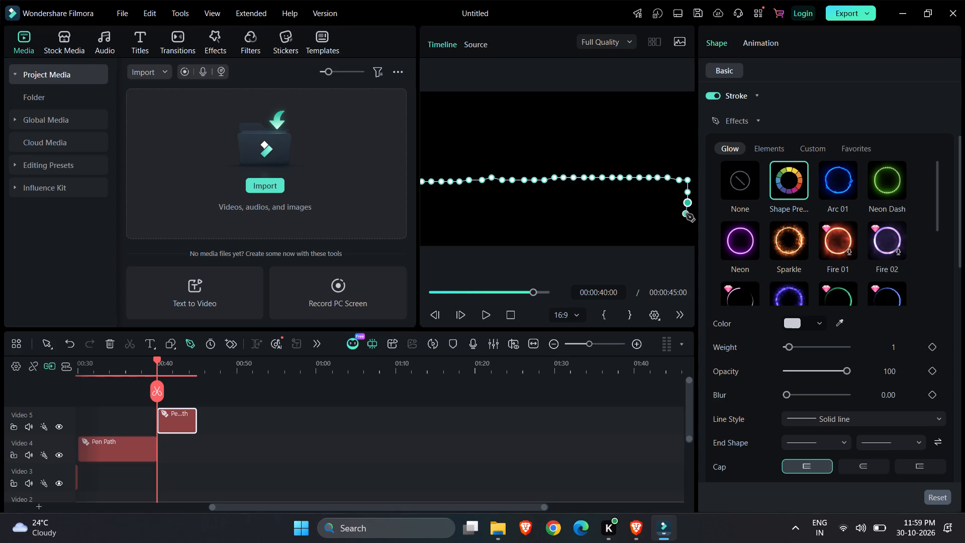
pyautogui.click(687, 215)
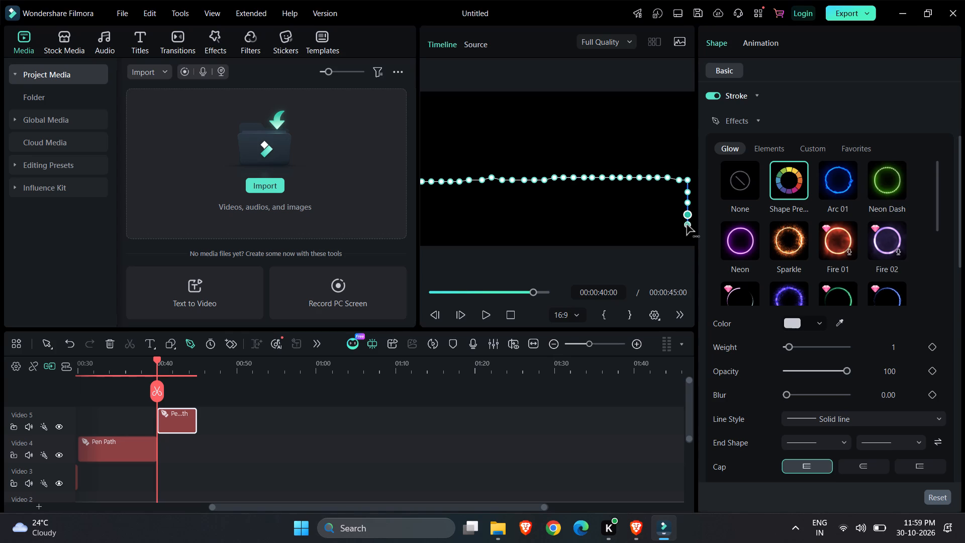
pyautogui.click(687, 225)
pyautogui.click(687, 239)
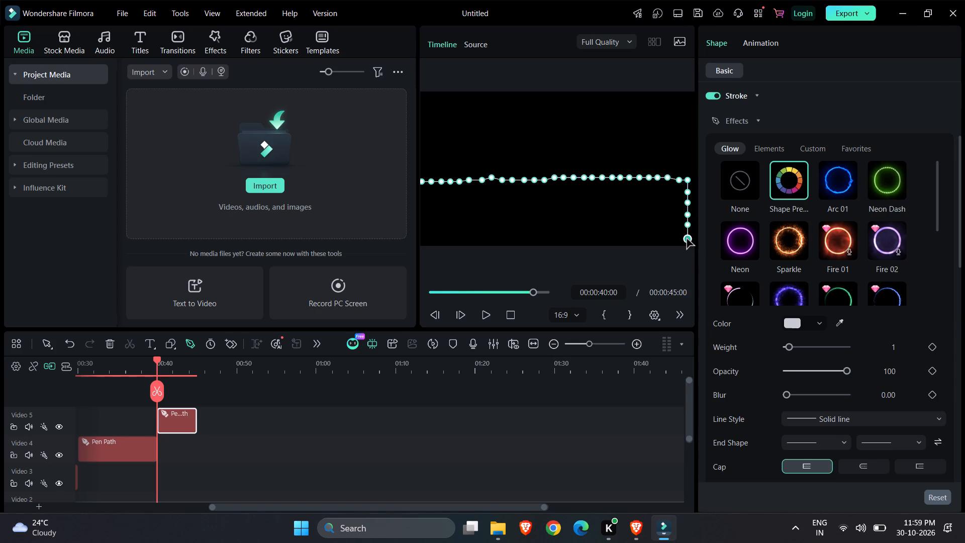
# Extend the fifth path leftward along the frame's bottom edge to below the frame's centre with eleven closely spaced points.
pyautogui.click(677, 239)
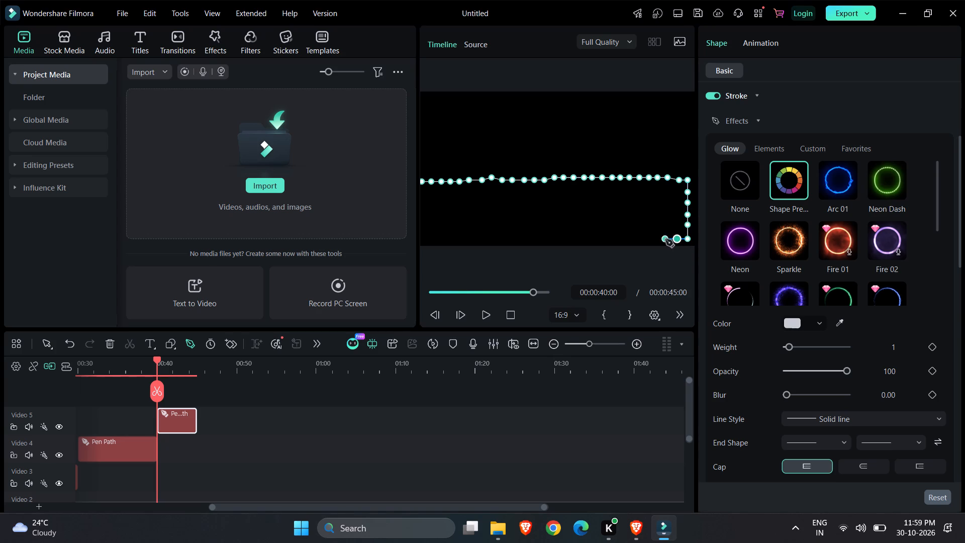
pyautogui.click(665, 239)
pyautogui.click(654, 239)
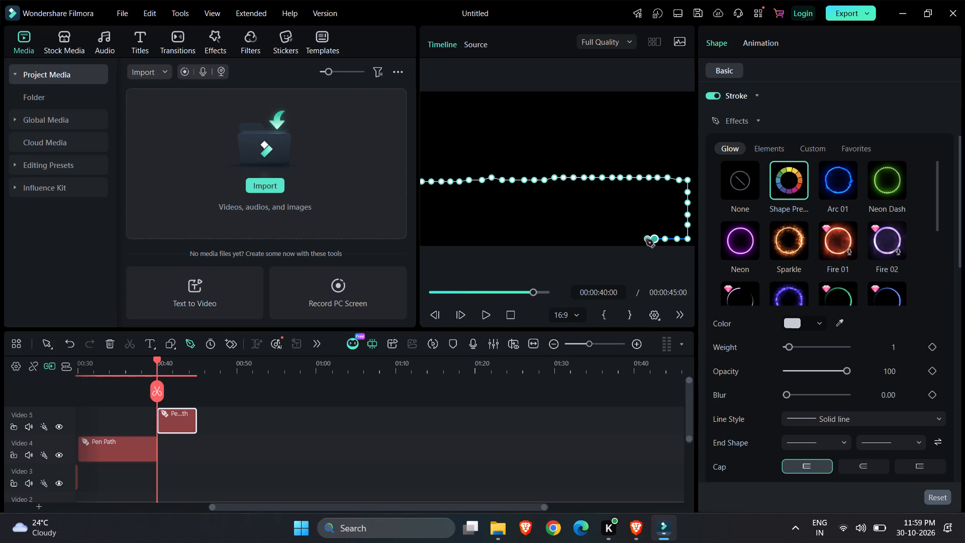
pyautogui.click(643, 239)
pyautogui.click(631, 239)
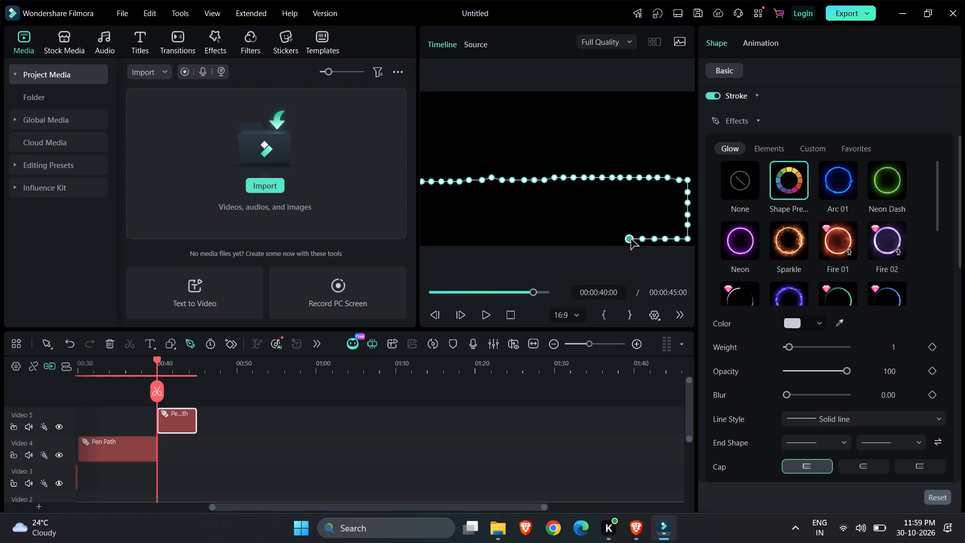
pyautogui.click(618, 239)
pyautogui.click(604, 240)
pyautogui.click(591, 240)
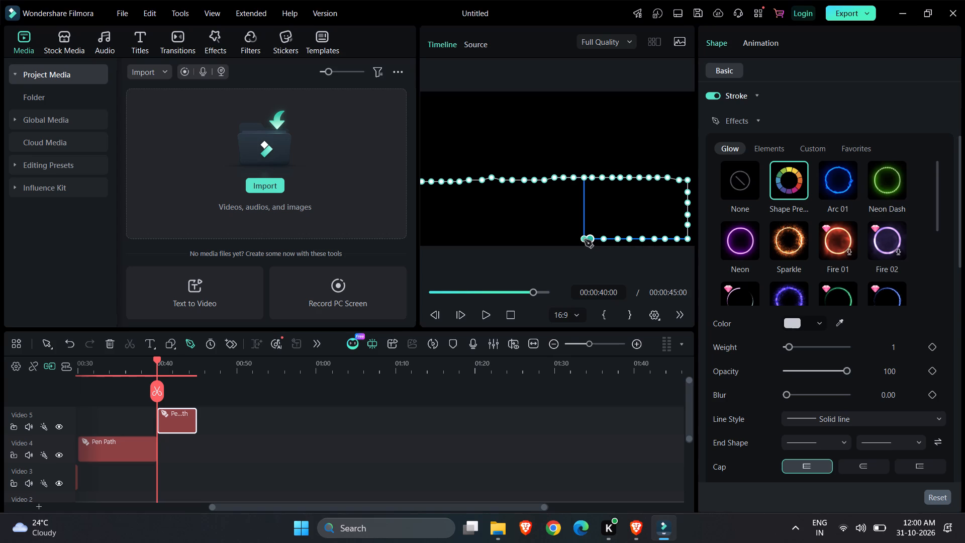
pyautogui.click(583, 240)
pyautogui.click(572, 238)
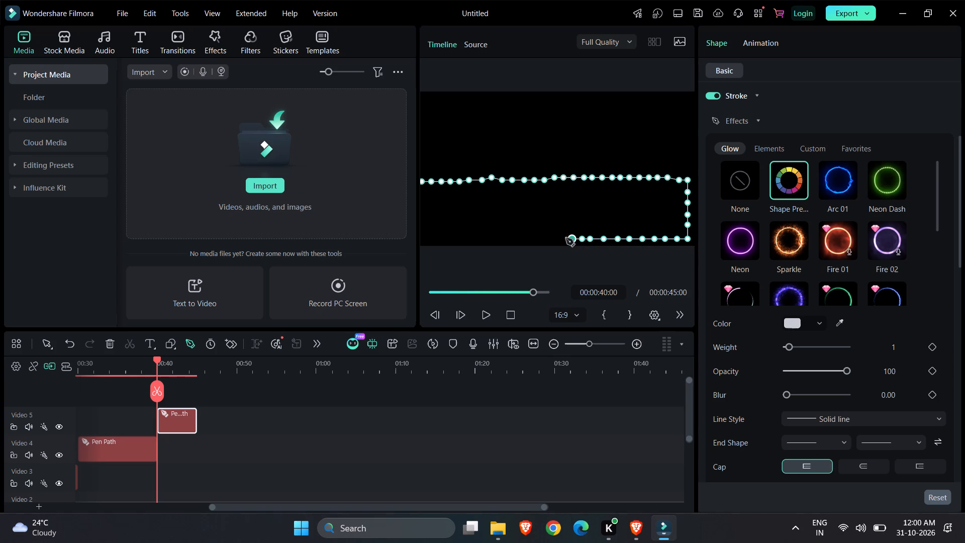
pyautogui.click(560, 238)
# Run the fifth path straight up from the bottom edge, across the midline at the frame's centre, to the top edge with closely spaced points.
pyautogui.click(560, 226)
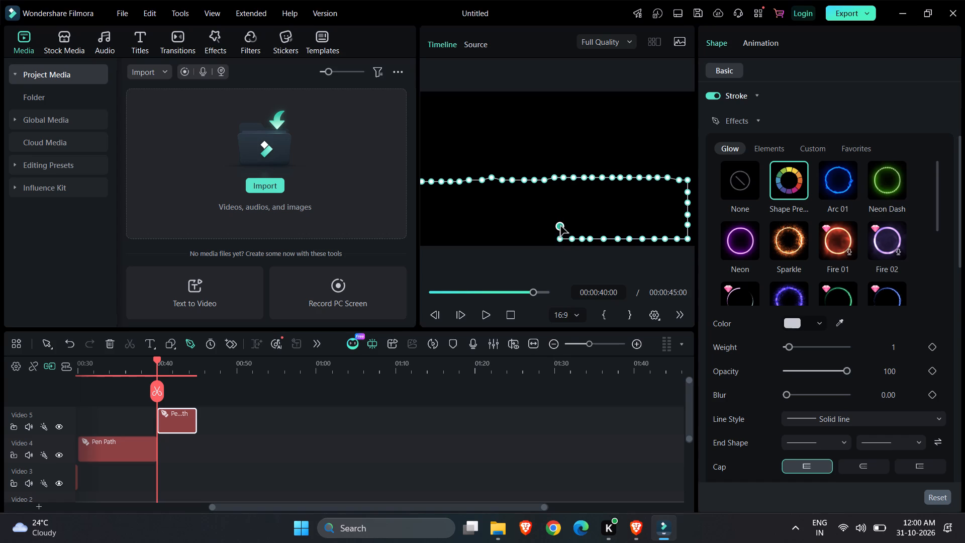
pyautogui.click(561, 215)
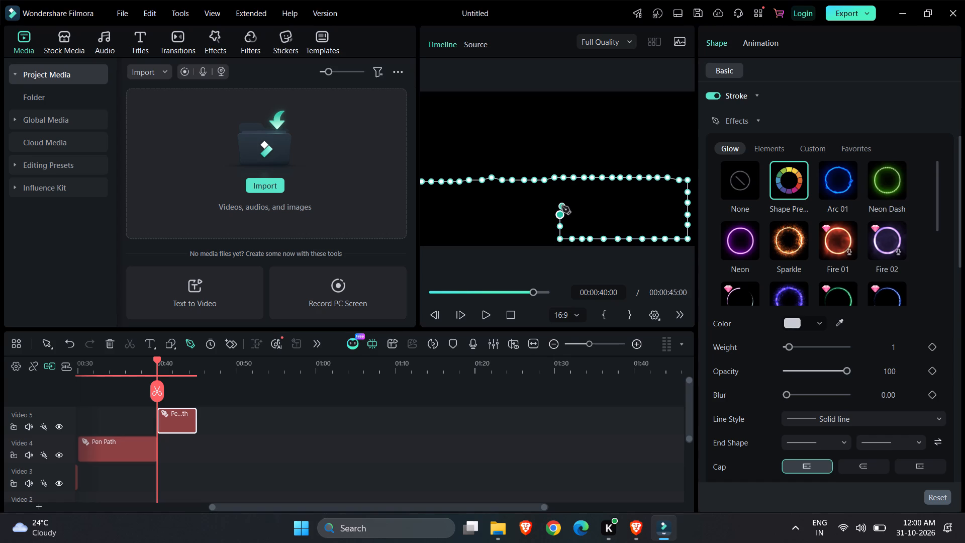
pyautogui.click(562, 206)
pyautogui.click(562, 197)
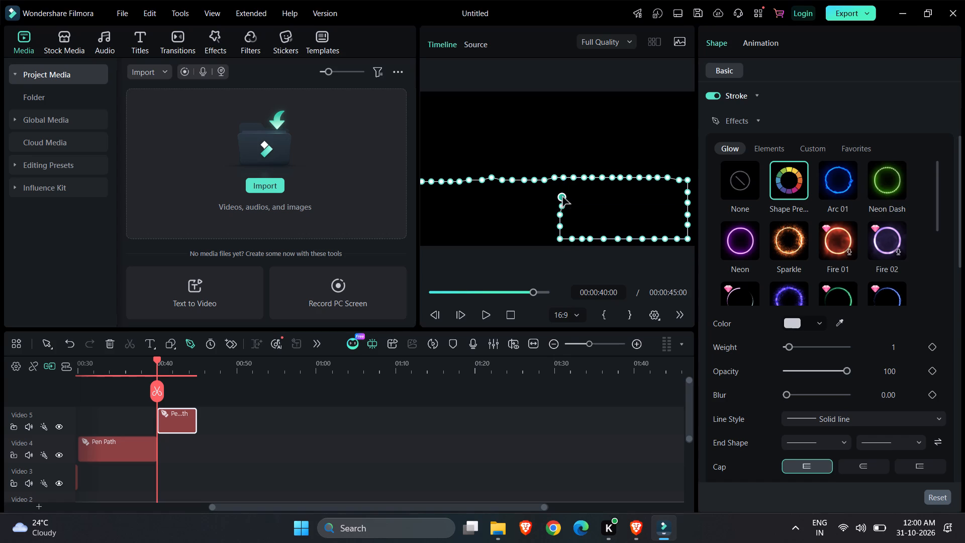
pyautogui.click(561, 186)
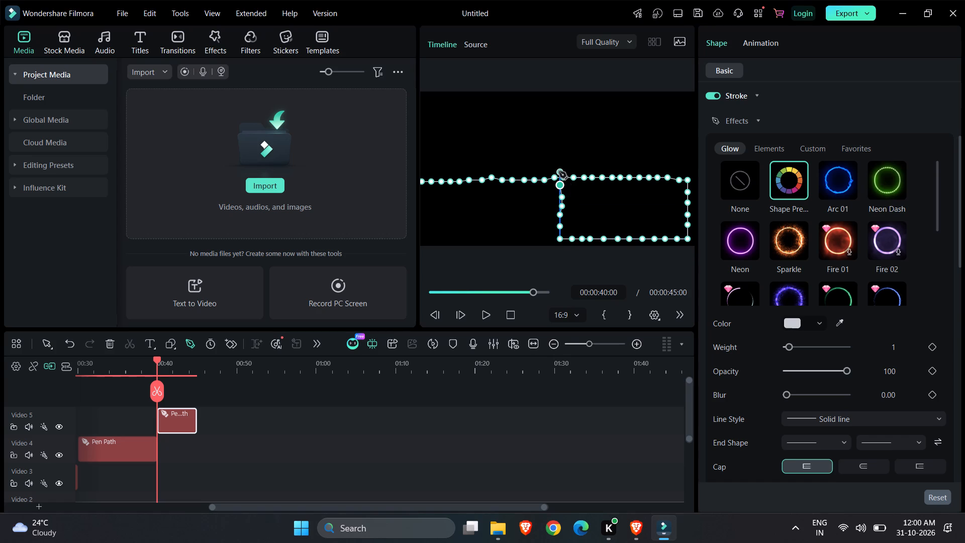
pyautogui.click(559, 171)
pyautogui.click(560, 158)
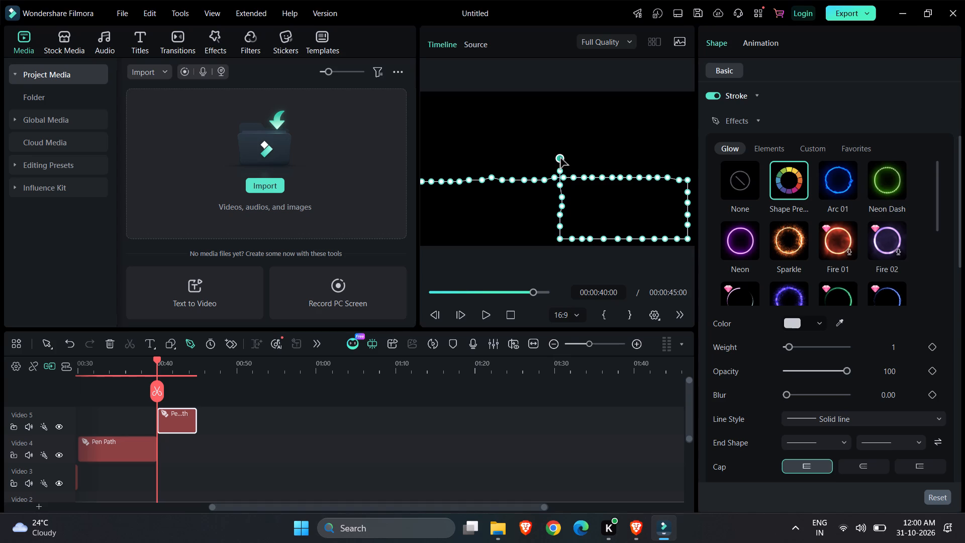
pyautogui.click(561, 148)
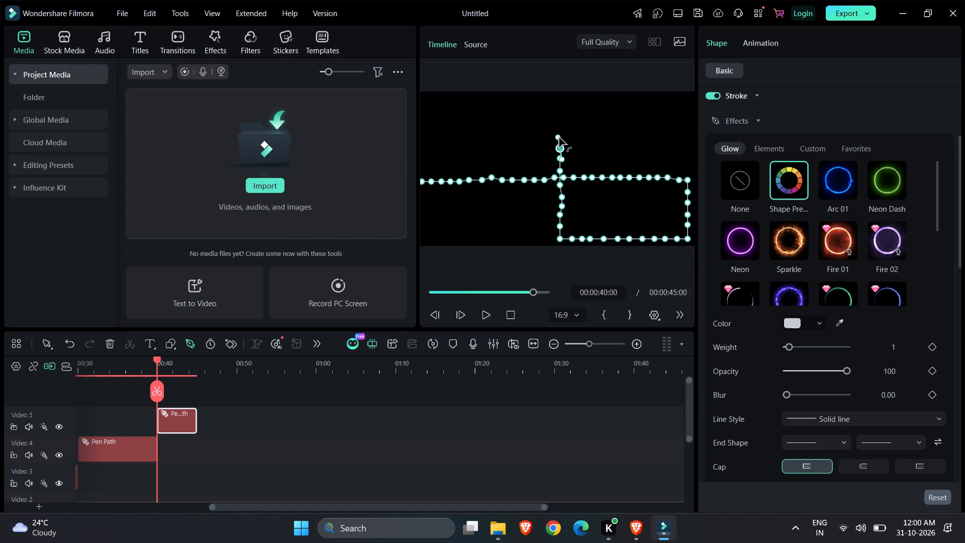
pyautogui.click(558, 147)
pyautogui.click(558, 136)
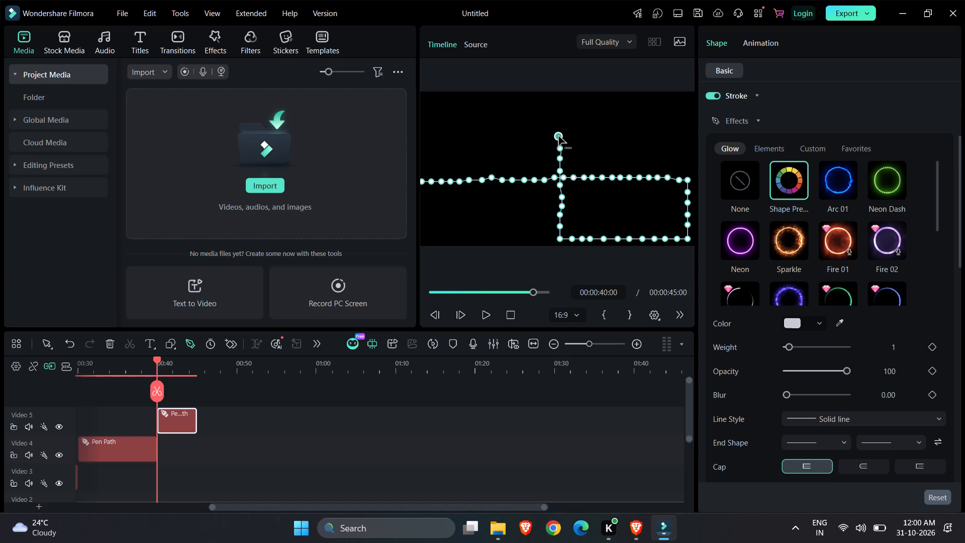
pyautogui.click(559, 125)
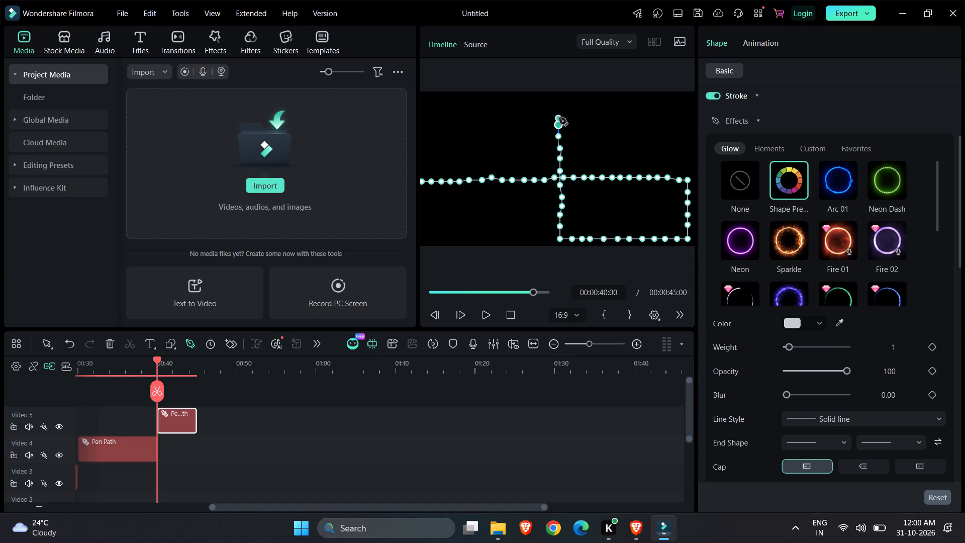
pyautogui.click(559, 117)
pyautogui.click(557, 108)
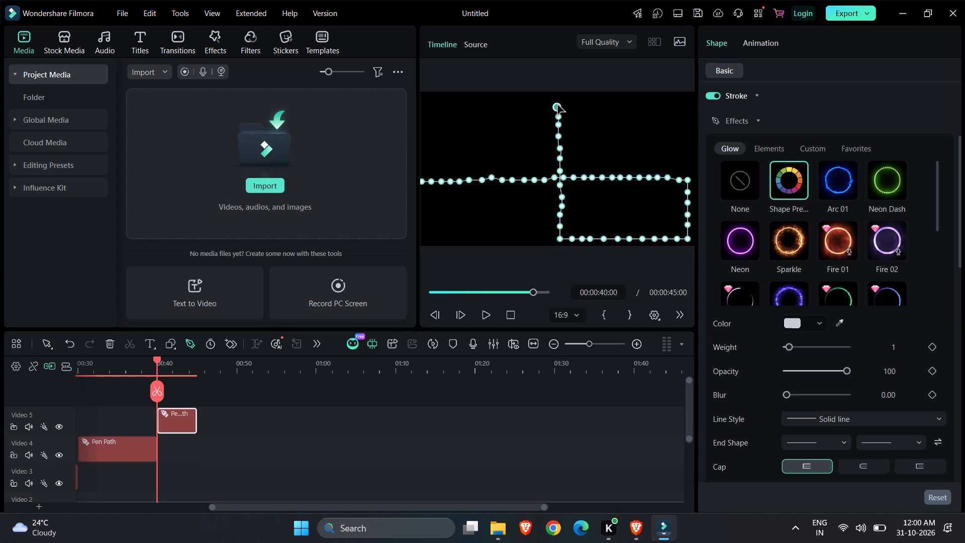
pyautogui.click(557, 97)
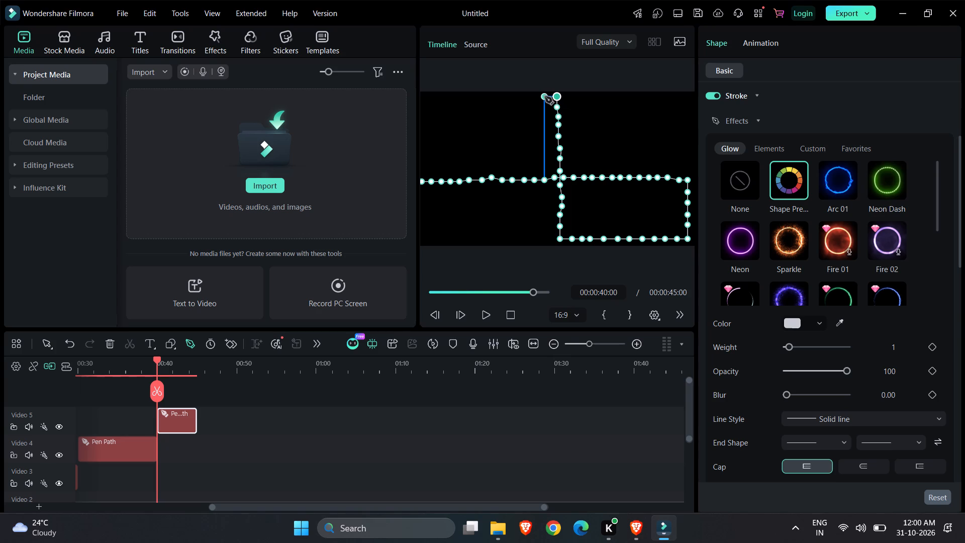
# Extend the fifth path leftward along the frame's top edge to the top-left corner with eleven closely spaced points.
pyautogui.click(545, 97)
pyautogui.click(532, 97)
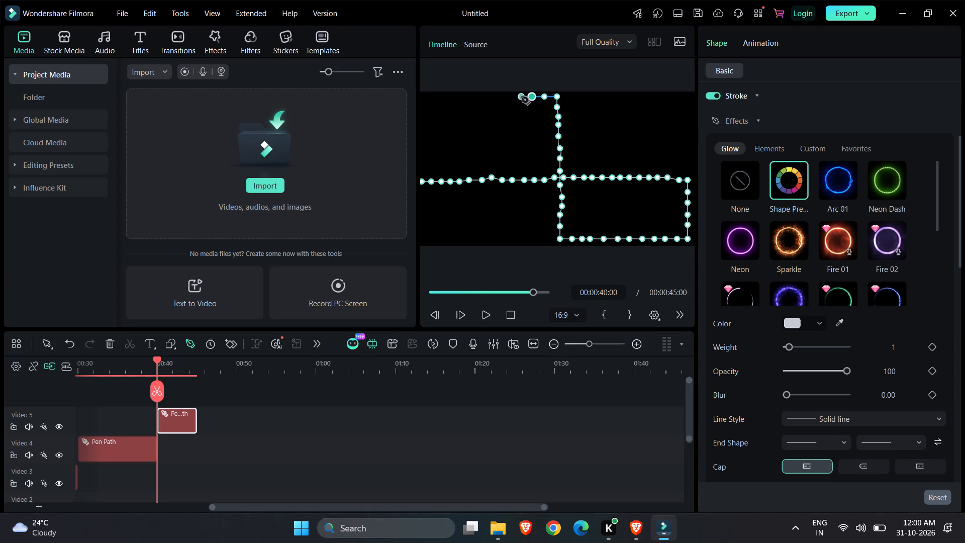
pyautogui.click(521, 97)
pyautogui.click(509, 96)
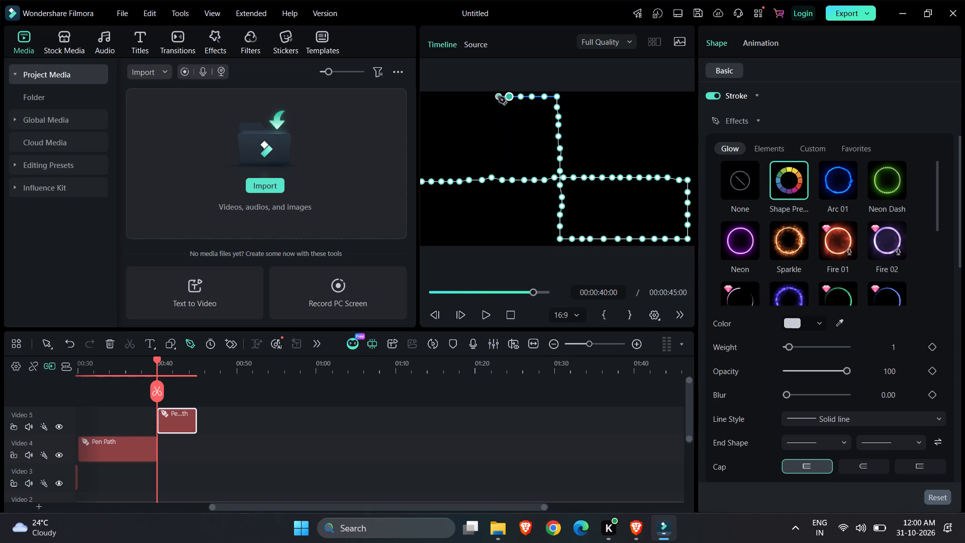
pyautogui.click(498, 97)
pyautogui.click(486, 98)
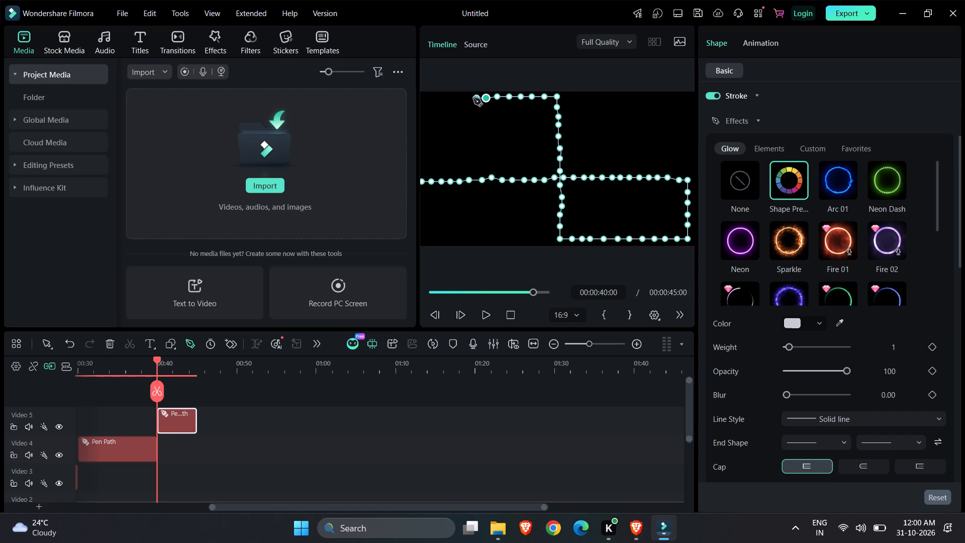
pyautogui.click(472, 98)
pyautogui.click(457, 100)
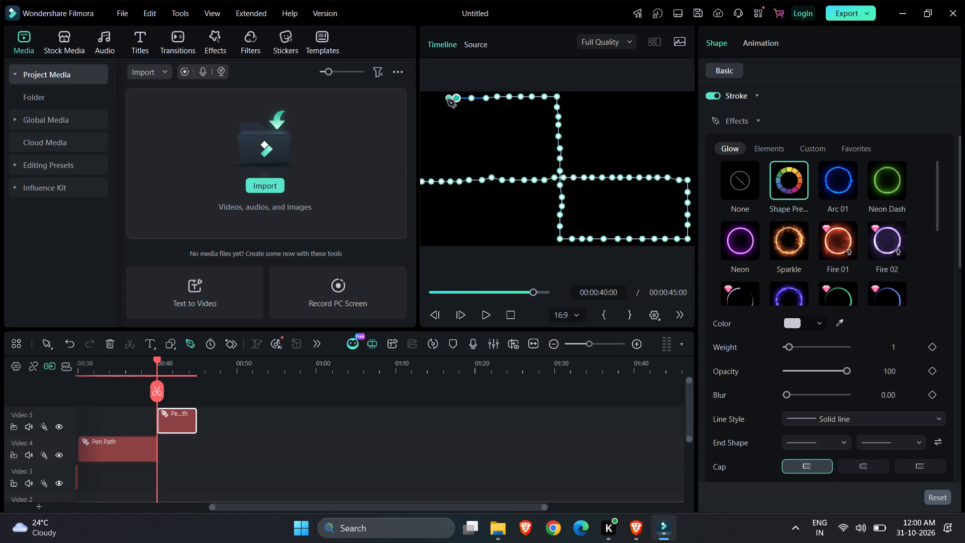
pyautogui.click(446, 100)
pyautogui.click(436, 99)
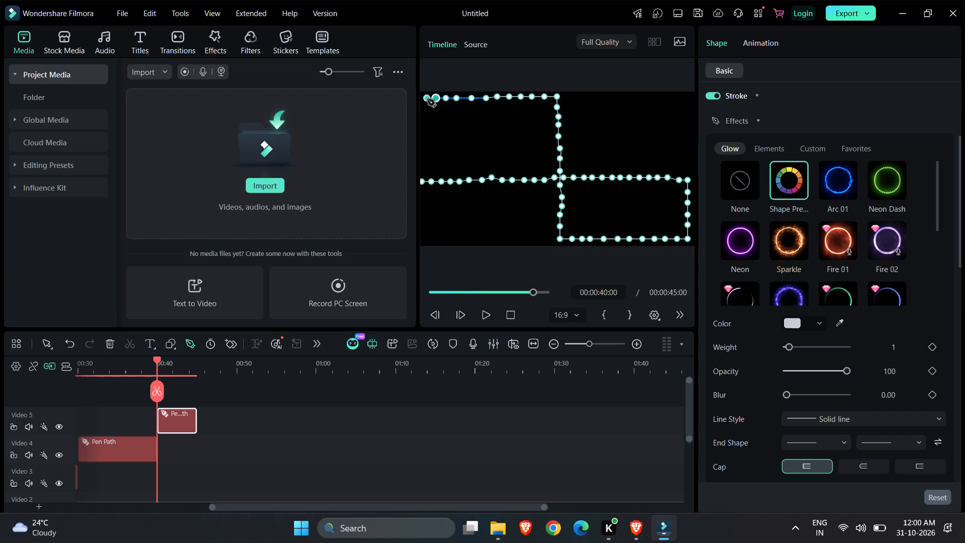
pyautogui.click(427, 99)
# Run the fifth path down the frame's left edge with eight closely spaced points and close it at its starting point on the midline.
pyautogui.click(425, 108)
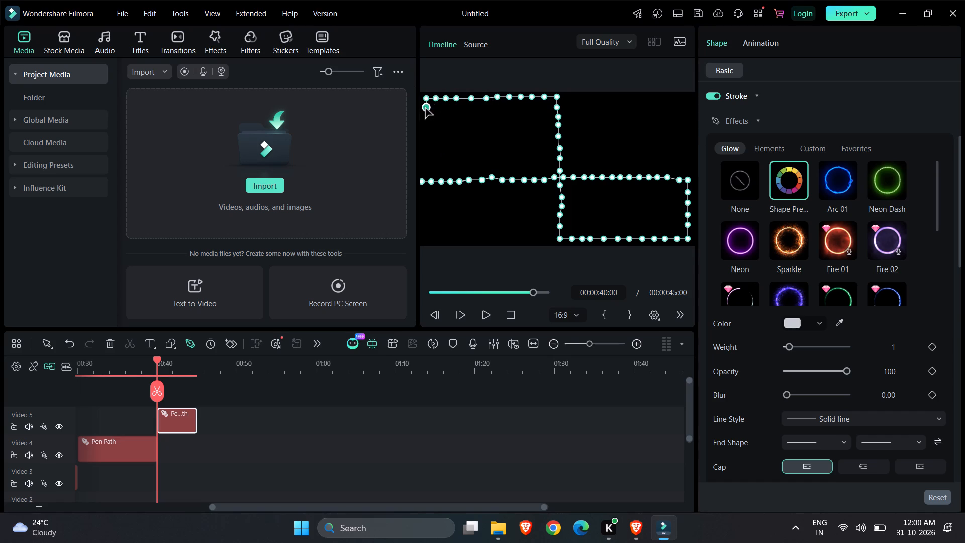
pyautogui.click(425, 118)
pyautogui.click(425, 126)
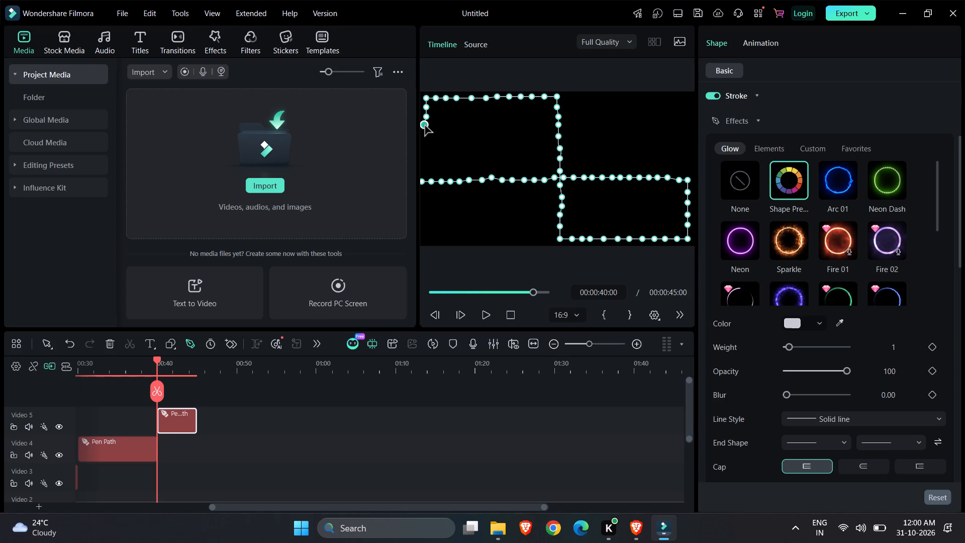
pyautogui.click(425, 138)
pyautogui.click(425, 148)
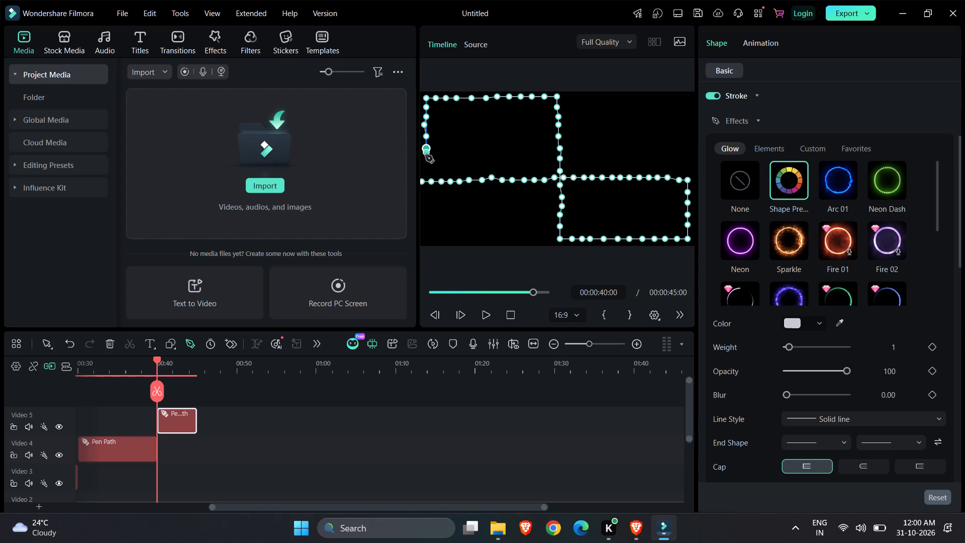
pyautogui.click(425, 158)
pyautogui.click(425, 168)
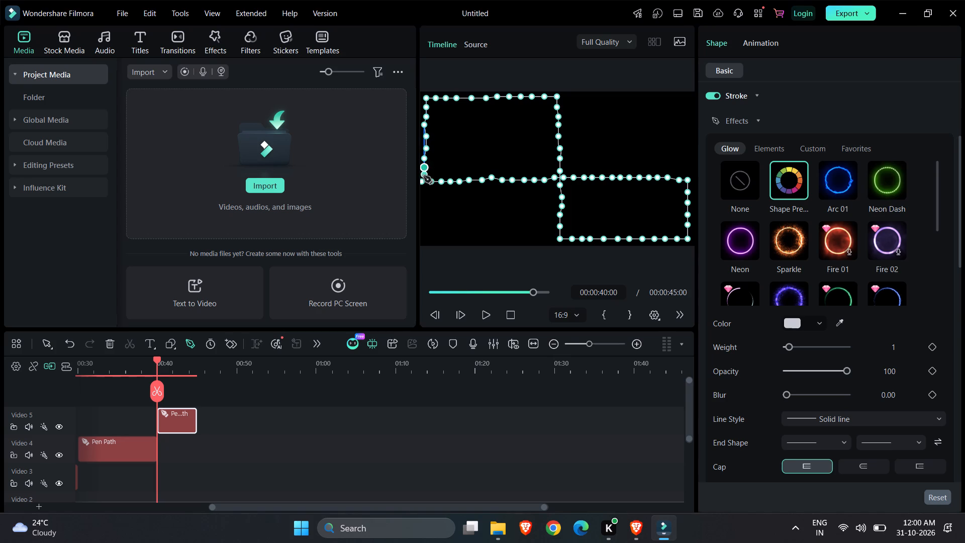
pyautogui.click(424, 176)
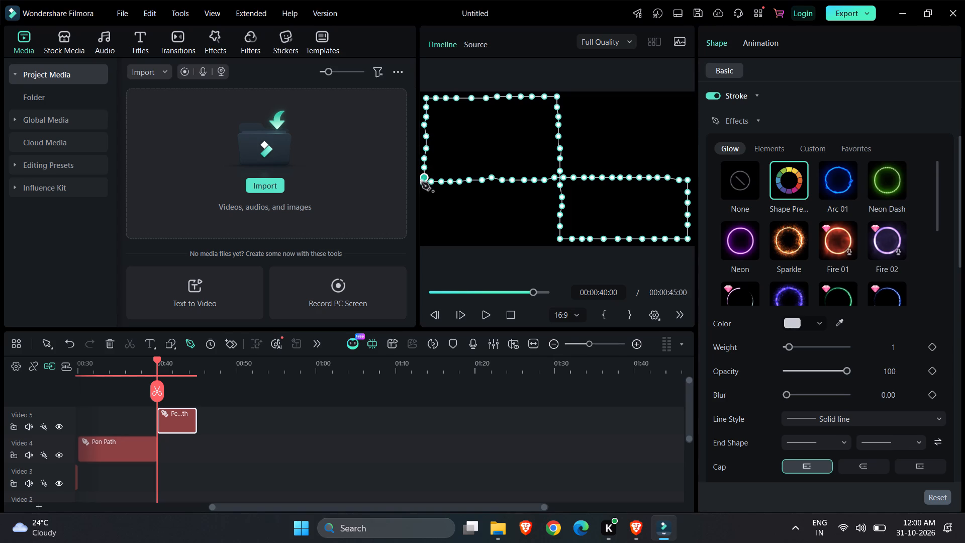
pyautogui.click(422, 183)
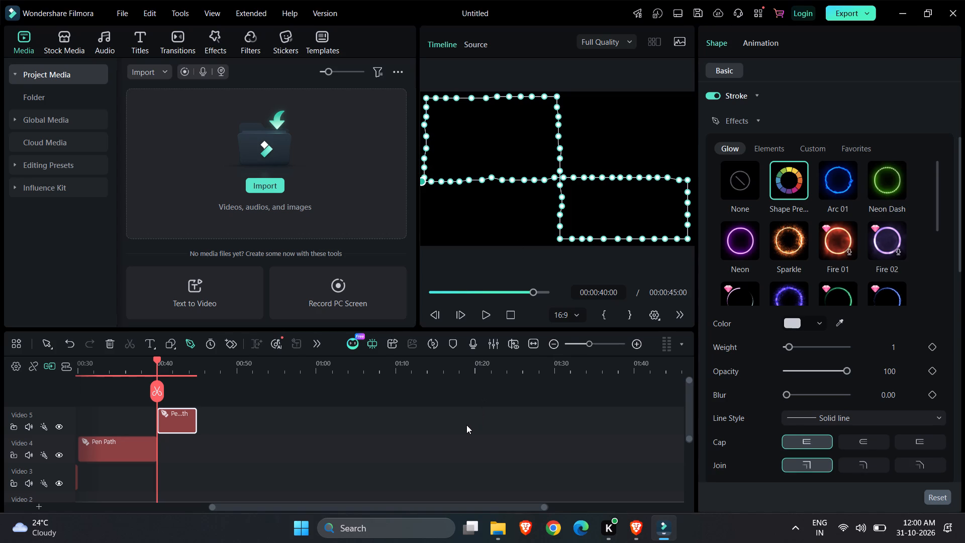
pyautogui.click(466, 425)
# Stretch the fifth pen-path clip on Video 5 to about 10 seconds and move the playhead to its end at 00:00:50:01.
pyautogui.click(188, 417)
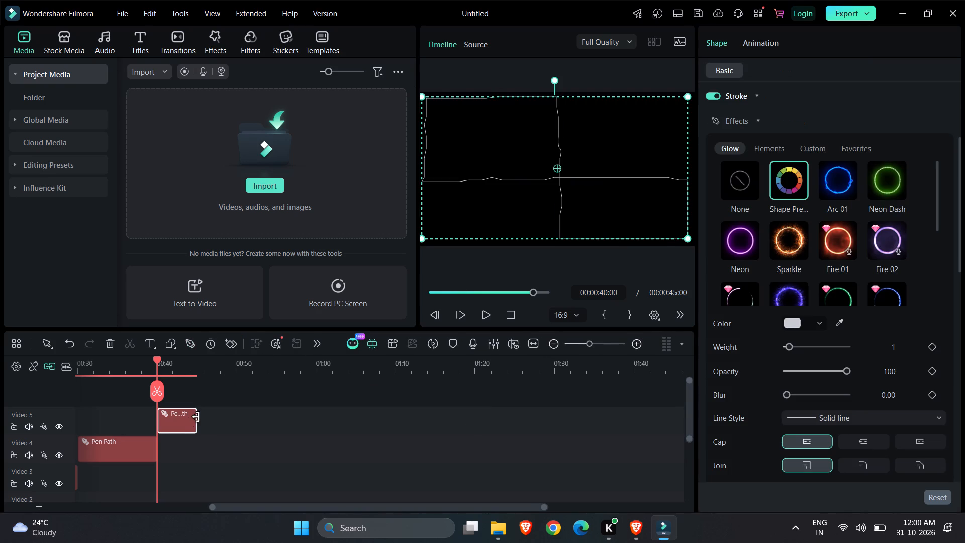
pyautogui.moveTo(194, 416); pyautogui.dragTo(236, 410)
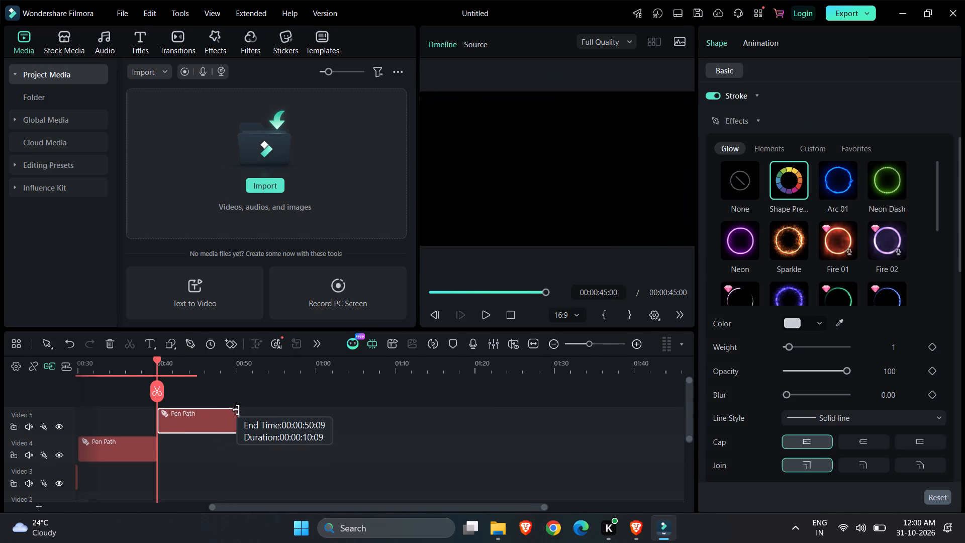
pyautogui.moveTo(236, 410); pyautogui.dragTo(234, 410)
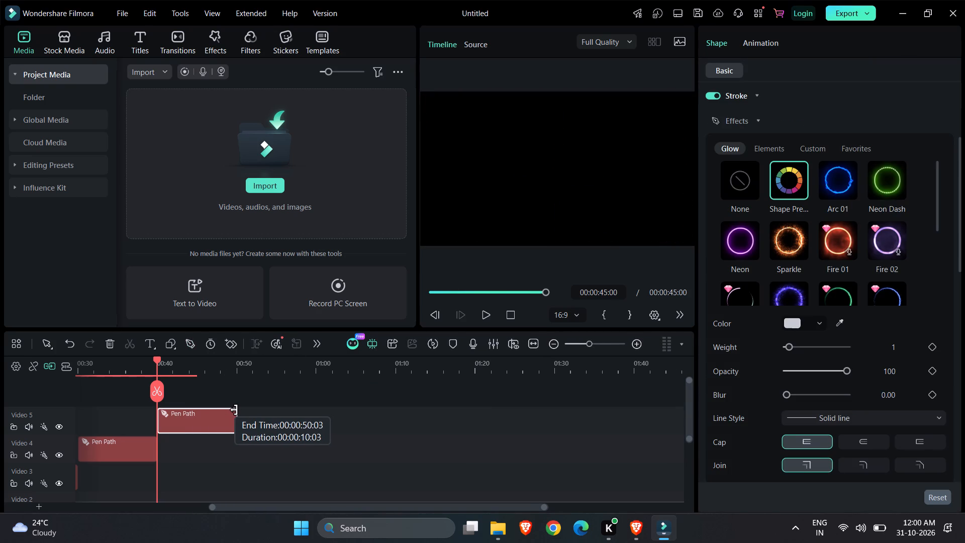
pyautogui.moveTo(234, 410); pyautogui.dragTo(234, 409)
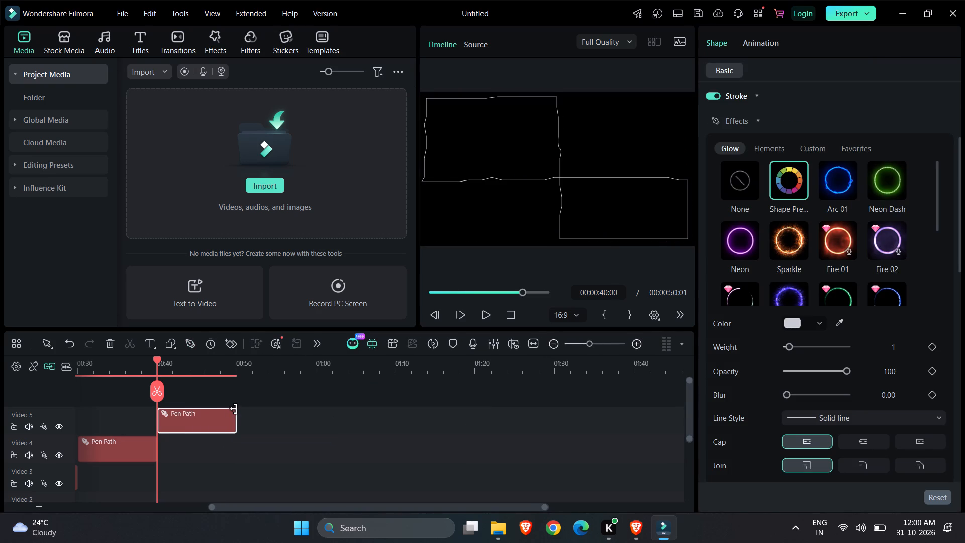
pyautogui.moveTo(160, 389); pyautogui.dragTo(243, 391)
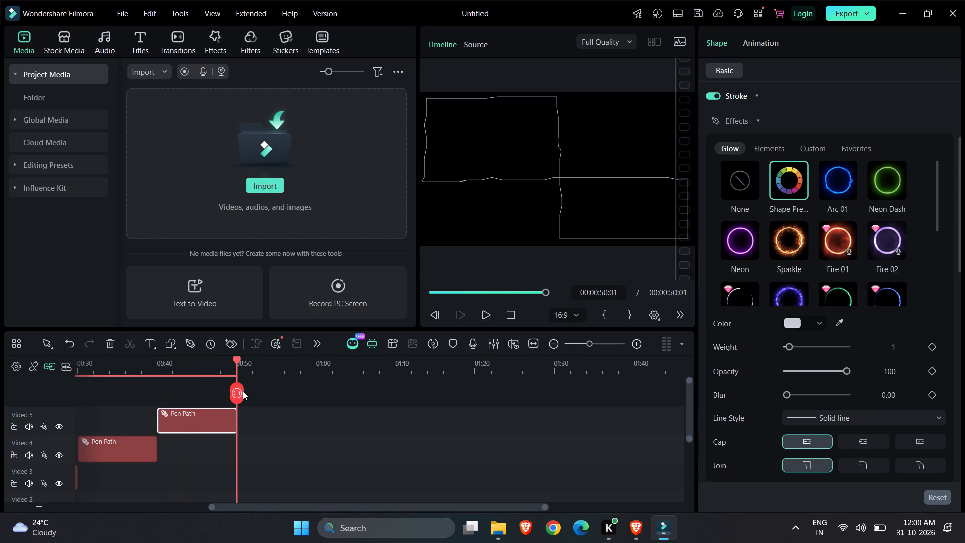
pyautogui.moveTo(243, 391); pyautogui.dragTo(243, 391)
# Apply the Arc 01 glow effect to the fifth pen path and deselect its clip.
pyautogui.click(844, 179)
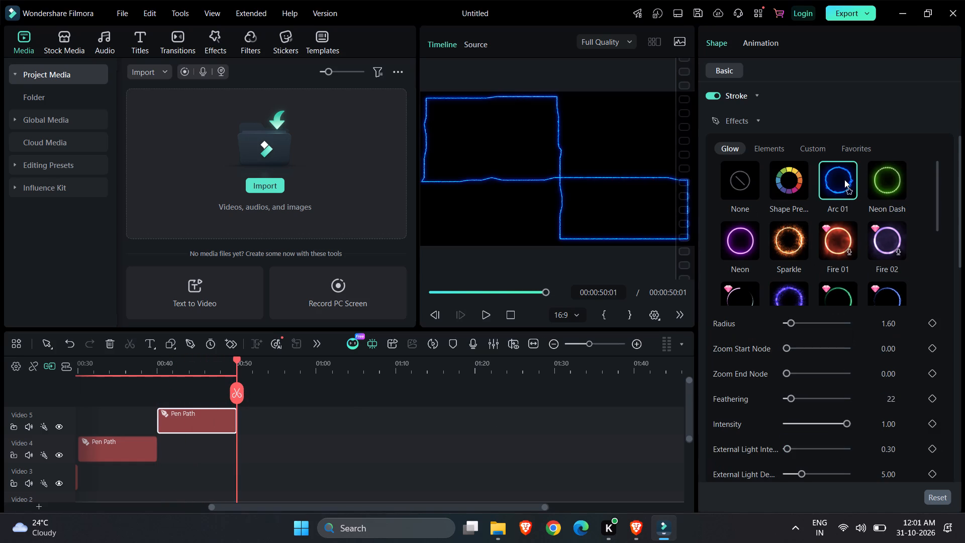
pyautogui.click(583, 417)
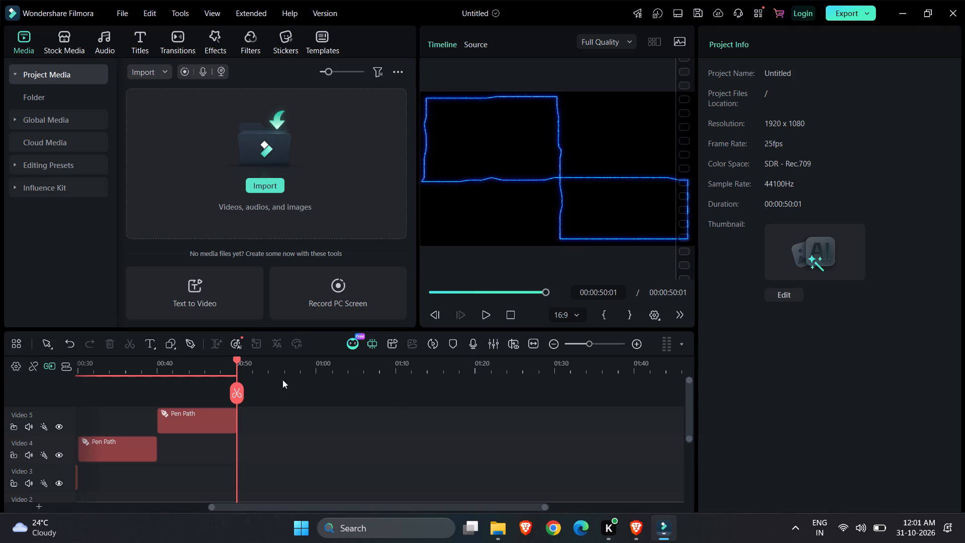
# Activate the Pen tool with the playhead at the end of the fifth clip.
pyautogui.click(185, 343)
pyautogui.click(263, 441)
# Browse the trending music and the trending video effects in the media library.
pyautogui.click(65, 45)
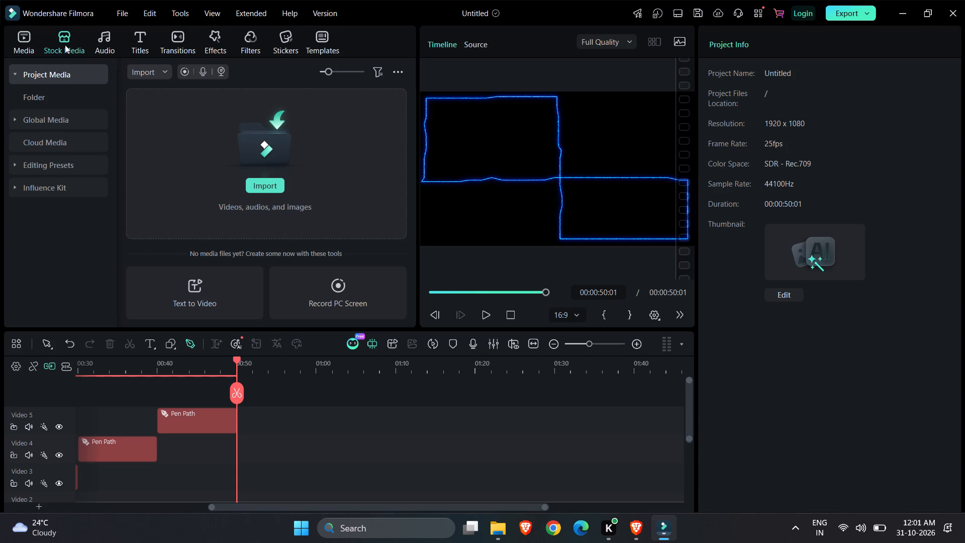
pyautogui.click(107, 39)
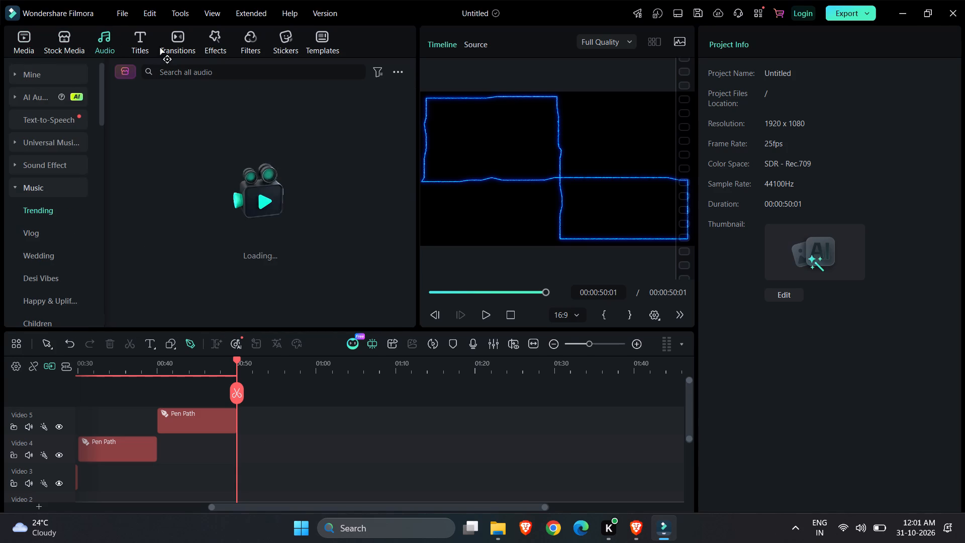
pyautogui.click(200, 41)
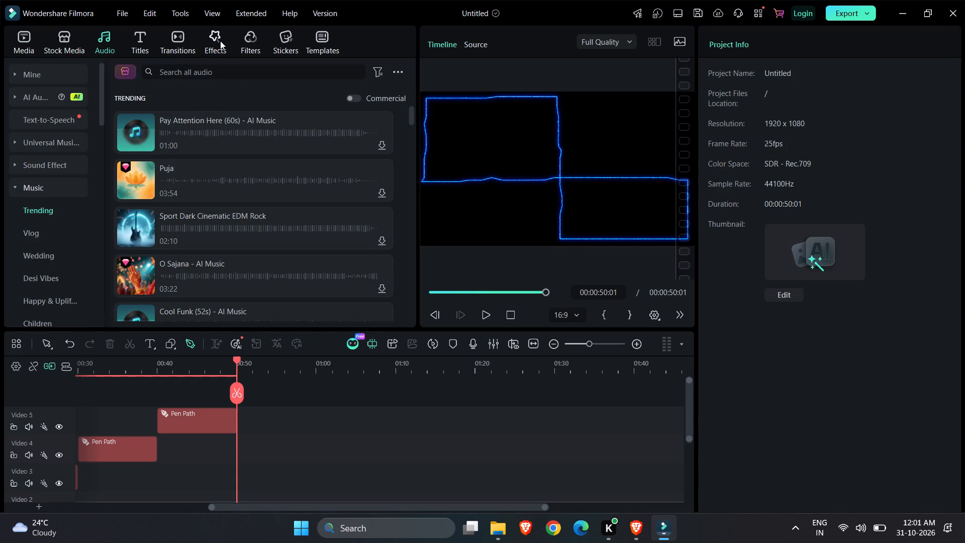
pyautogui.click(220, 41)
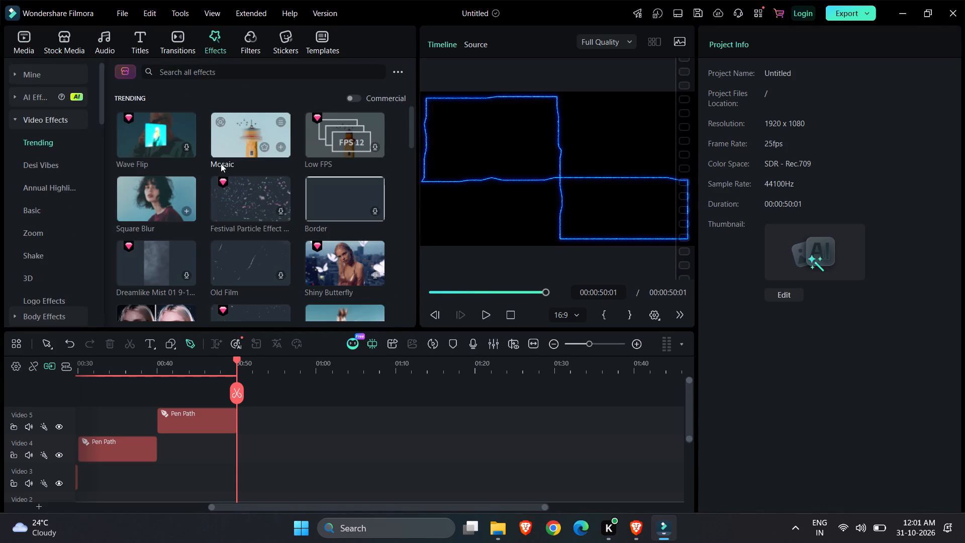
pyautogui.scroll(-1, 221, 163)
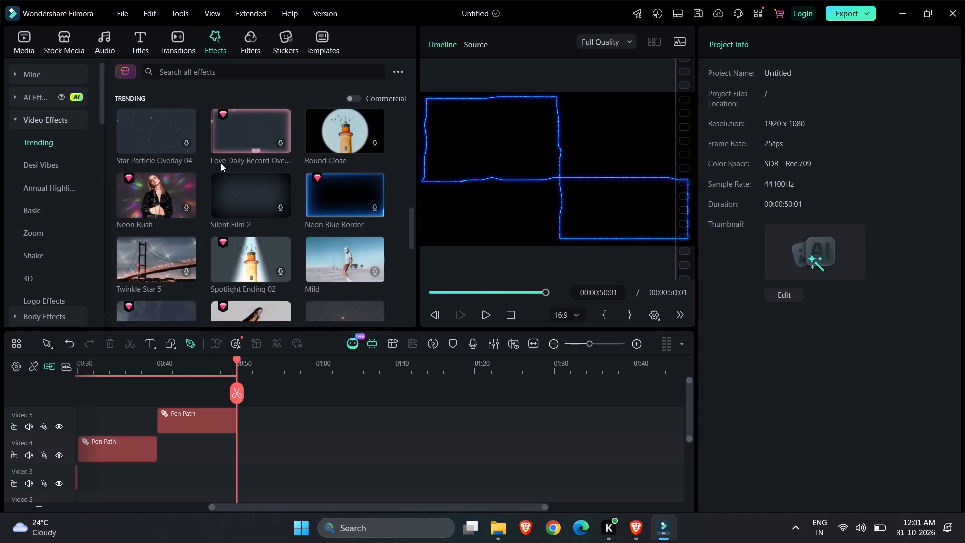
pyautogui.scroll(2, 221, 163)
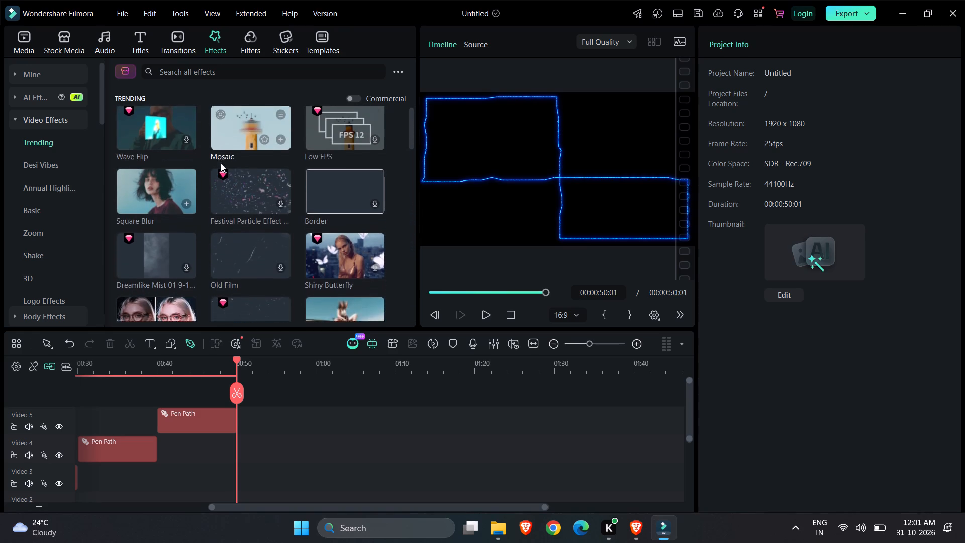
pyautogui.scroll(1, 221, 163)
# Look through the Basic and Mono filter collections.
pyautogui.click(251, 44)
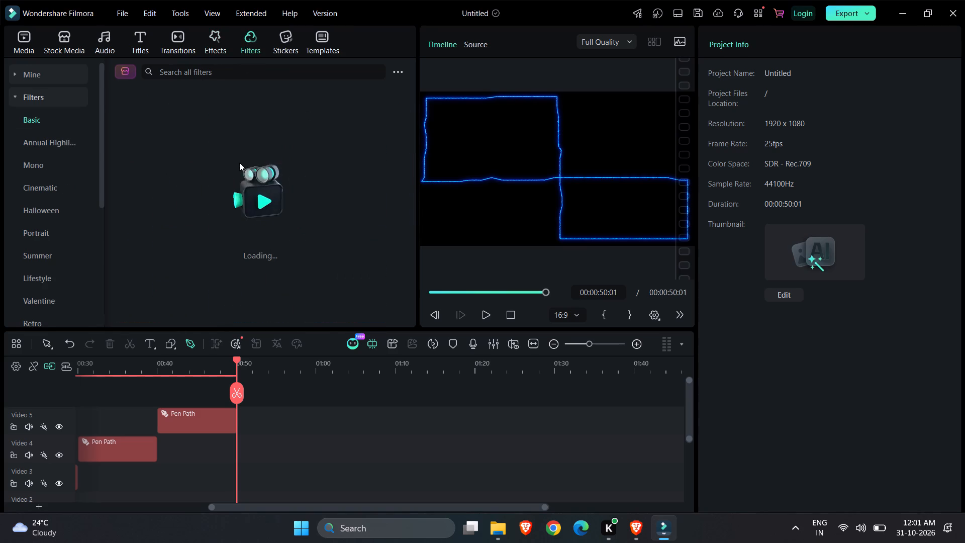
pyautogui.scroll(-1, 234, 185)
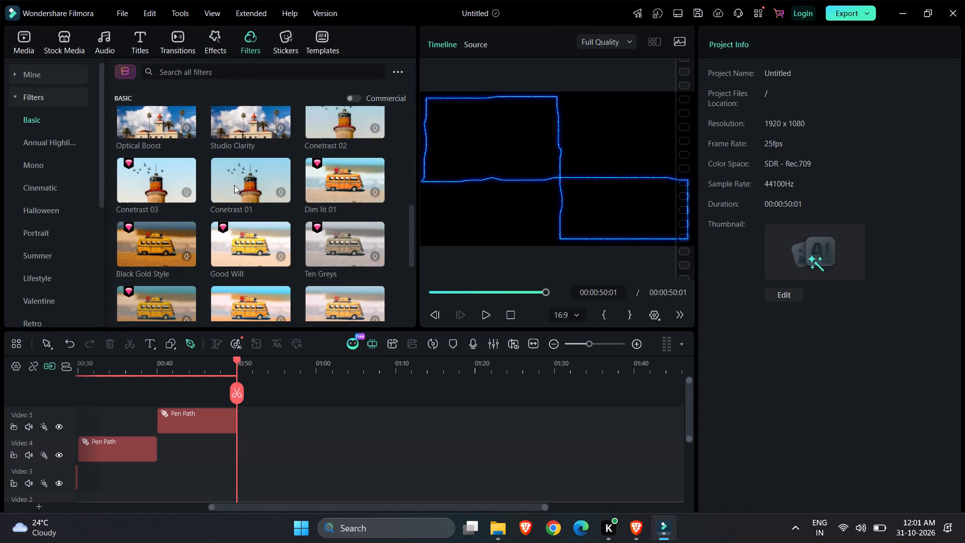
pyautogui.scroll(-1, 234, 185)
pyautogui.scroll(1, 234, 185)
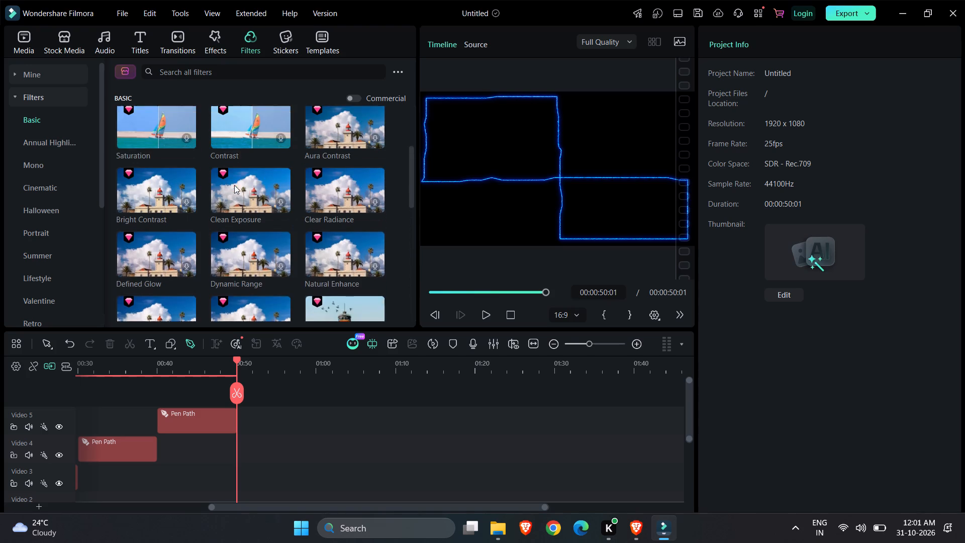
pyautogui.scroll(1, 234, 185)
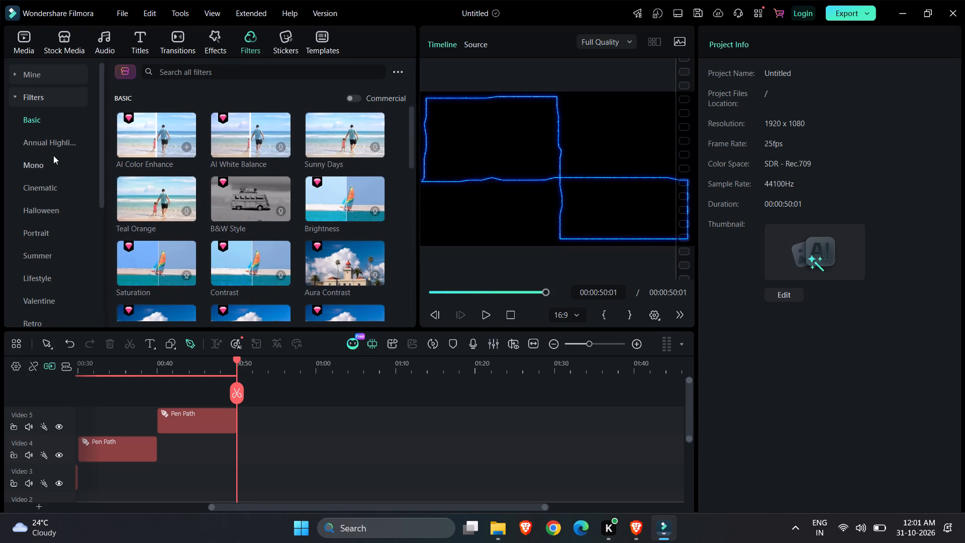
pyautogui.click(53, 155)
pyautogui.scroll(-1, 182, 193)
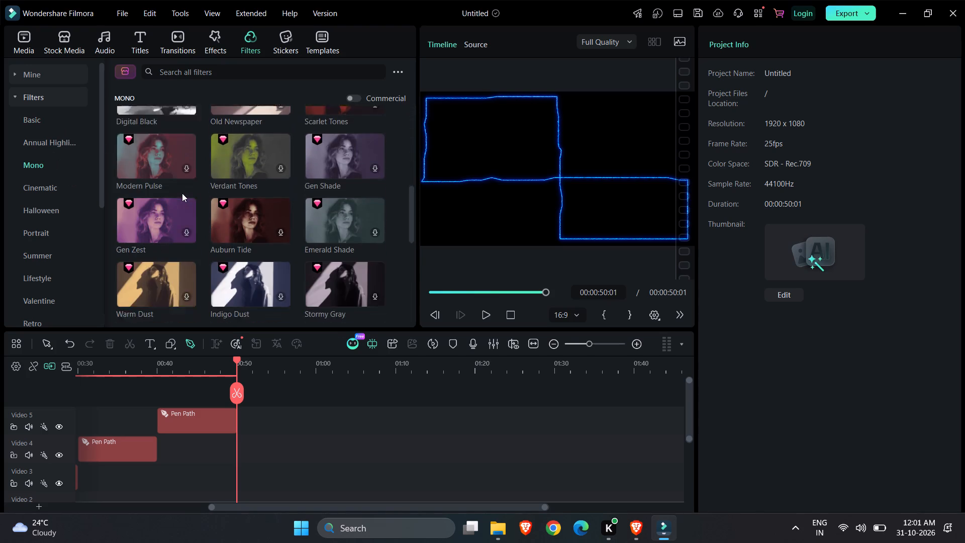
pyautogui.click(285, 46)
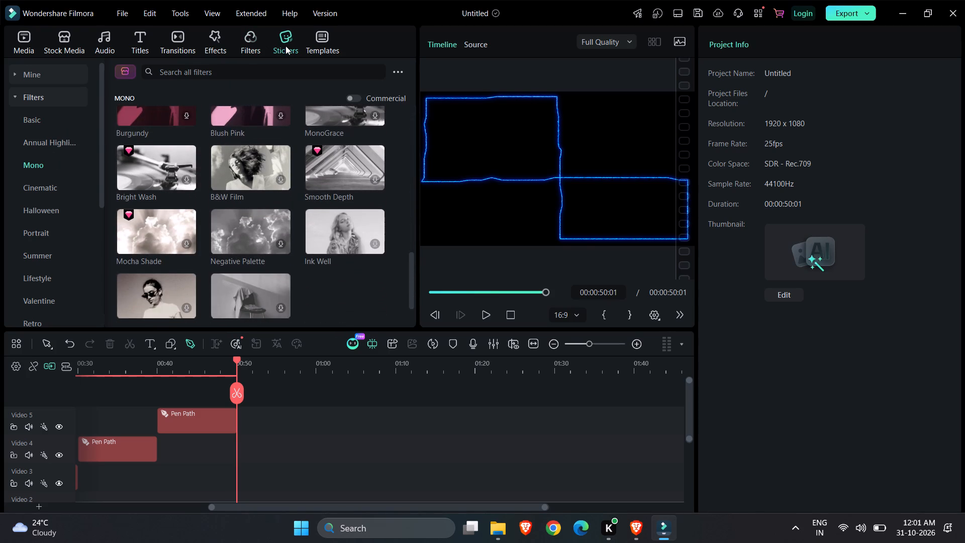
# Browse the trending video effects in the effects library.
pyautogui.click(258, 43)
pyautogui.click(206, 47)
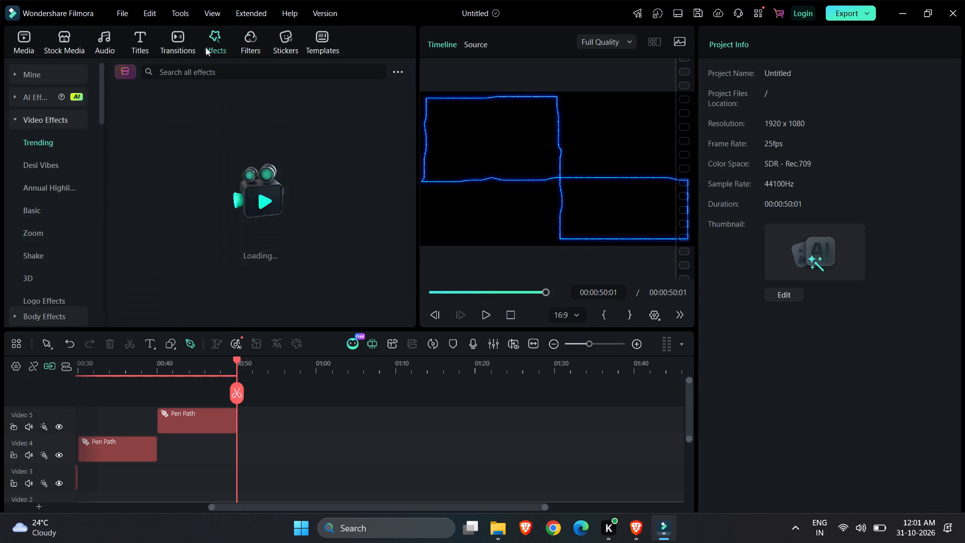
pyautogui.click(248, 41)
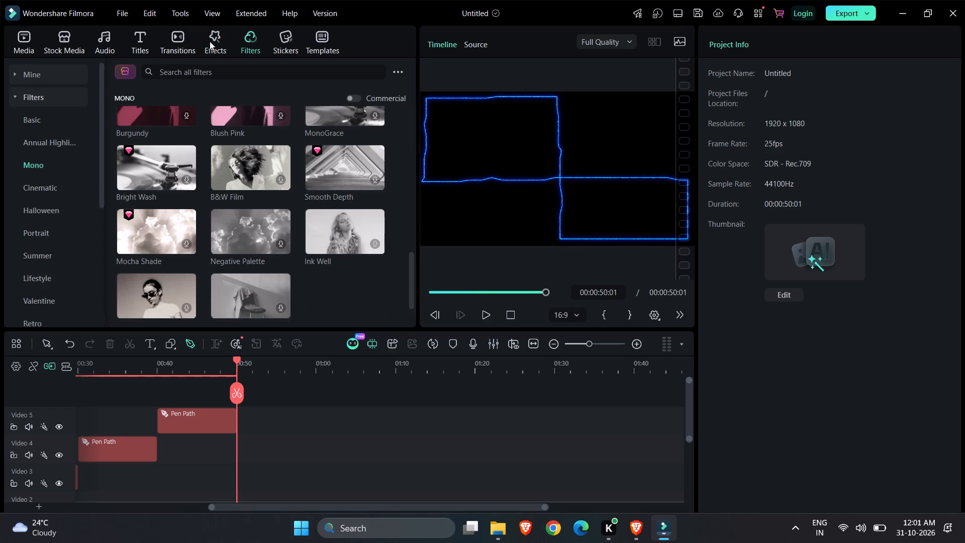
pyautogui.click(210, 42)
pyautogui.scroll(-1, 208, 200)
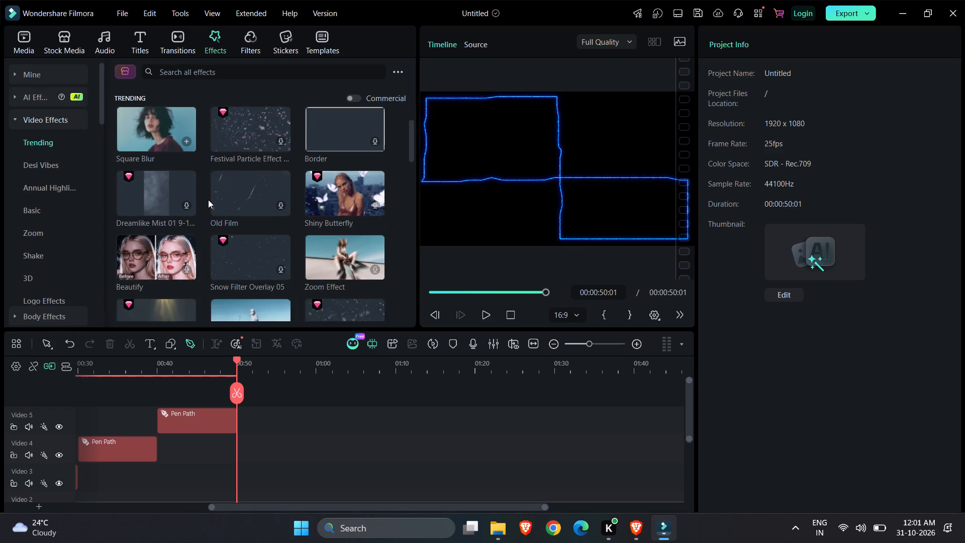
pyautogui.scroll(-1, 208, 200)
pyautogui.scroll(1, 208, 200)
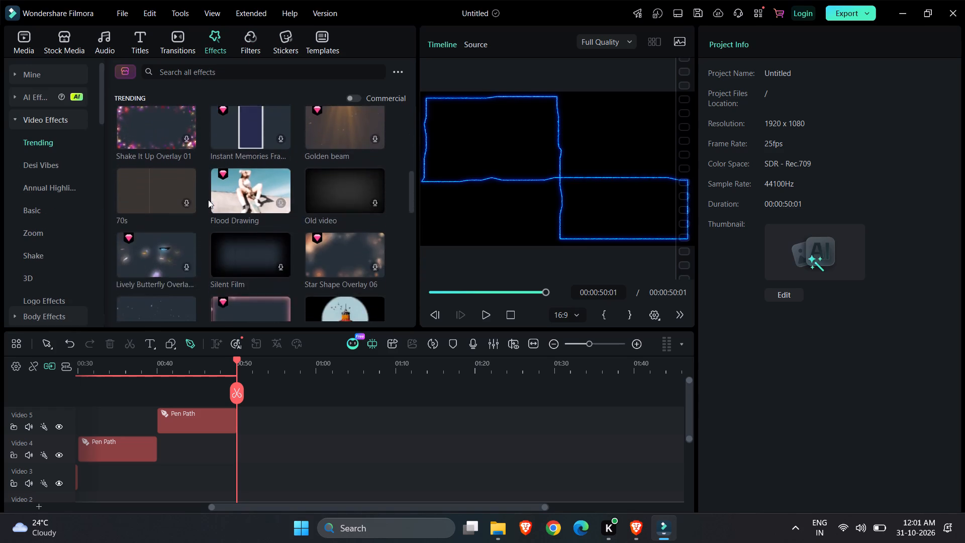
pyautogui.scroll(2, 208, 200)
pyautogui.scroll(-2, 208, 200)
pyautogui.scroll(5, 208, 200)
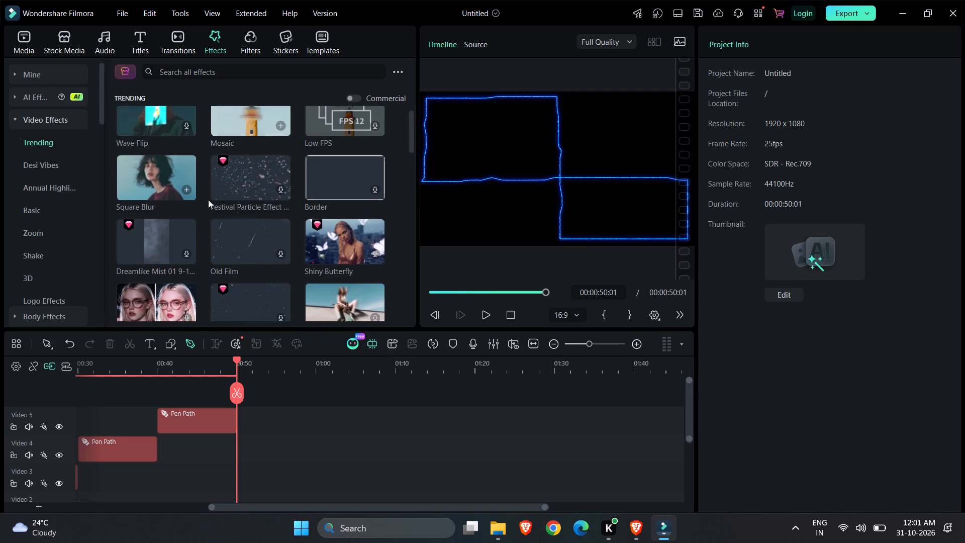
pyautogui.scroll(3, 208, 200)
pyautogui.scroll(-14, 208, 200)
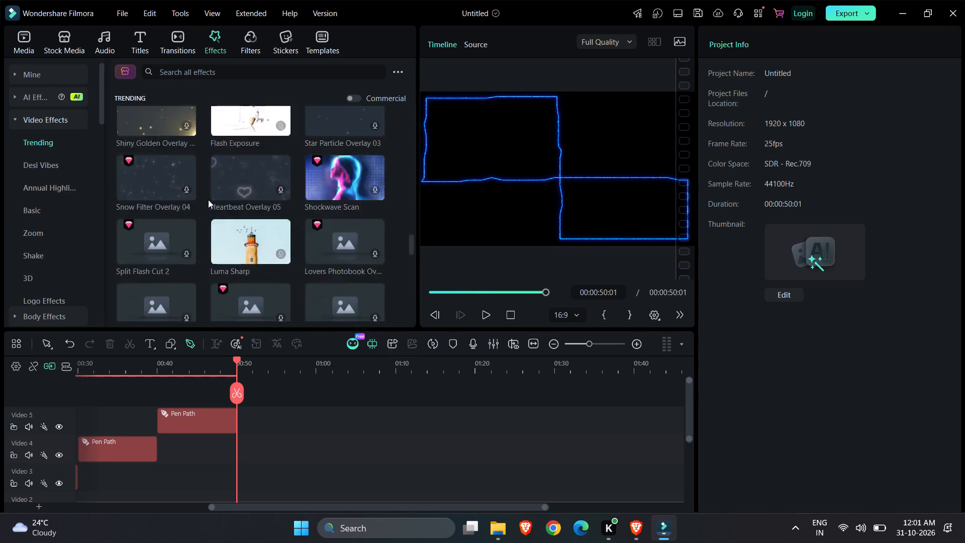
pyautogui.scroll(-5, 208, 200)
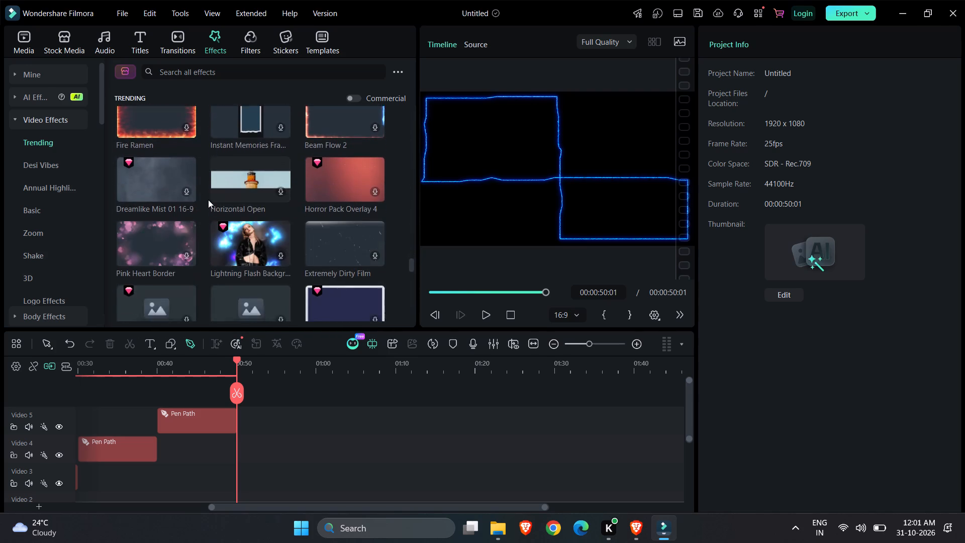
pyautogui.scroll(-1, 208, 200)
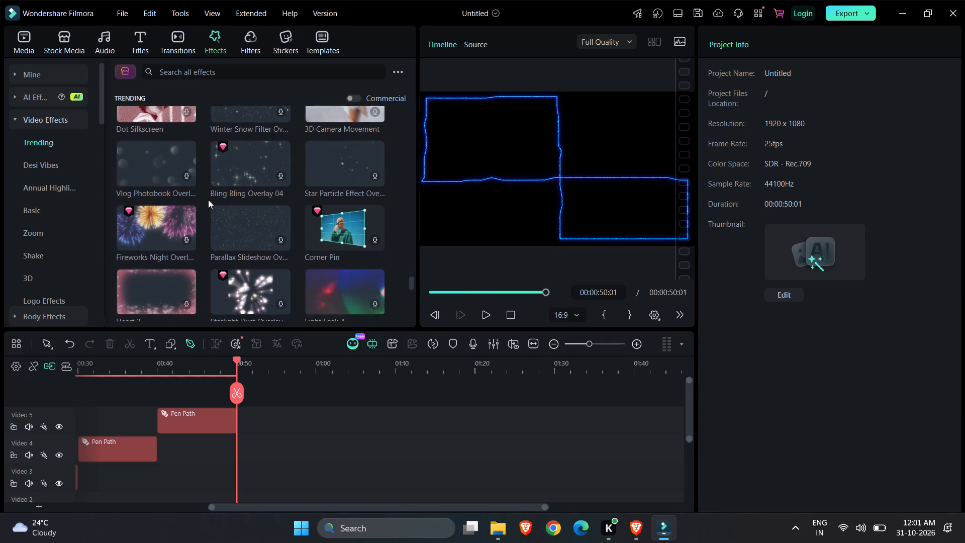
pyautogui.scroll(-3, 208, 200)
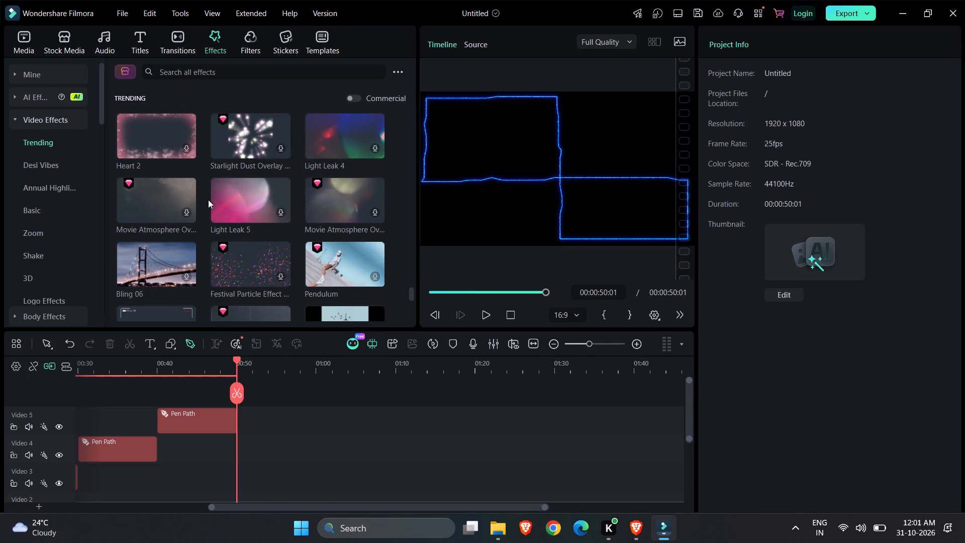
pyautogui.rightClick(208, 200)
pyautogui.scroll(-1, 208, 200)
pyautogui.scroll(5, 208, 200)
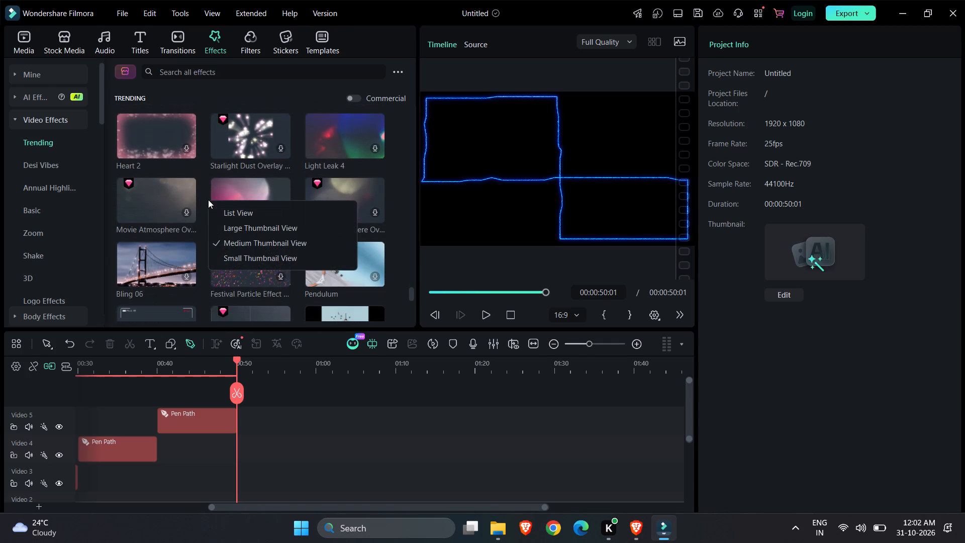
pyautogui.scroll(8, 208, 200)
# Look through the Annual Highlights, Basic, Zoom, Shake and Trending video effects, and collapse the Video Effects category list.
pyautogui.click(56, 152)
pyautogui.click(61, 176)
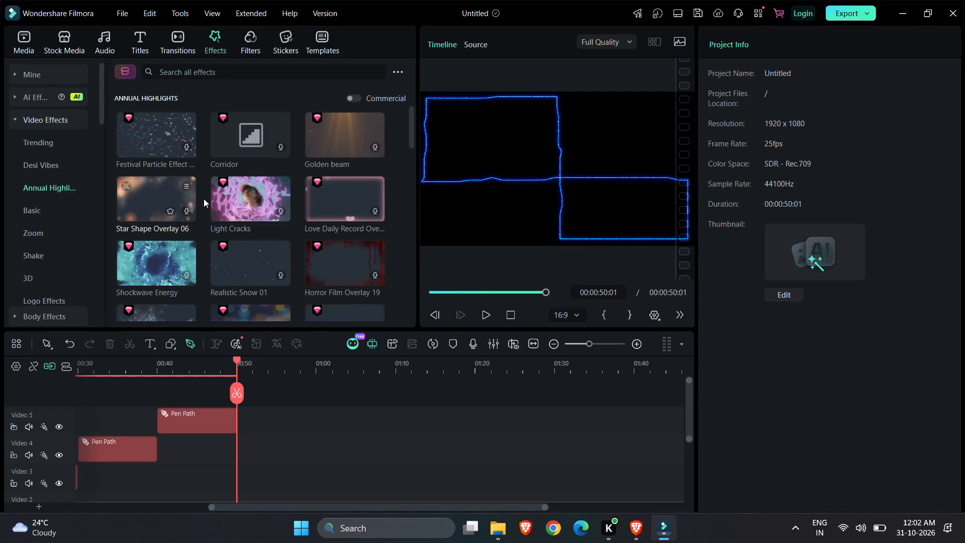
pyautogui.scroll(4, 252, 200)
pyautogui.scroll(7, 292, 165)
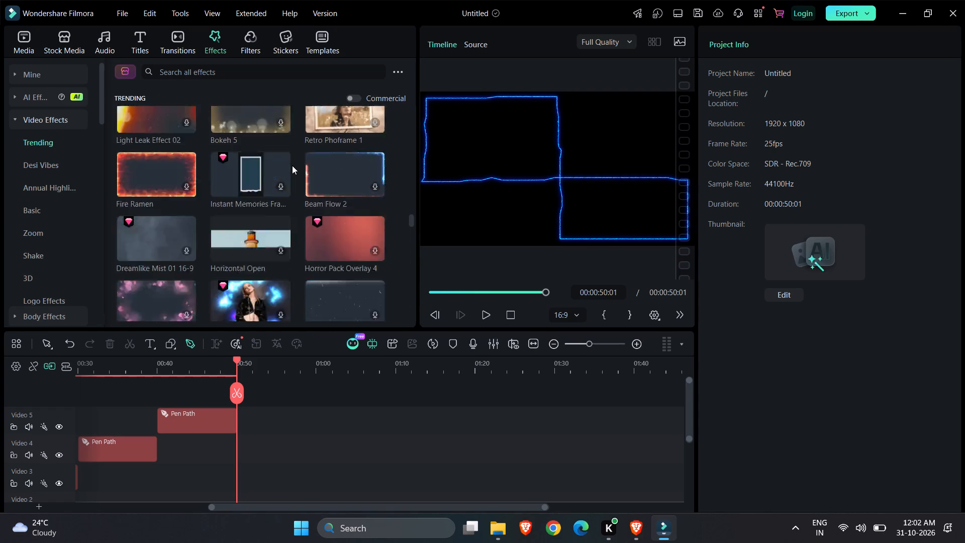
pyautogui.scroll(3, 292, 165)
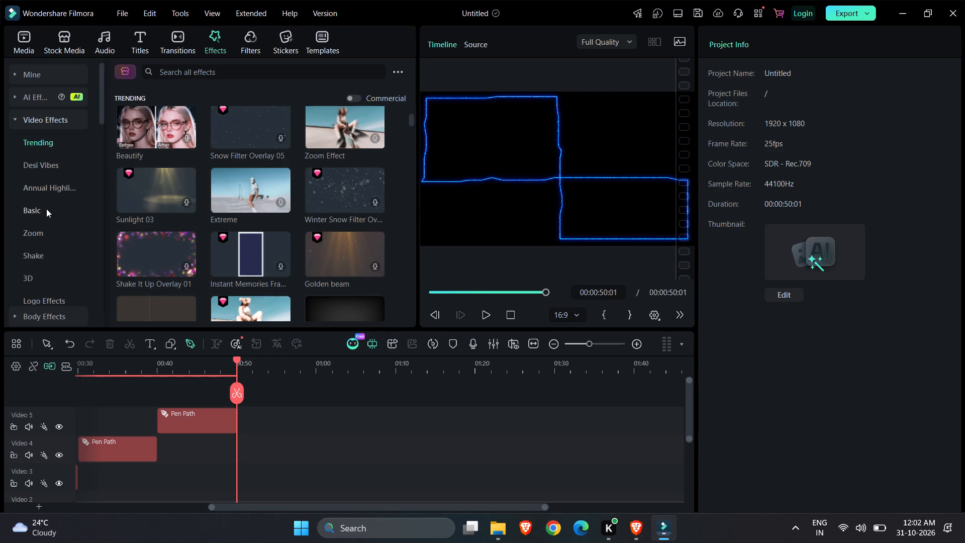
pyautogui.click(45, 211)
pyautogui.click(37, 233)
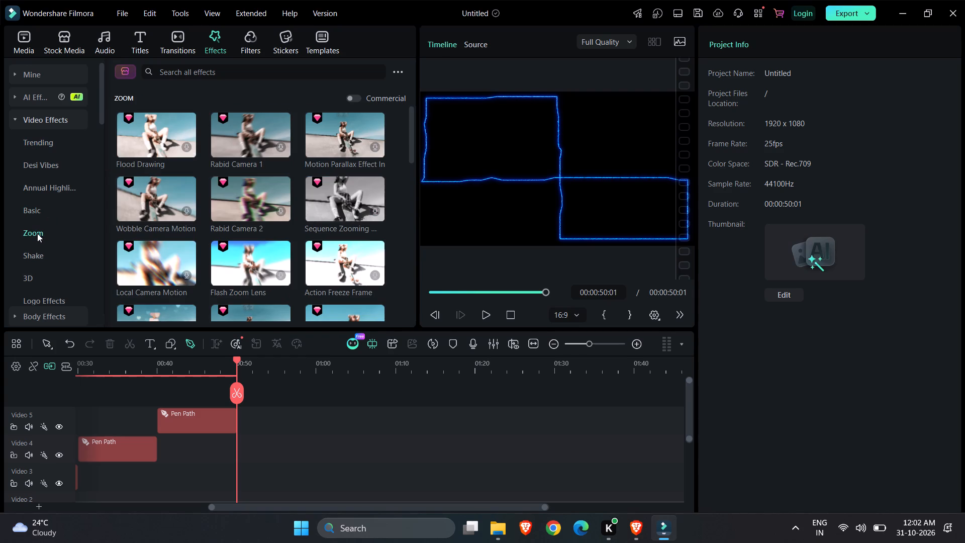
pyautogui.click(41, 254)
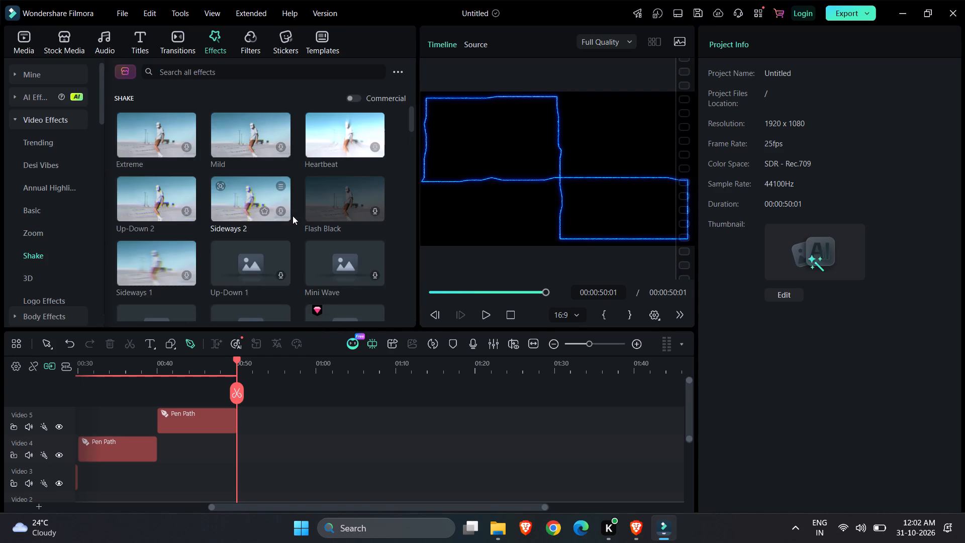
pyautogui.scroll(-1, 295, 213)
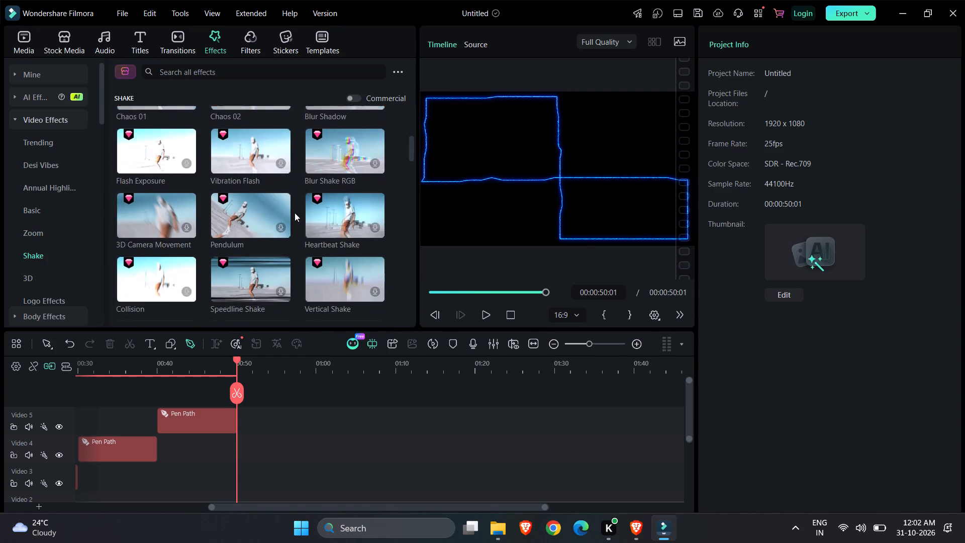
pyautogui.scroll(-2, 295, 213)
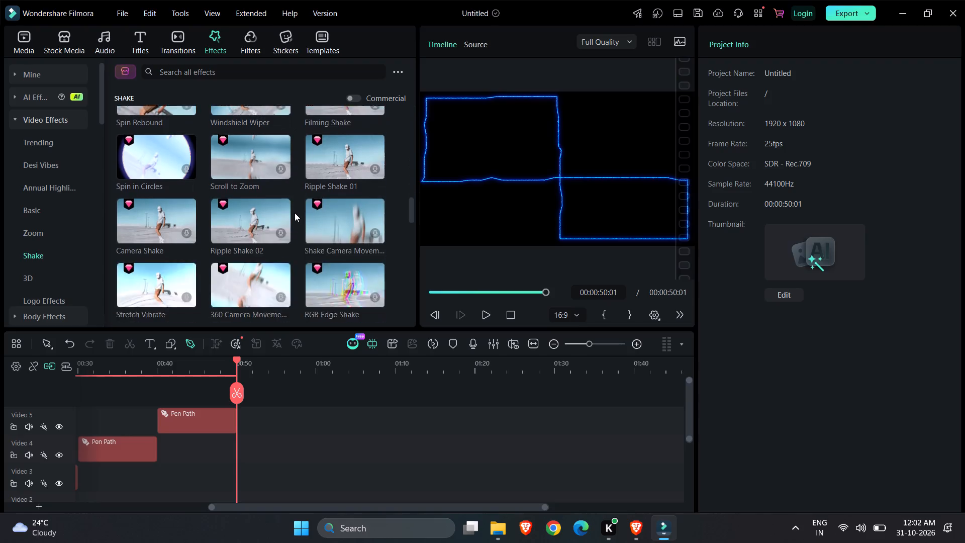
pyautogui.scroll(-1, 295, 213)
pyautogui.scroll(9, 295, 213)
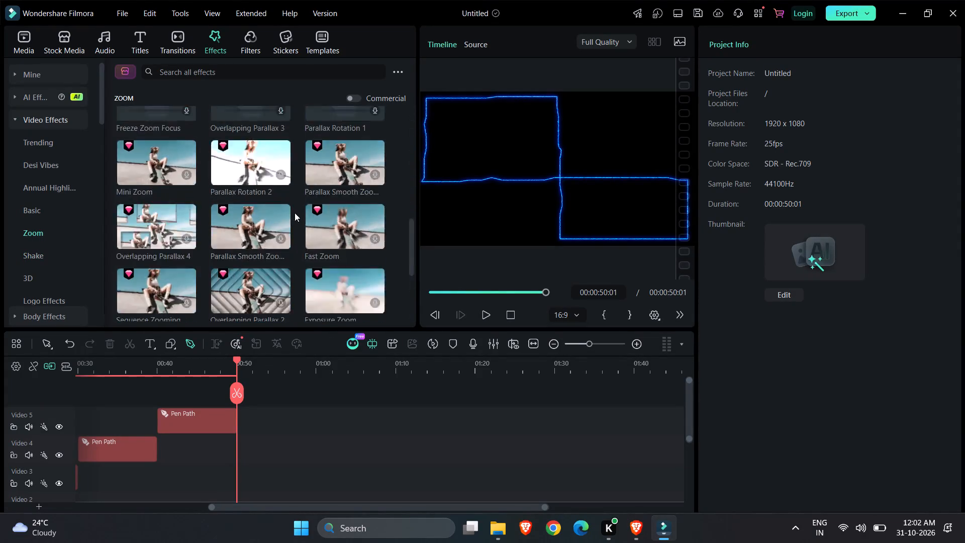
pyautogui.scroll(14, 295, 213)
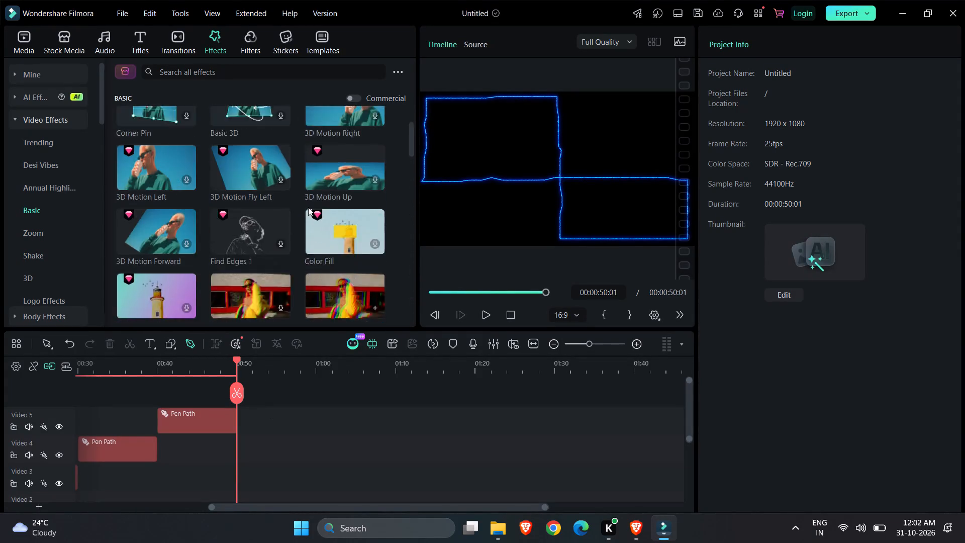
pyautogui.scroll(19, 308, 207)
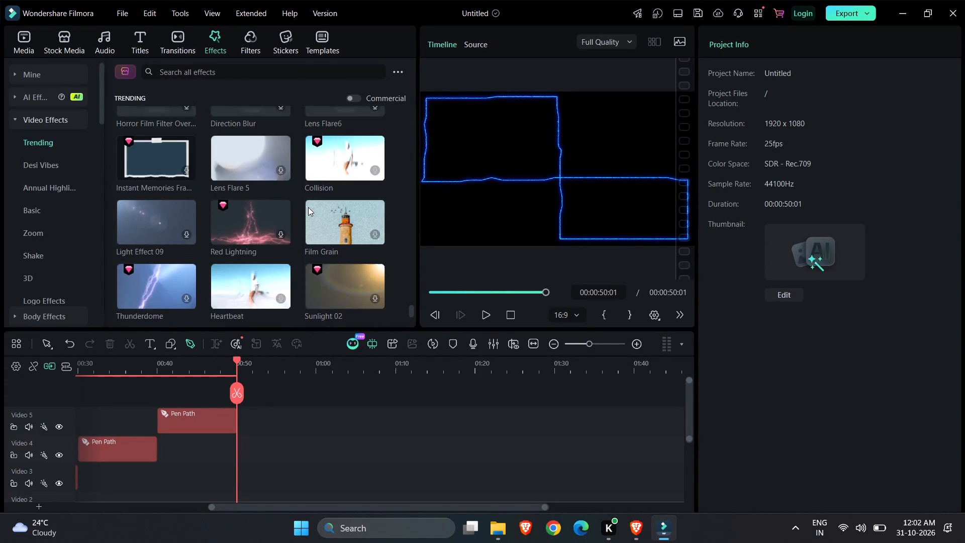
pyautogui.scroll(20, 308, 207)
pyautogui.scroll(3, 308, 207)
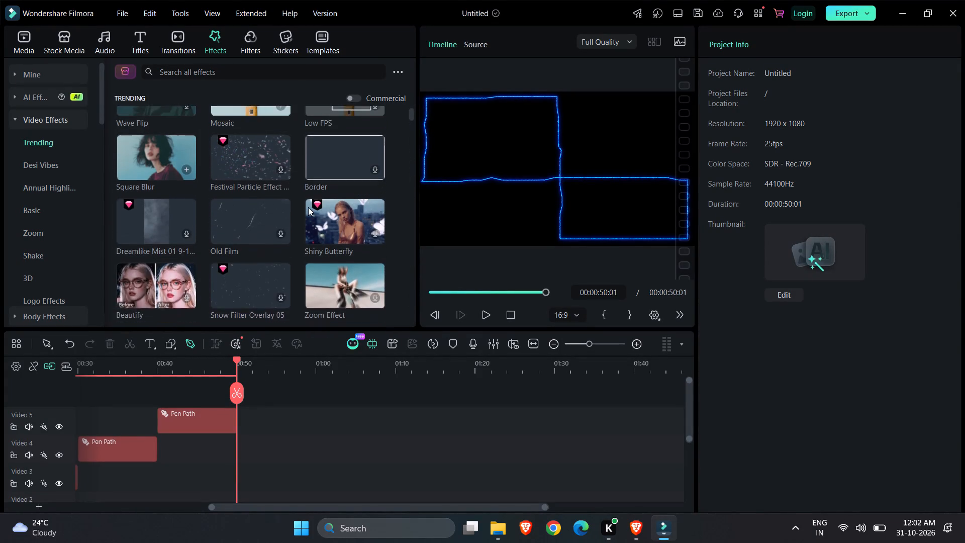
pyautogui.scroll(13, 308, 207)
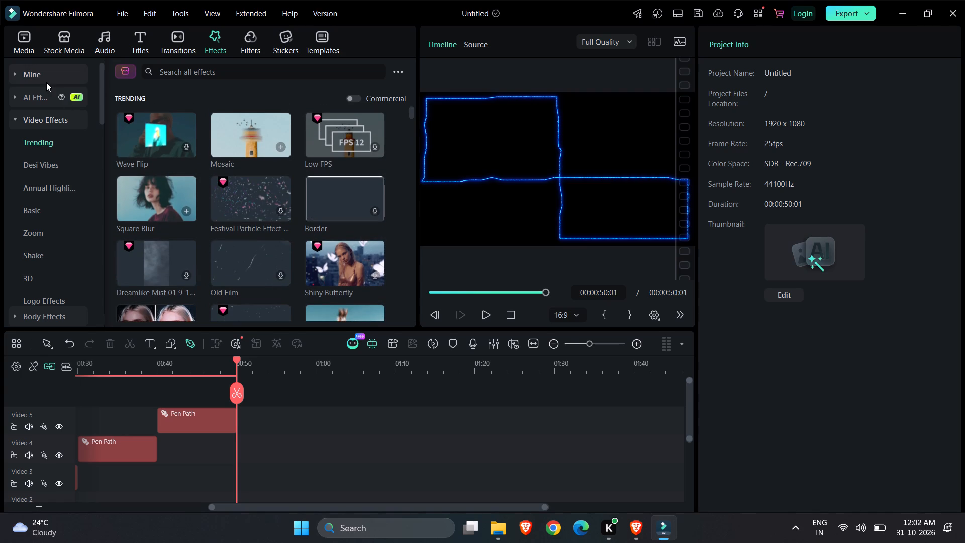
pyautogui.click(14, 117)
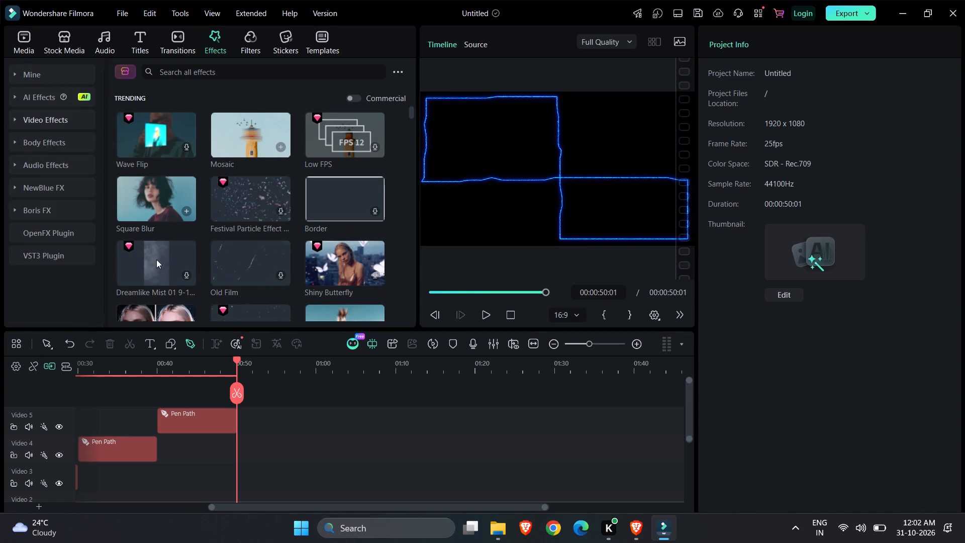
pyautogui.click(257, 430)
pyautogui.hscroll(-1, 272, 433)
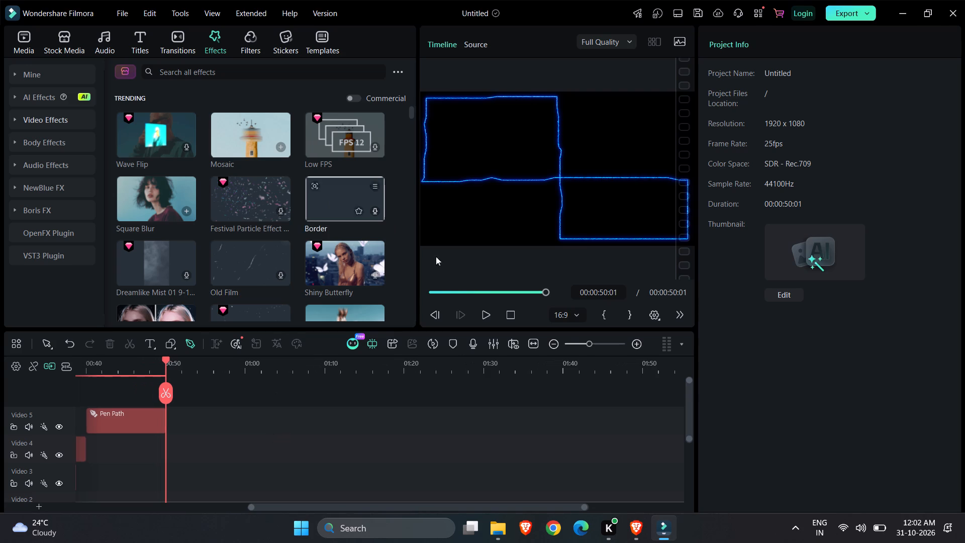
# Save the project as film in the Downloads folder, replacing the existing film.wfp project file.
pyautogui.hotkey('ctrl', 's')
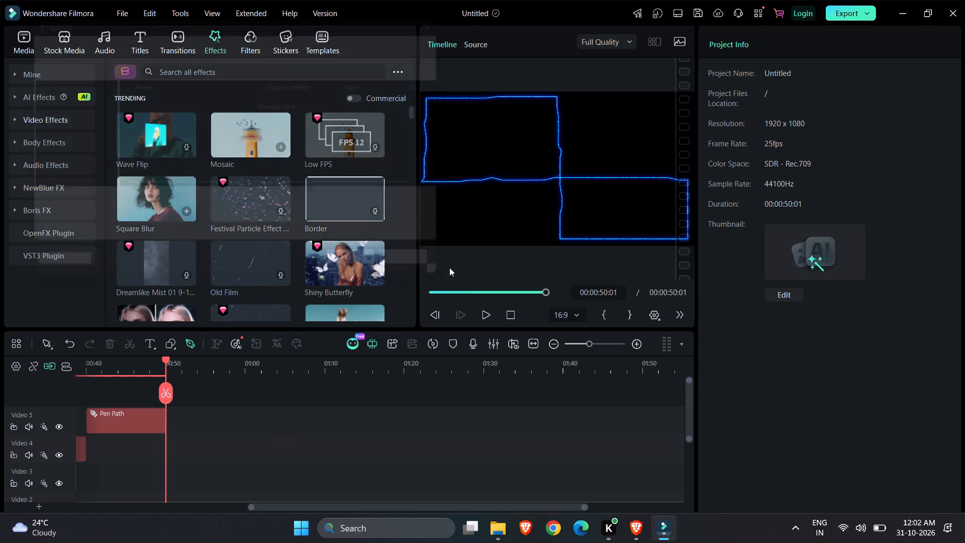
pyautogui.click(146, 120)
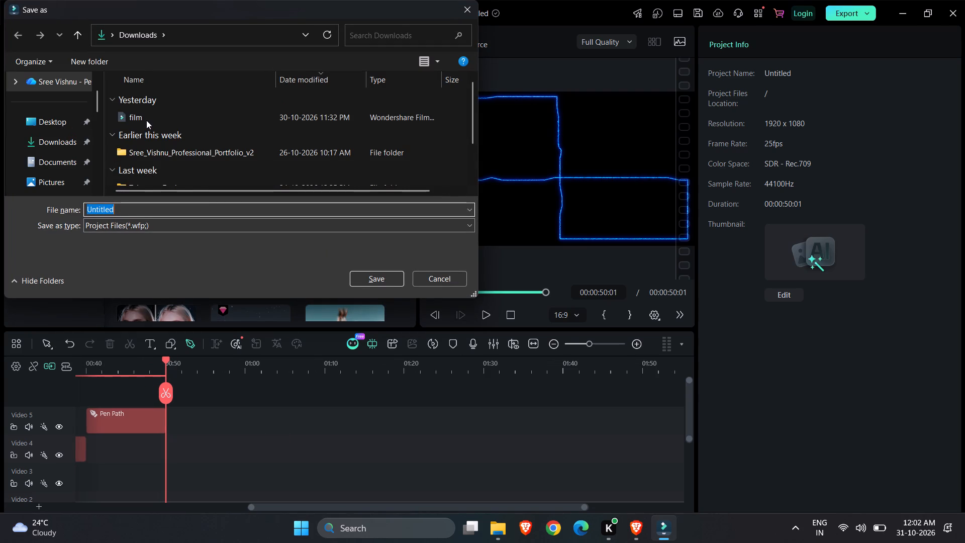
pyautogui.click(376, 277)
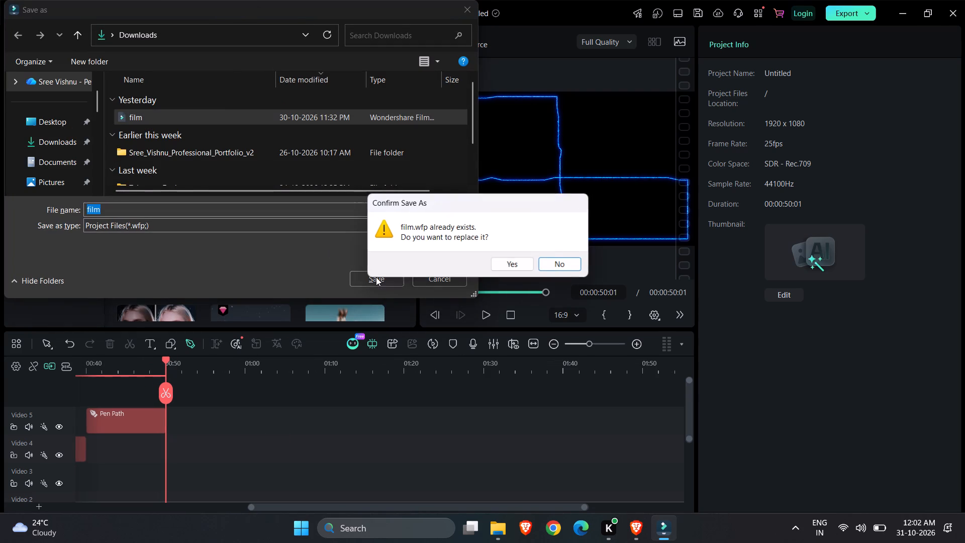
pyautogui.click(500, 265)
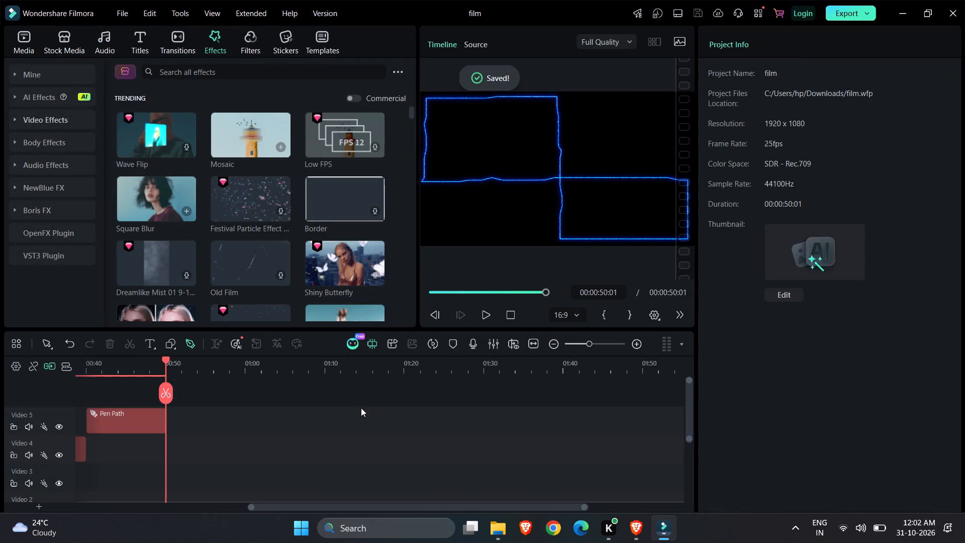
# Close the film project's editor window and the Filmora start window.
pyautogui.click(947, 14)
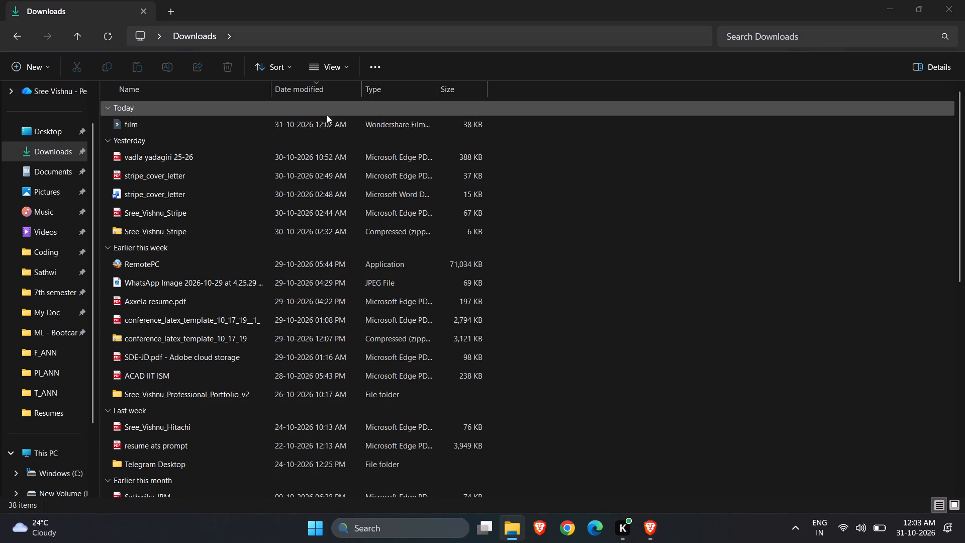
pyautogui.click(255, 54)
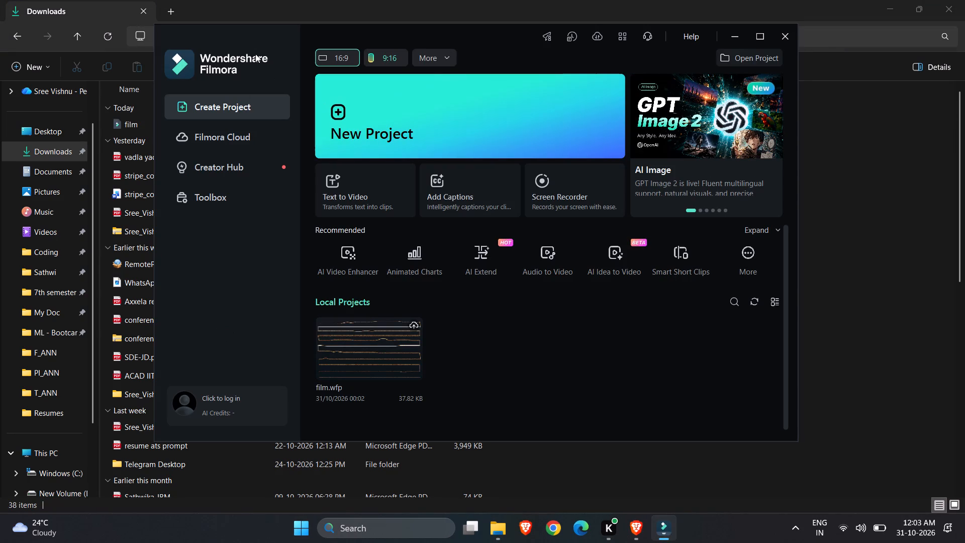
pyautogui.click(789, 38)
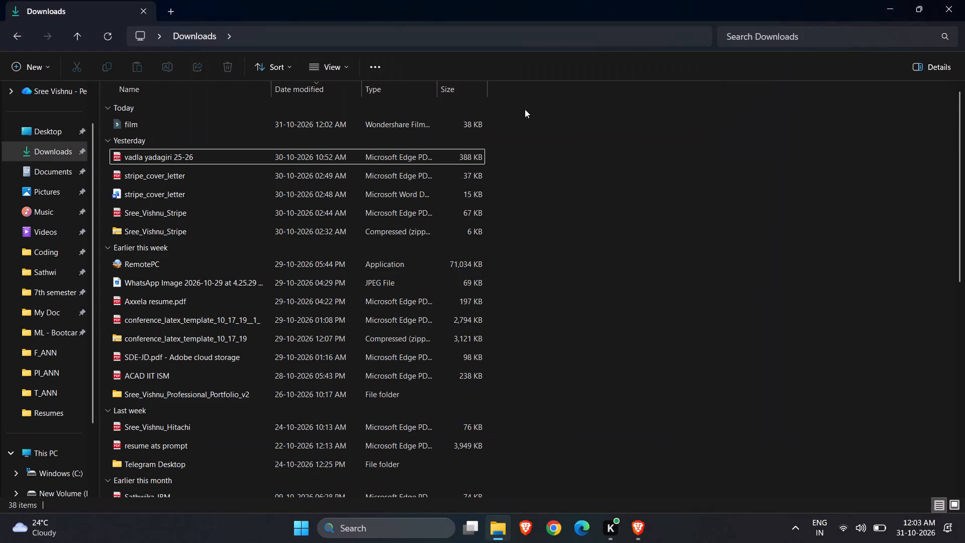
# Select the film project file in the Downloads folder in File Explorer.
pyautogui.click(395, 128)
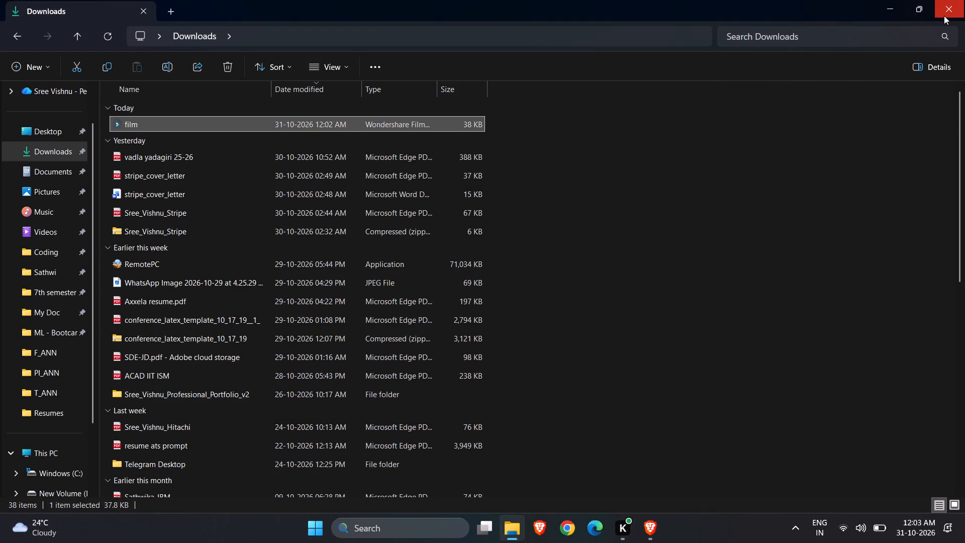